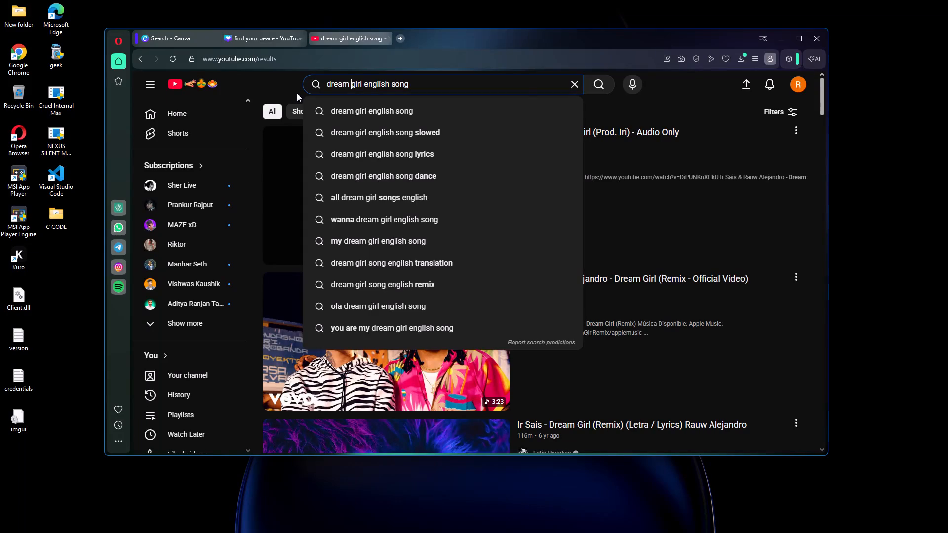
# Search YouTube for "all a dream girl english song".
pyautogui.click(323, 83)
pyautogui.click(325, 82)
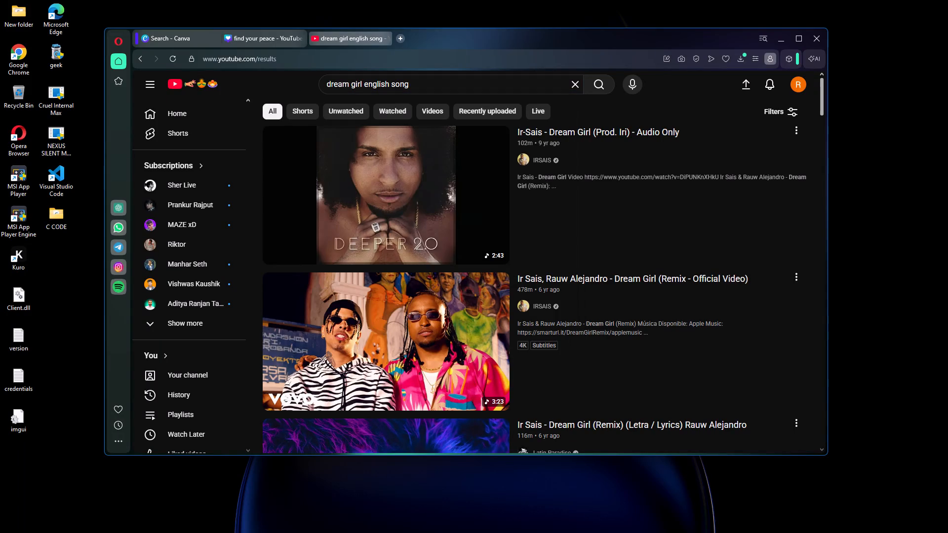
pyautogui.moveTo(350, 86); pyautogui.dragTo(315, 87)
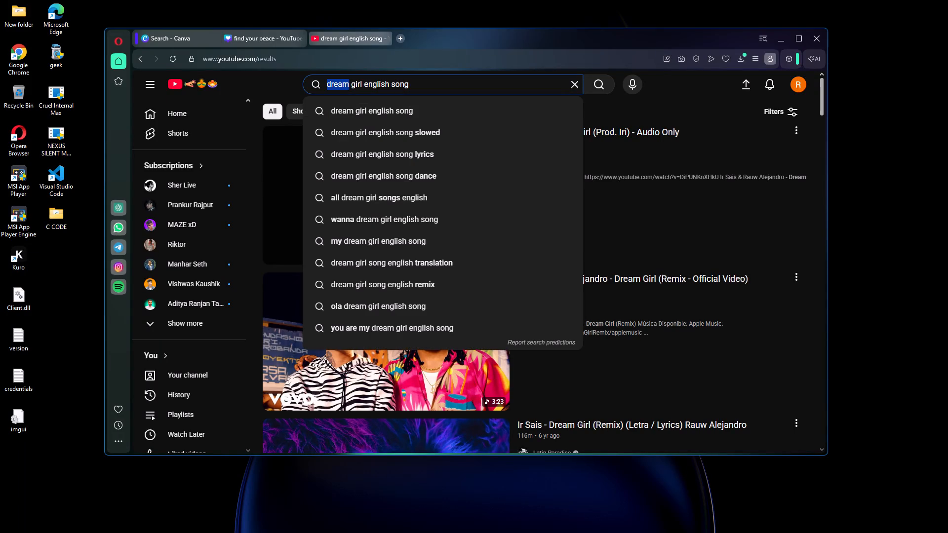
pyautogui.click(322, 81)
pyautogui.click(326, 84)
pyautogui.press('l')
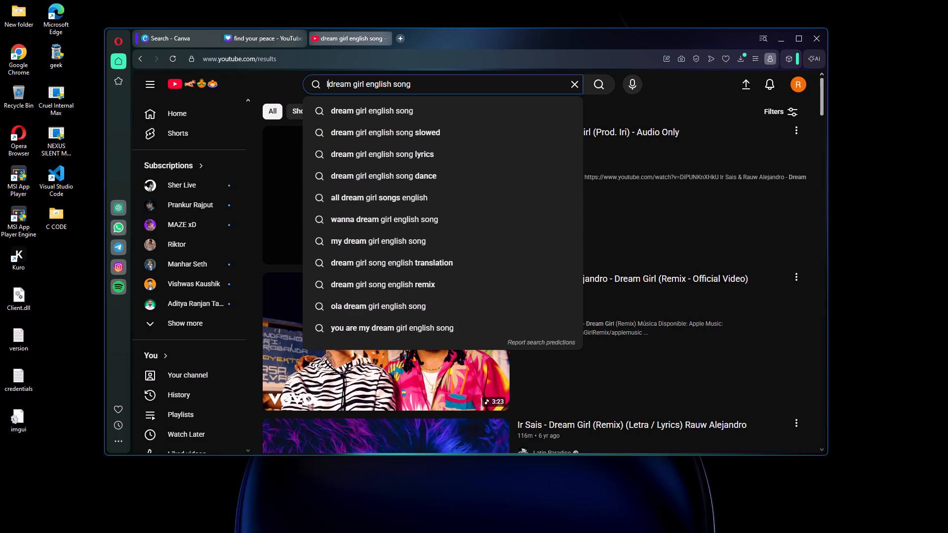
pyautogui.press('BackSpace')
pyautogui.write('al')
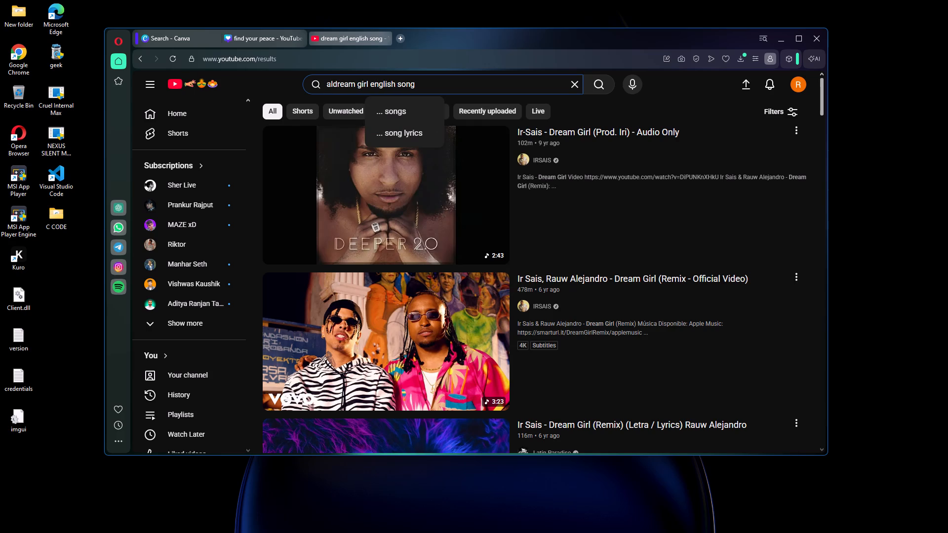
pyautogui.press(';')
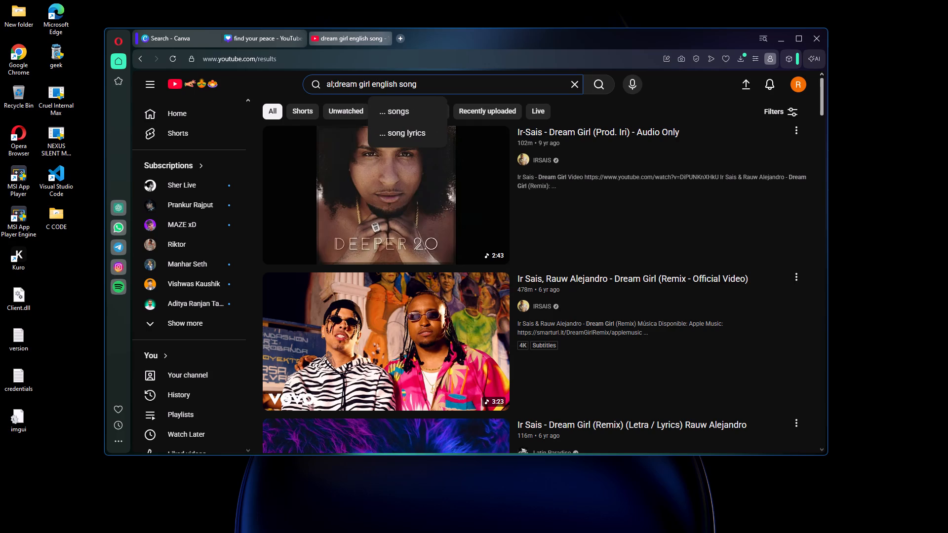
pyautogui.press('BackSpace')
pyautogui.press('l')
pyautogui.press('space')
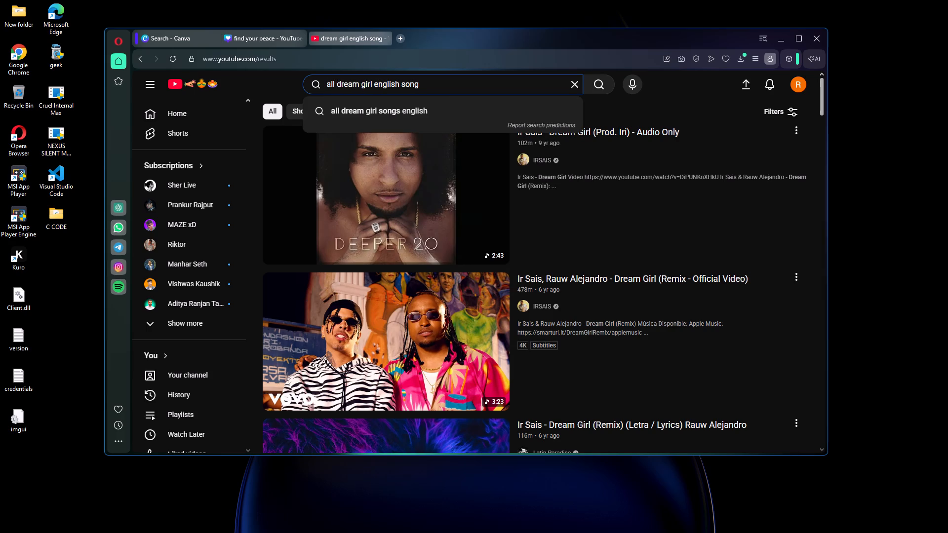
pyautogui.write('a')
pyautogui.press('space')
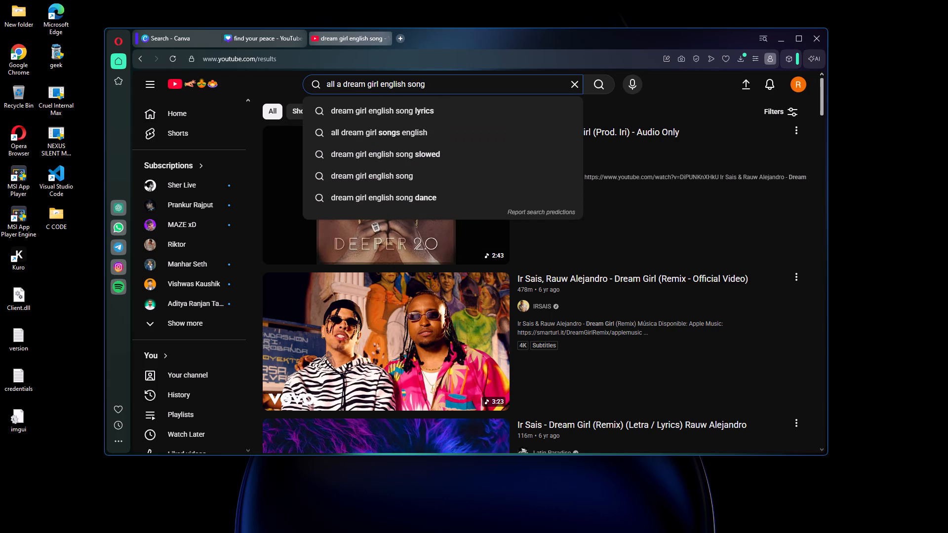
pyautogui.press('Return')
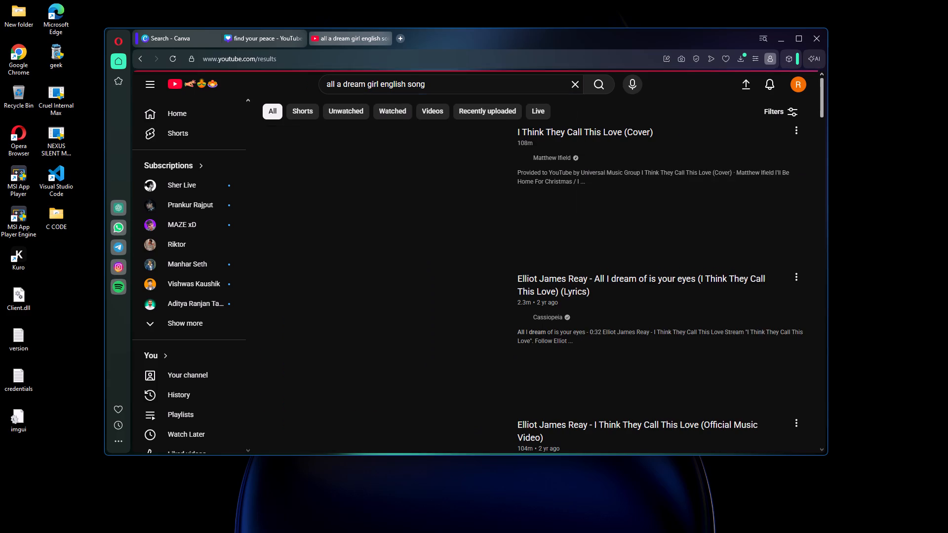
# Copy the share link of the video "I Think They Call This Love (Cover)" and close the YouTube tab.
pyautogui.click(795, 134)
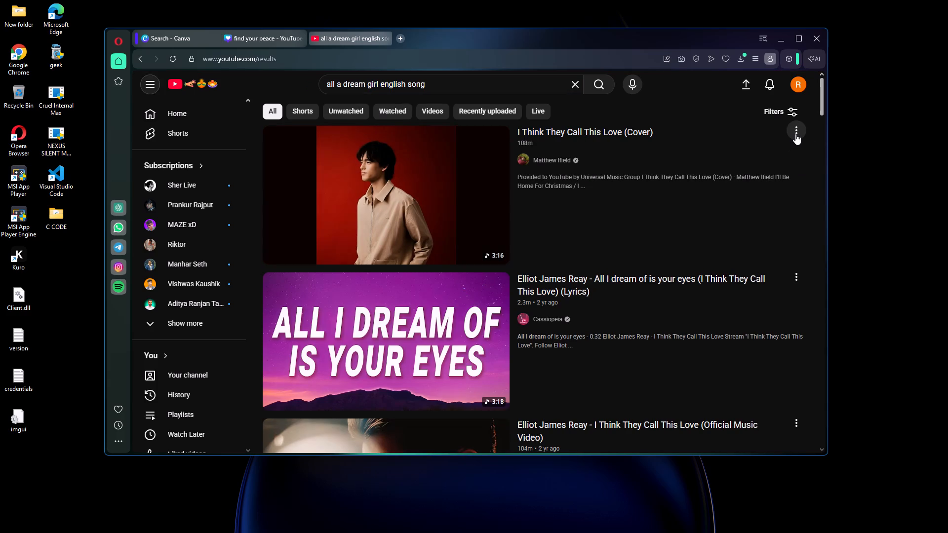
pyautogui.click(730, 210)
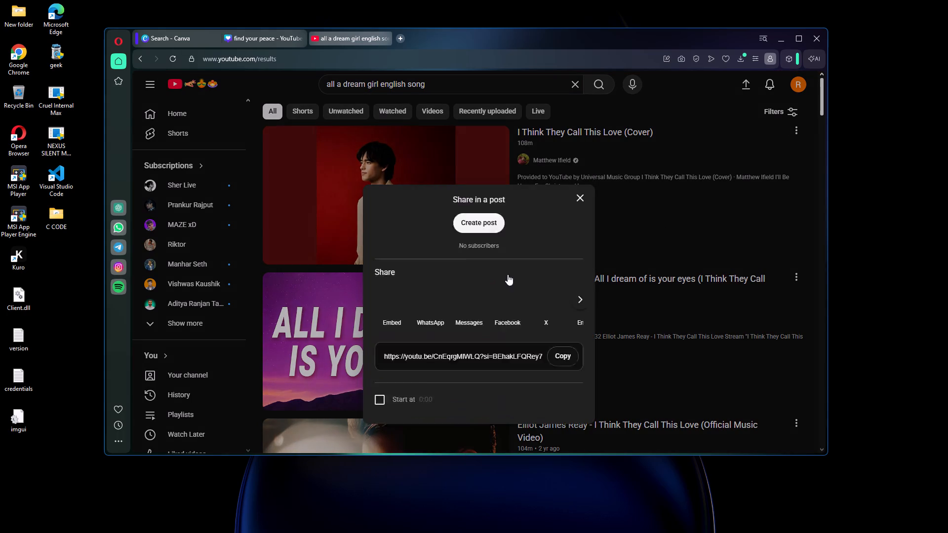
pyautogui.click(562, 314)
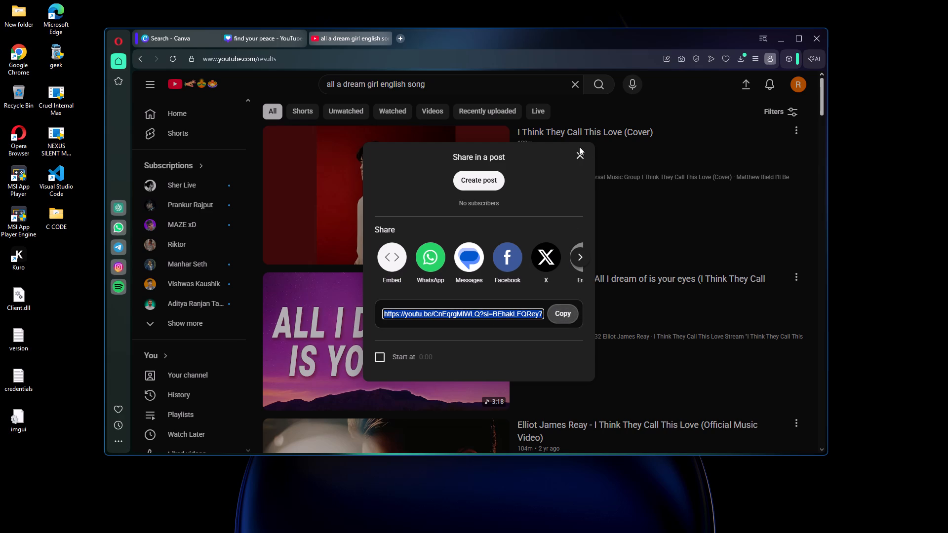
pyautogui.click(577, 154)
pyautogui.click(385, 38)
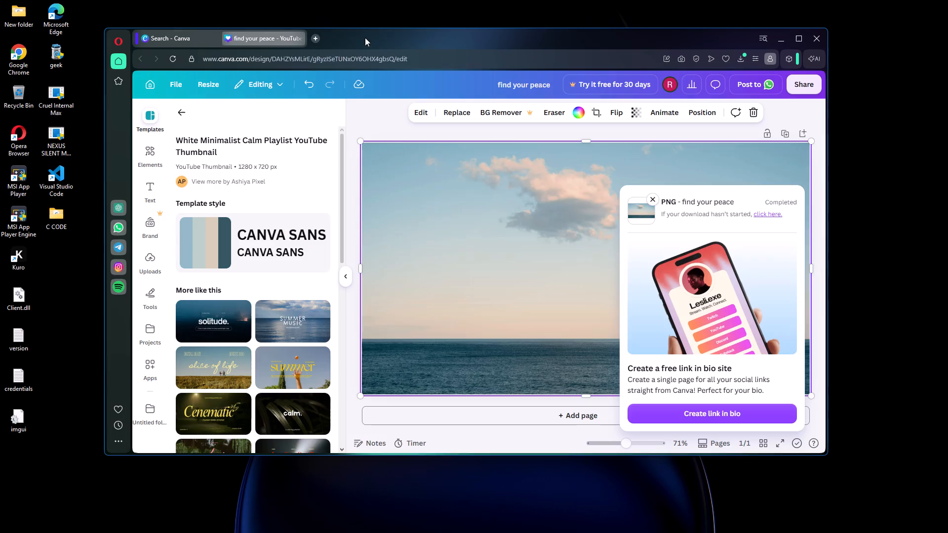
# Search the web in a new tab for "download video from link" and open the VidsSave online video downloader.
pyautogui.click(315, 40)
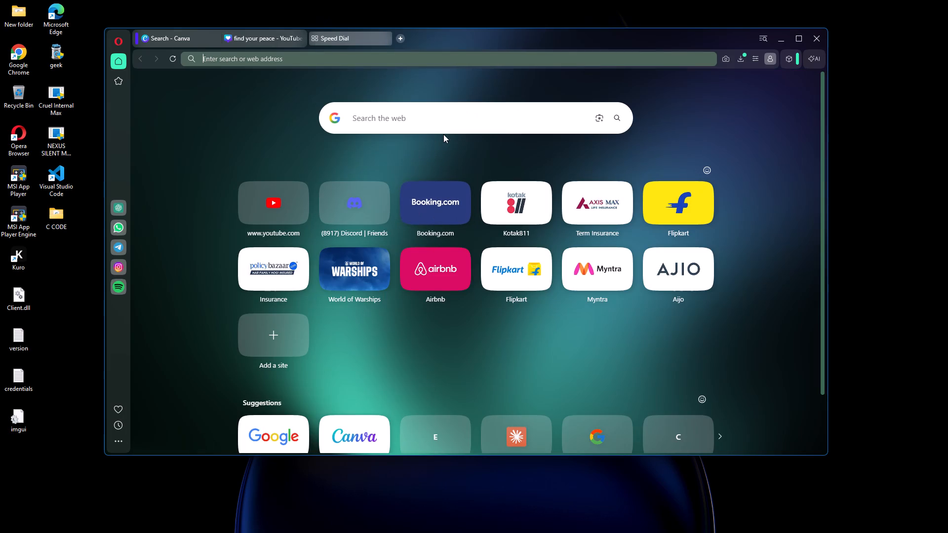
pyautogui.click(420, 126)
pyautogui.click(414, 117)
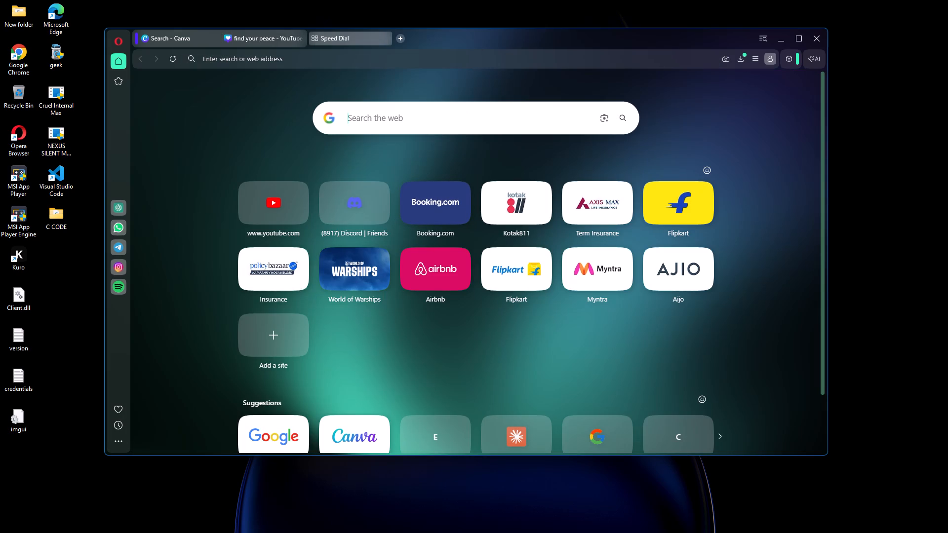
pyautogui.write('vi')
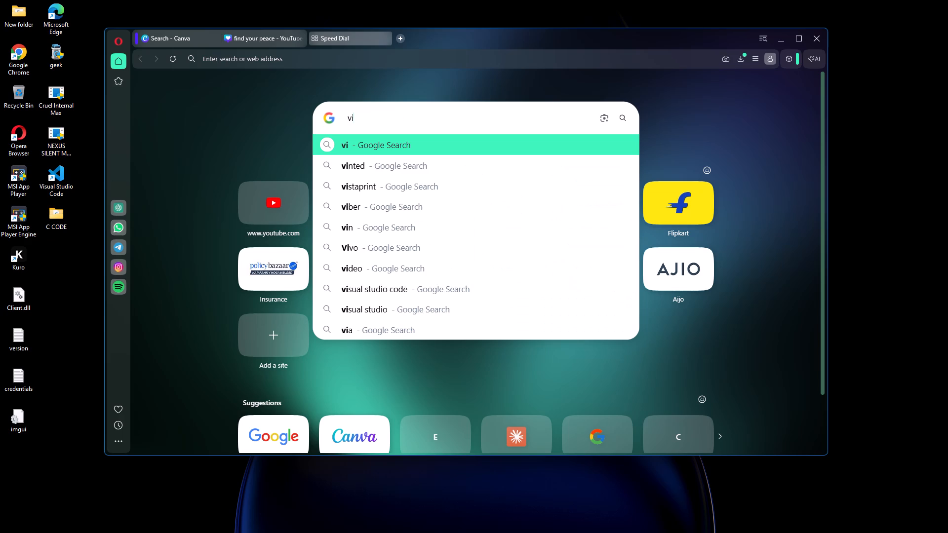
pyautogui.press('BackSpace')
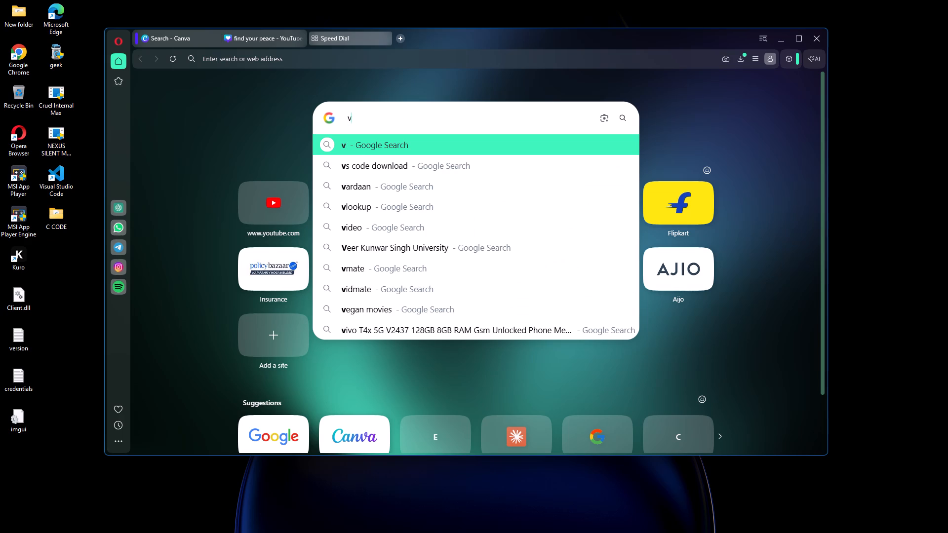
pyautogui.press('BackSpace')
pyautogui.write('do')
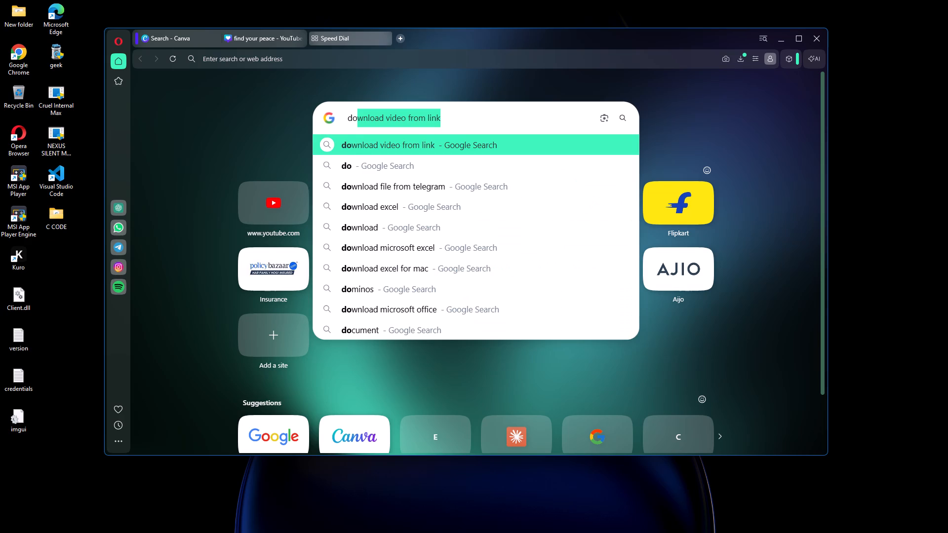
pyautogui.press('Return')
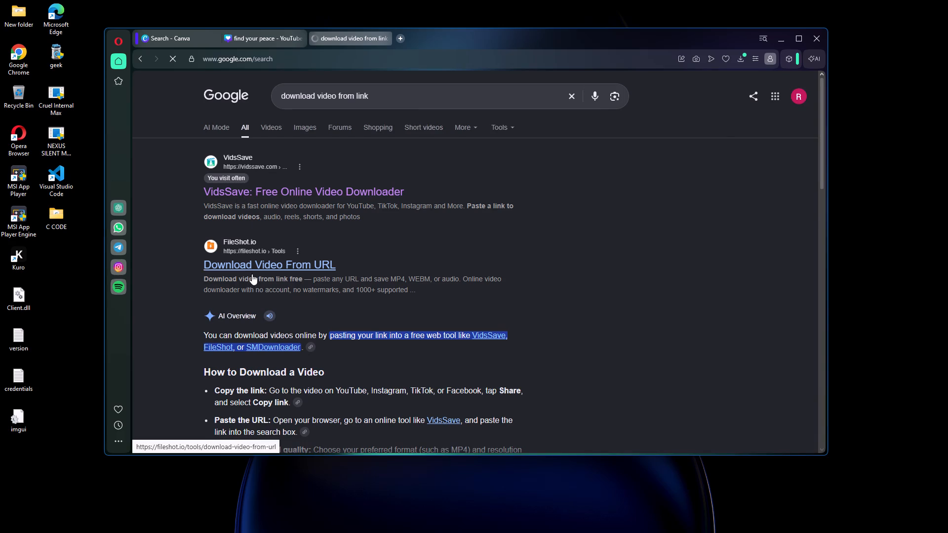
pyautogui.scroll(-5, 252, 274)
pyautogui.scroll(9, 251, 264)
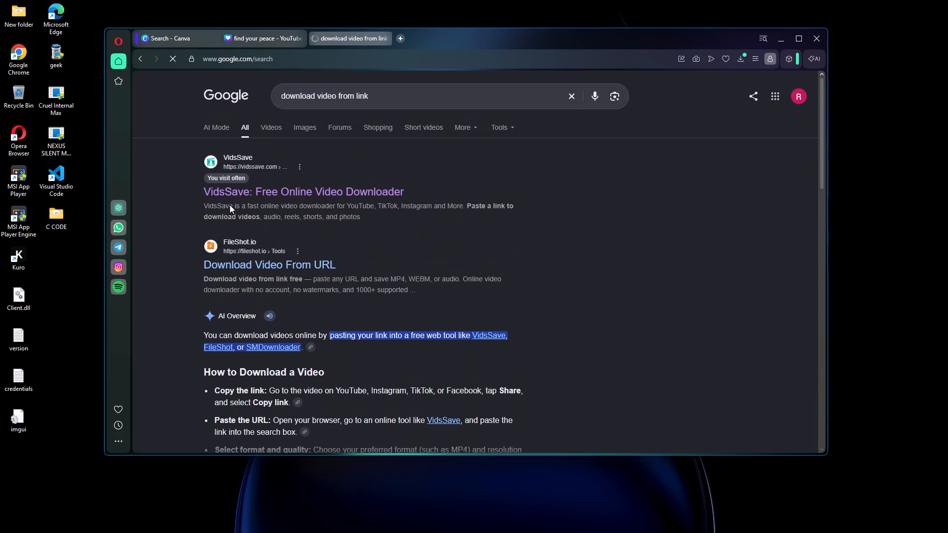
pyautogui.click(246, 194)
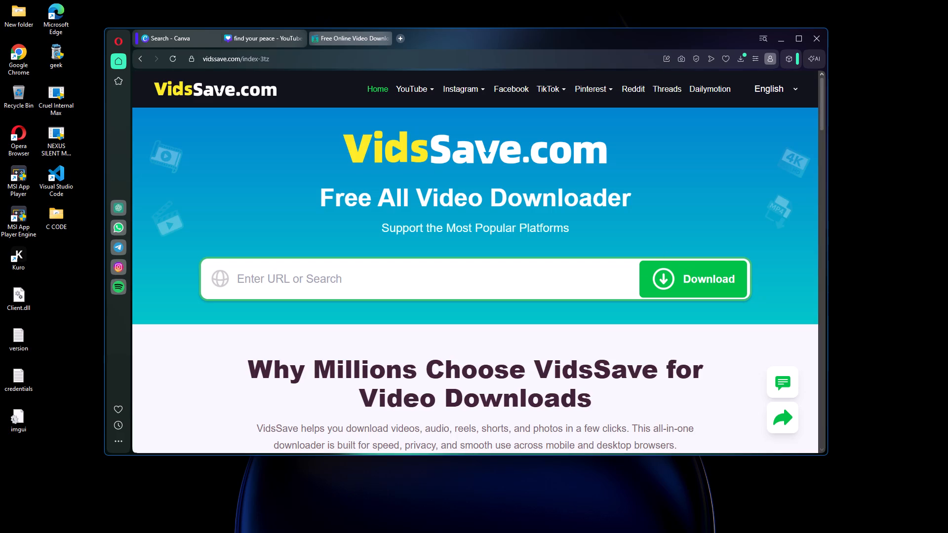
# Paste the copied song link into VidsSave, download the 128KBPS MP3 version, and close the downloader tab.
pyautogui.click(405, 280)
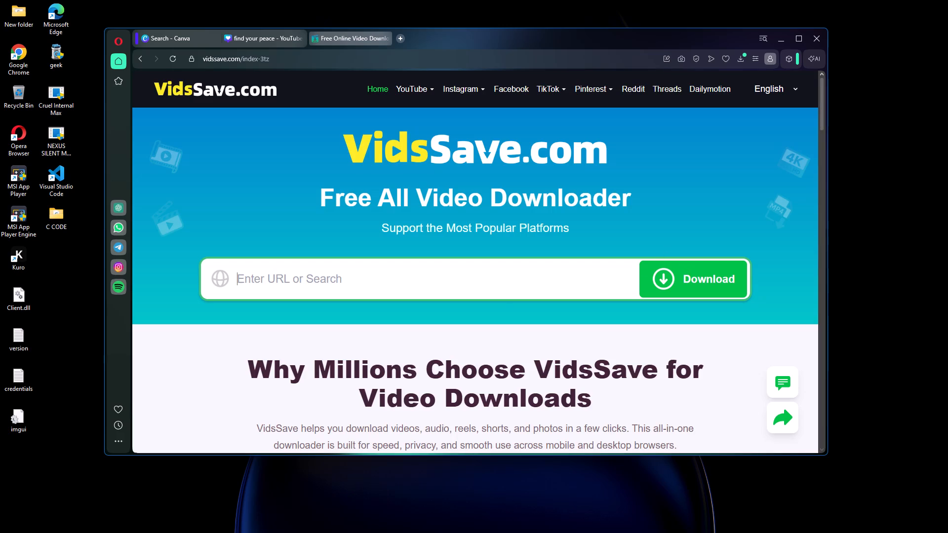
pyautogui.rightClick(403, 279)
pyautogui.click(418, 390)
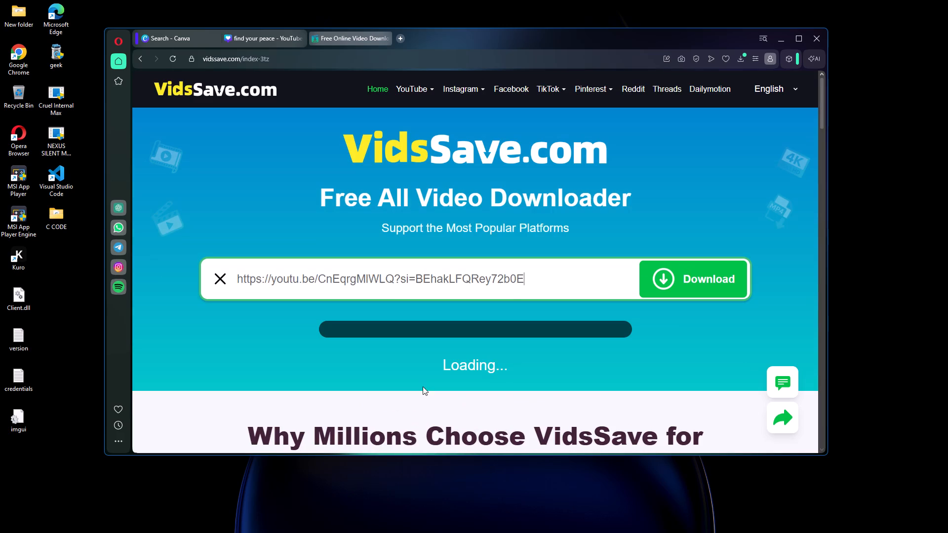
pyautogui.scroll(-2, 413, 290)
pyautogui.scroll(-2, 351, 292)
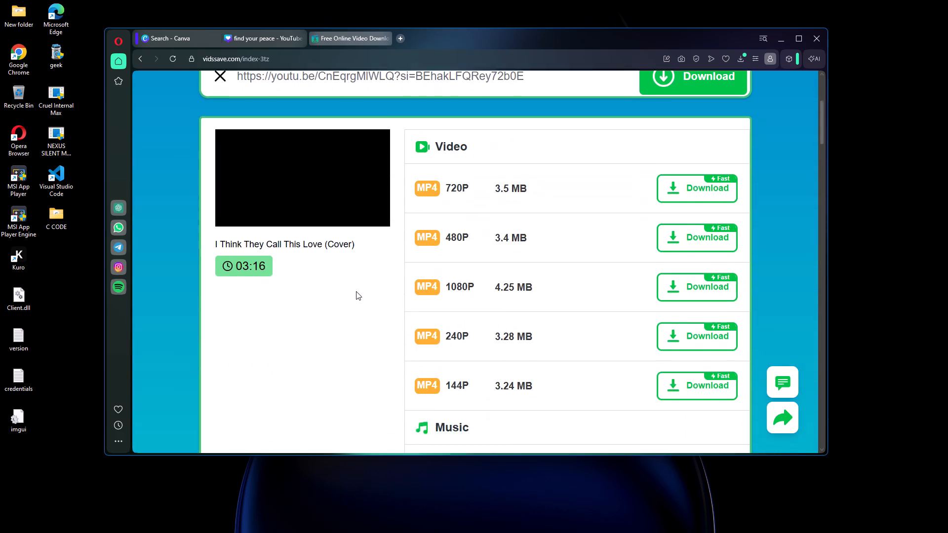
pyautogui.scroll(-2, 356, 291)
pyautogui.scroll(-2, 503, 298)
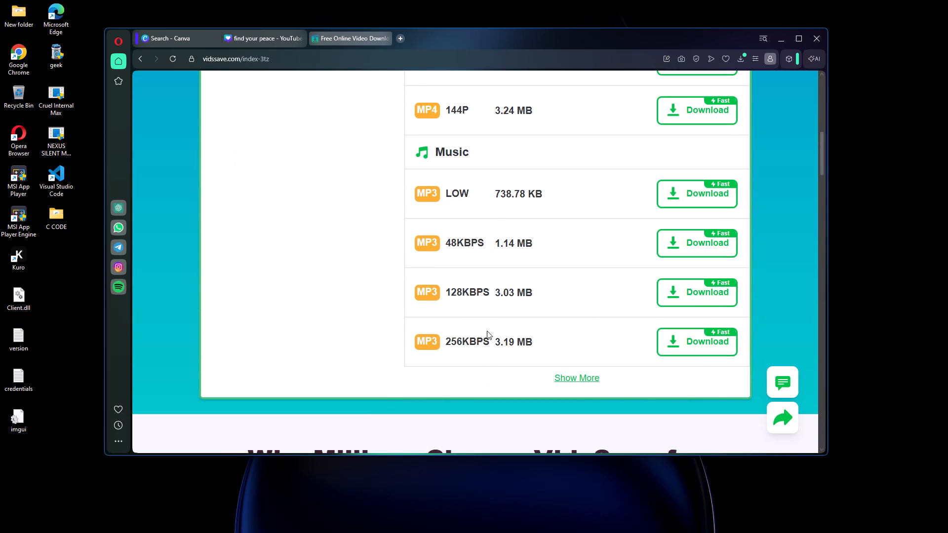
pyautogui.click(690, 293)
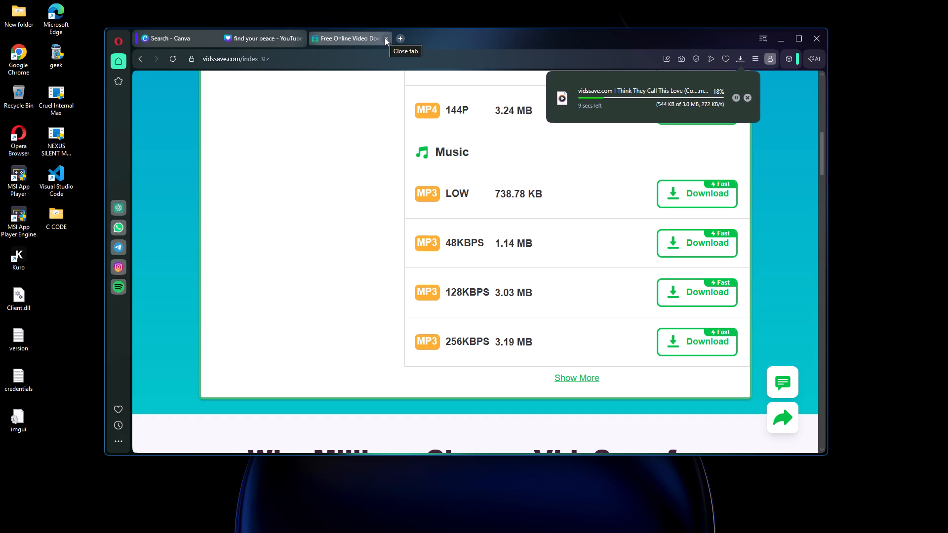
pyautogui.click(385, 38)
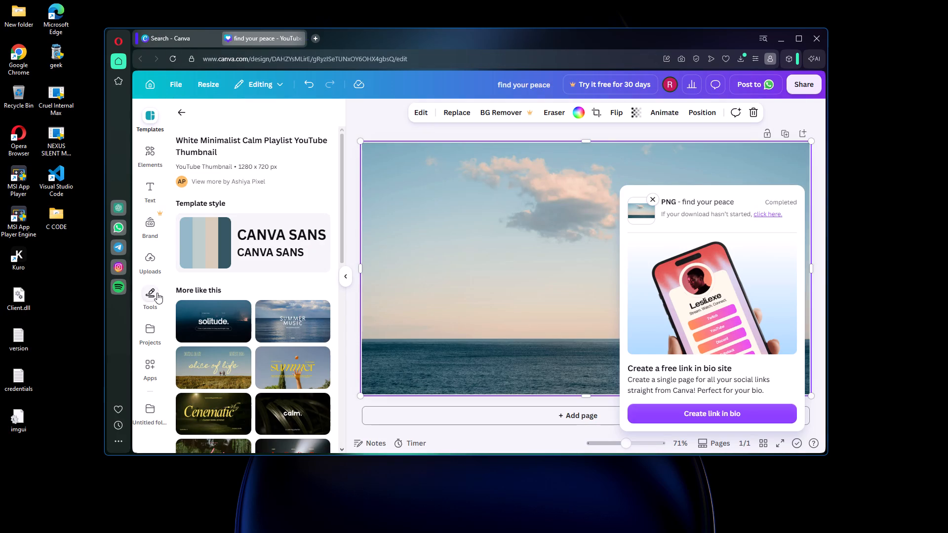
# Dismiss the finished PNG download notice in the "find your peace" design and return to the Canva home page.
pyautogui.click(650, 199)
pyautogui.click(144, 83)
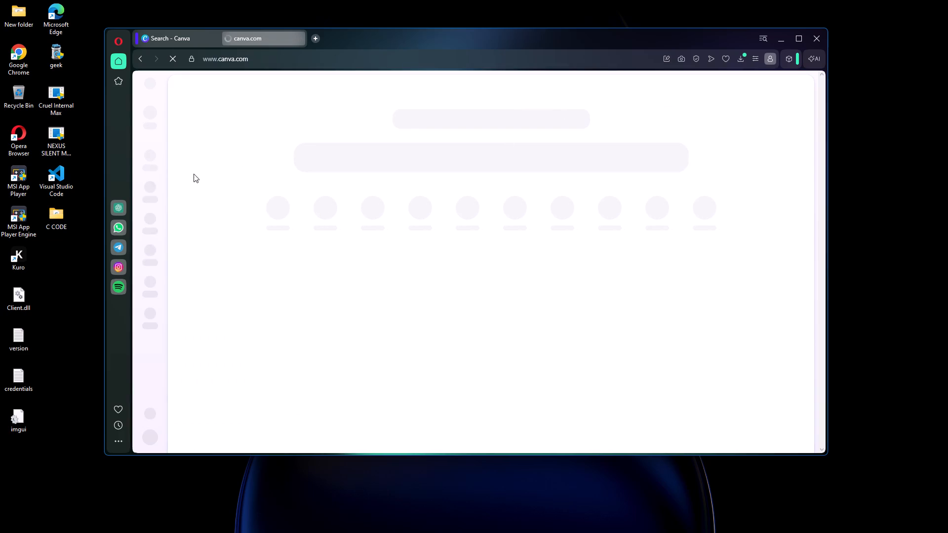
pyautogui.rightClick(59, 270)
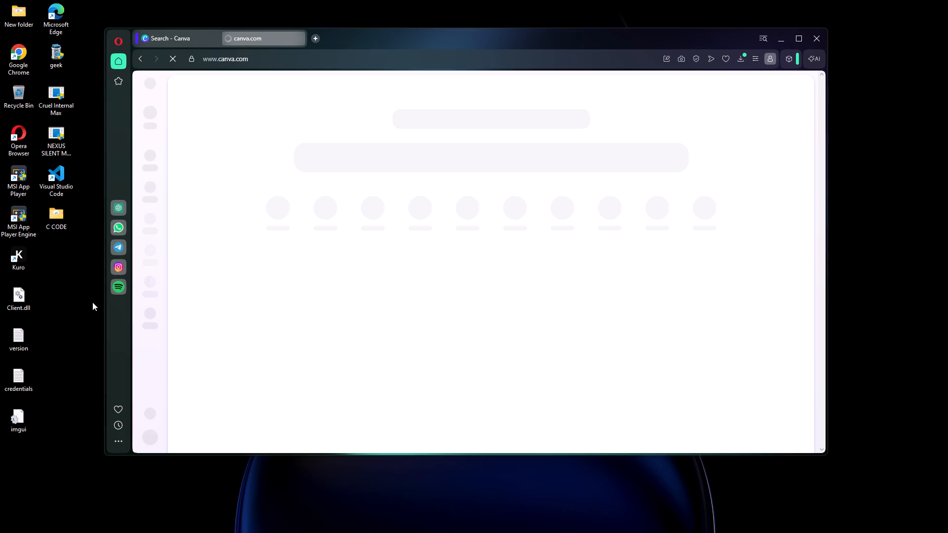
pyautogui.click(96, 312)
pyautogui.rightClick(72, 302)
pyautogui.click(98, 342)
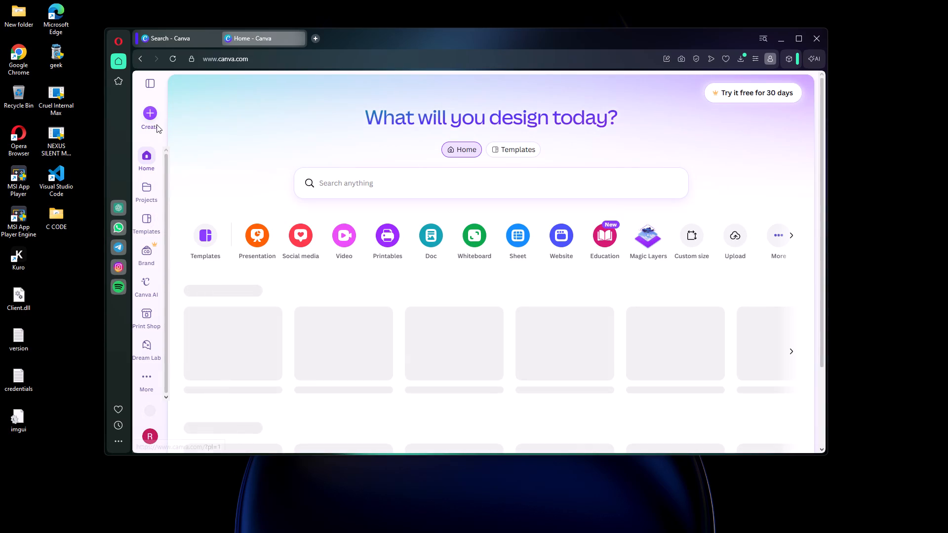
# Create a new blank Canva design of the Presentation type, 1920 × 1080 px.
pyautogui.click(152, 115)
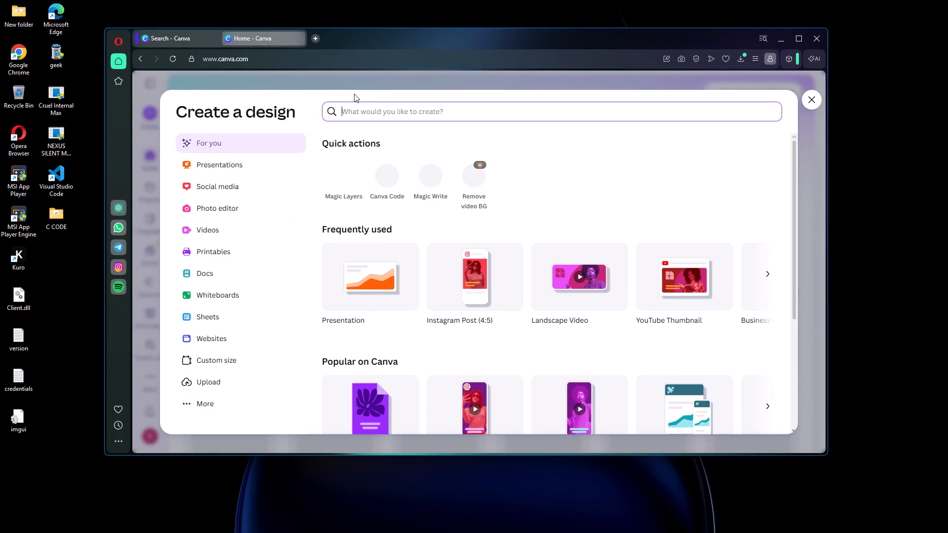
pyautogui.scroll(-3, 197, 191)
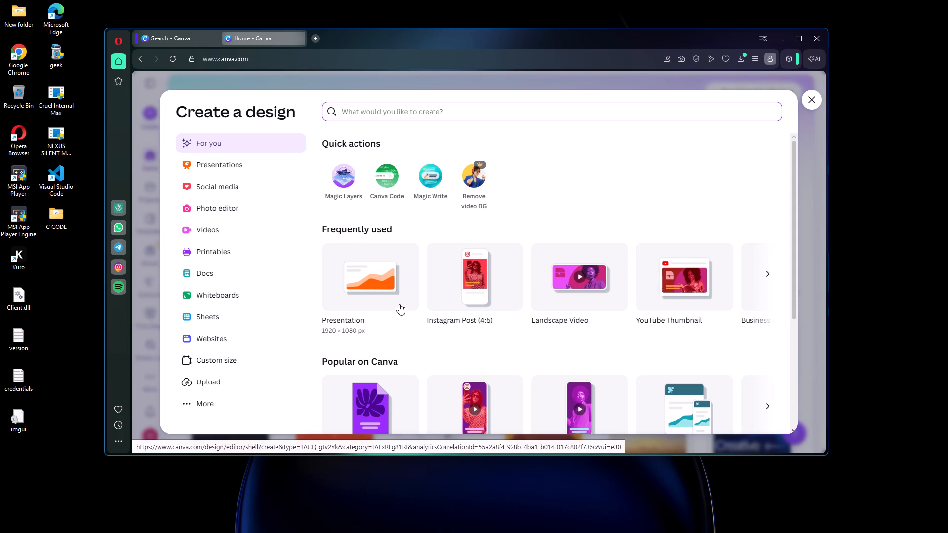
pyautogui.scroll(-2, 387, 285)
pyautogui.scroll(1, 370, 224)
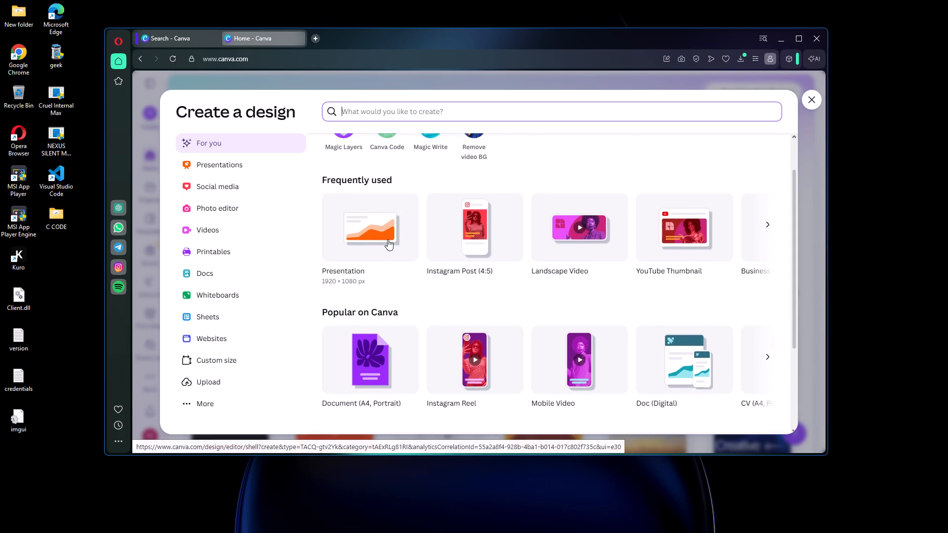
pyautogui.click(388, 239)
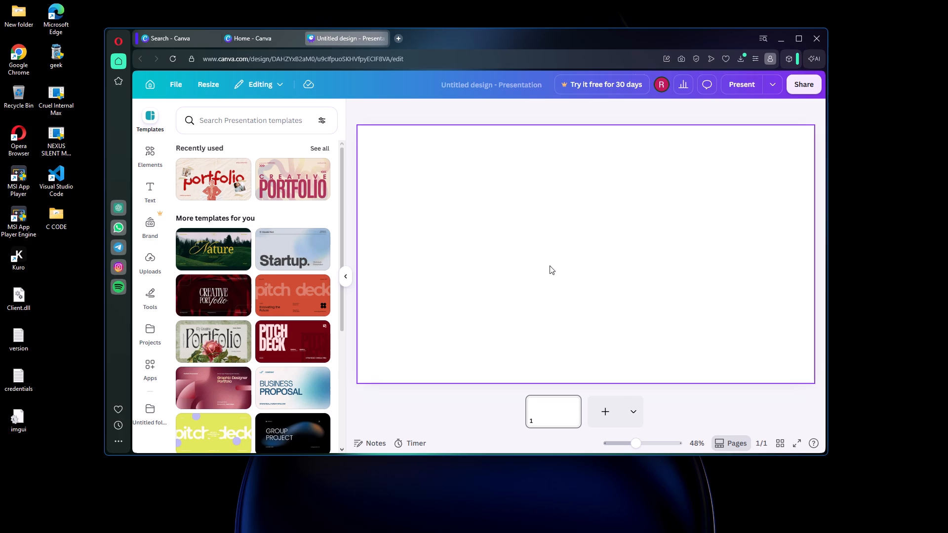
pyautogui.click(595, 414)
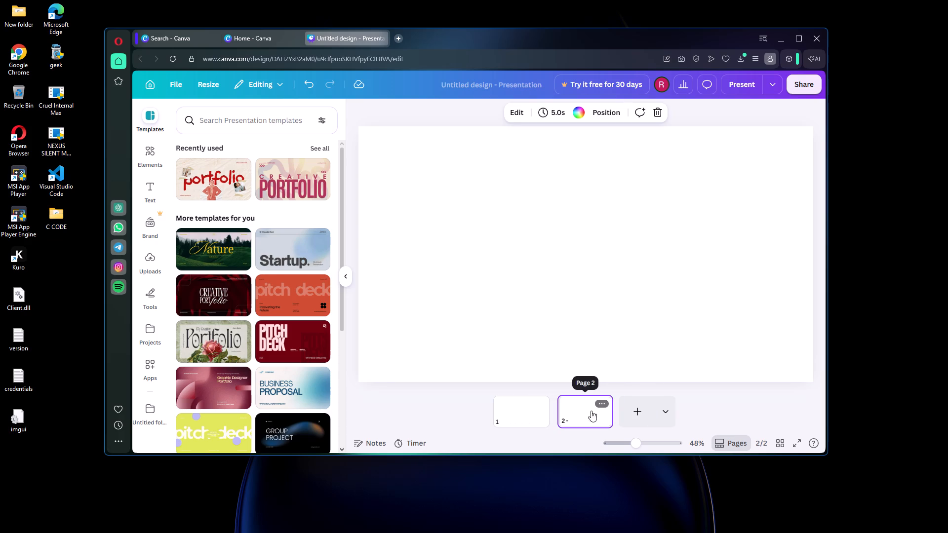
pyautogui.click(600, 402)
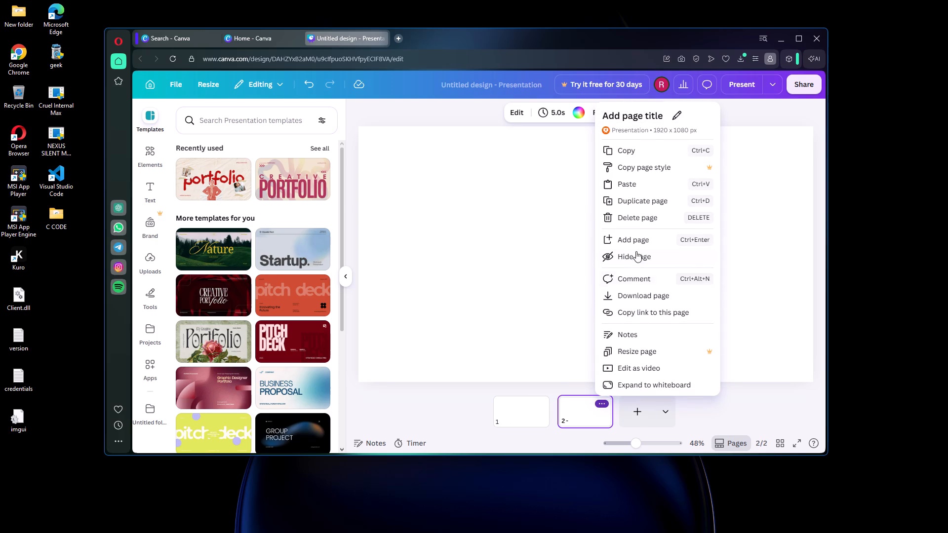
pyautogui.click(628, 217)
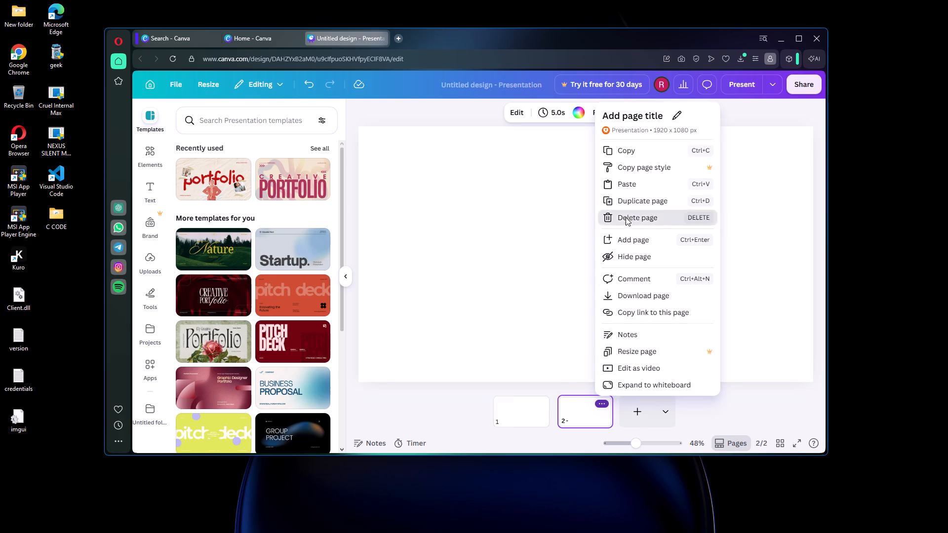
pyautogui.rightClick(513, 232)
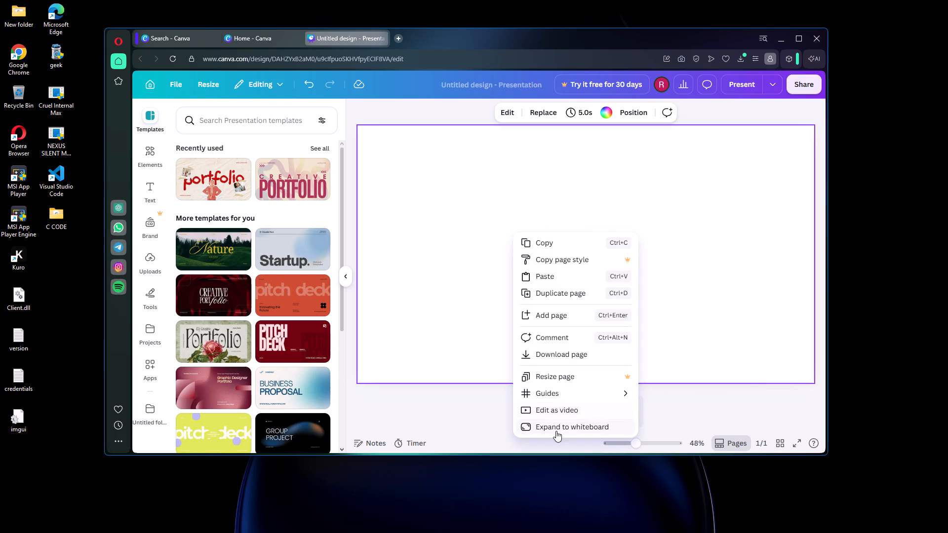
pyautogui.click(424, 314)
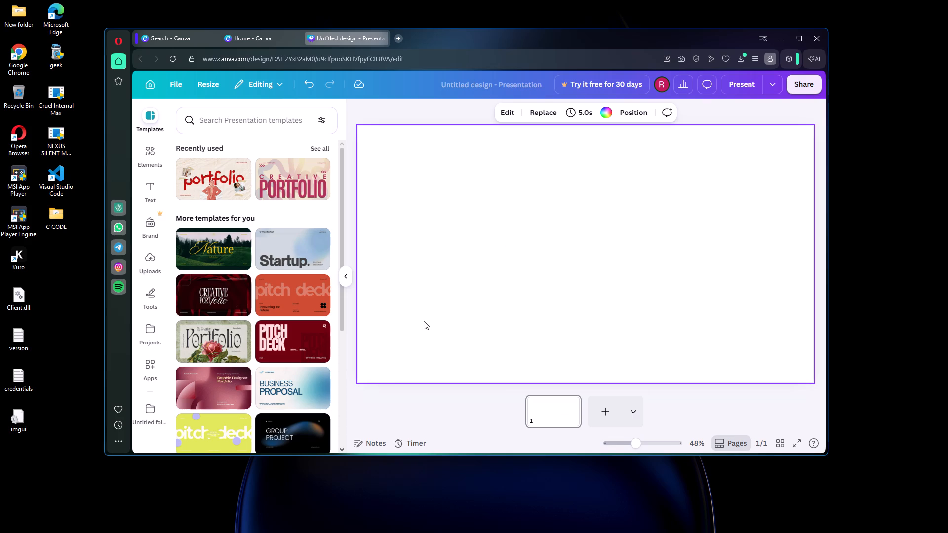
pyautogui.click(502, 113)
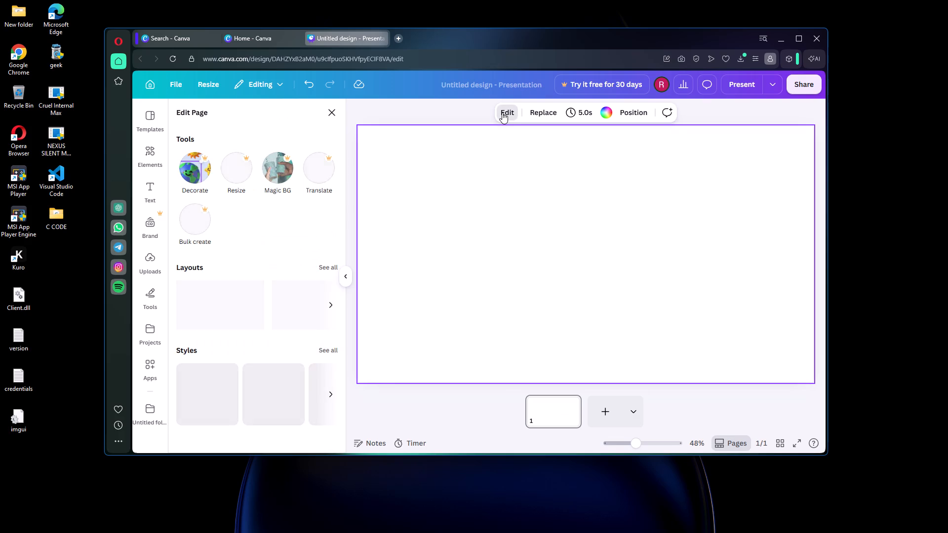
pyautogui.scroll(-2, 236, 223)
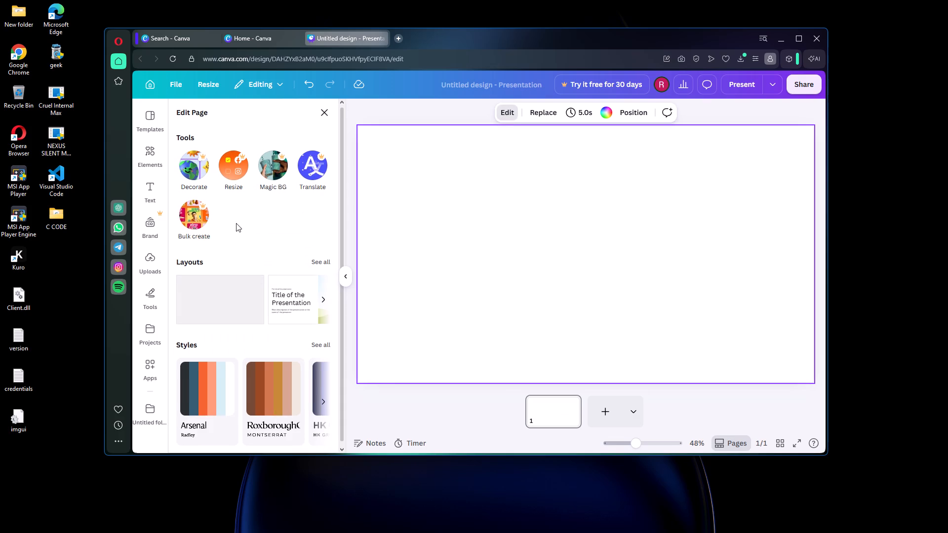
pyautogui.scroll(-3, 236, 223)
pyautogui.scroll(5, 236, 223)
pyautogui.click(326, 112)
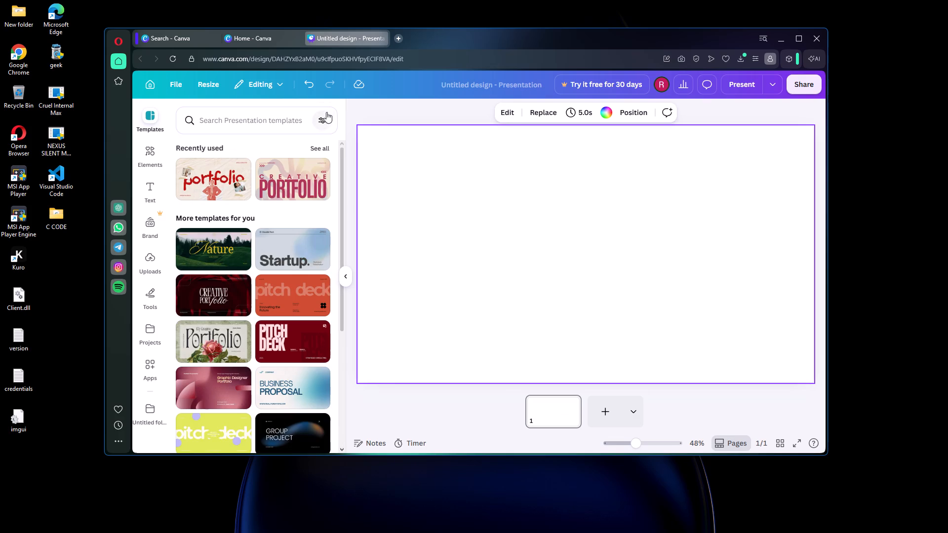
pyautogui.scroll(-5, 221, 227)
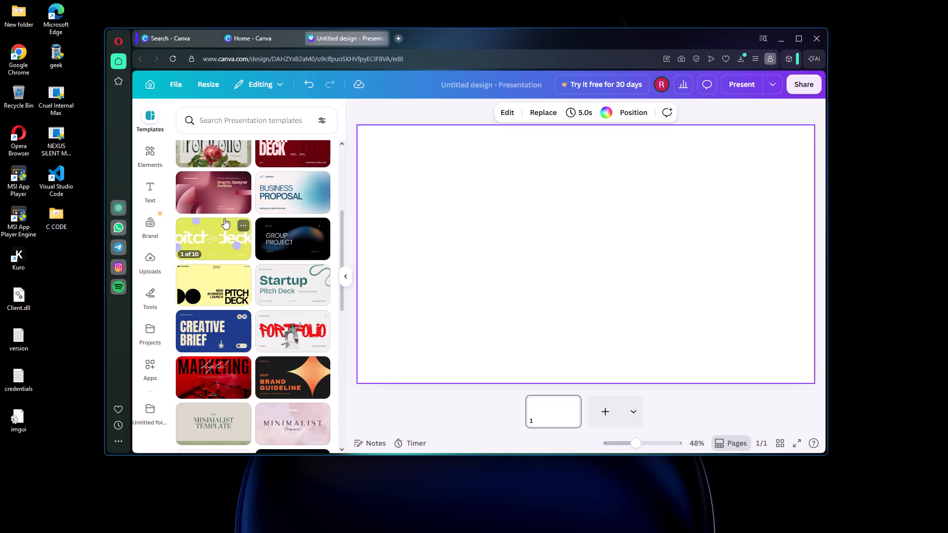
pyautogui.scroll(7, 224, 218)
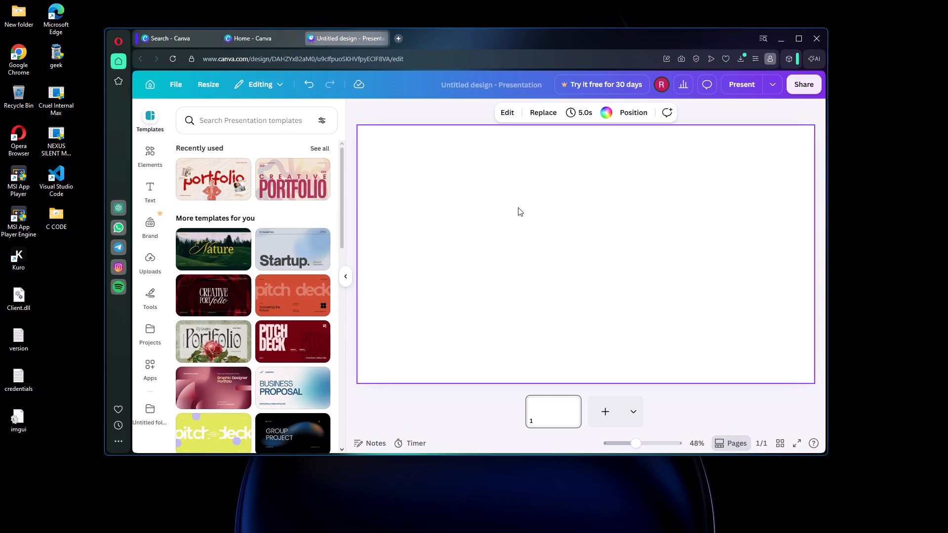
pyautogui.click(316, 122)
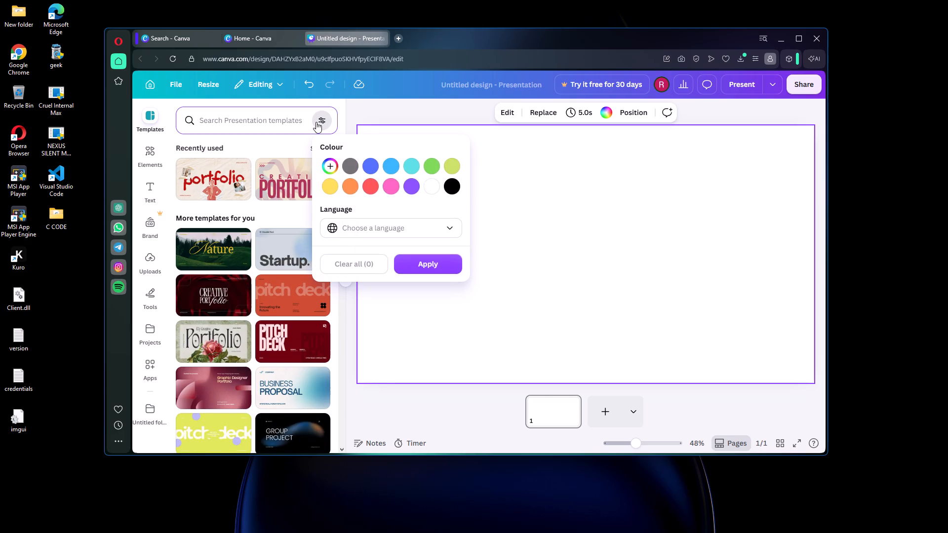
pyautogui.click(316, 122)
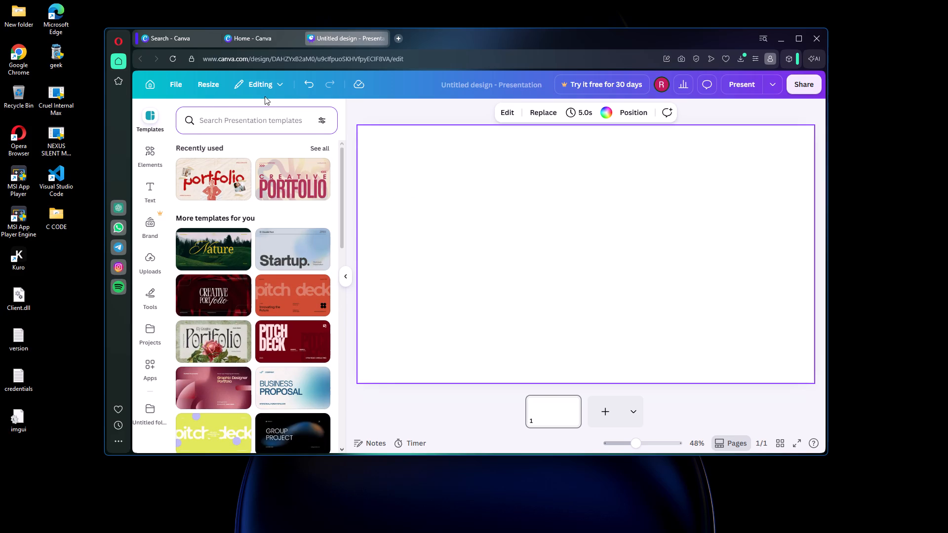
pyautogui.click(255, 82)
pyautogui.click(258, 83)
# Upload the image of a cloud over the sea and fill the blank presentation page with it.
pyautogui.click(543, 119)
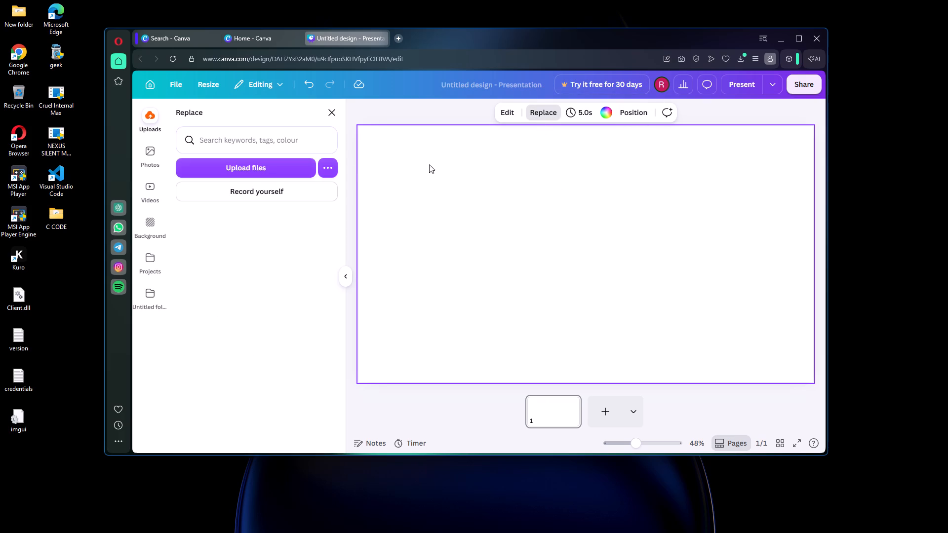
pyautogui.click(247, 171)
pyautogui.click(222, 413)
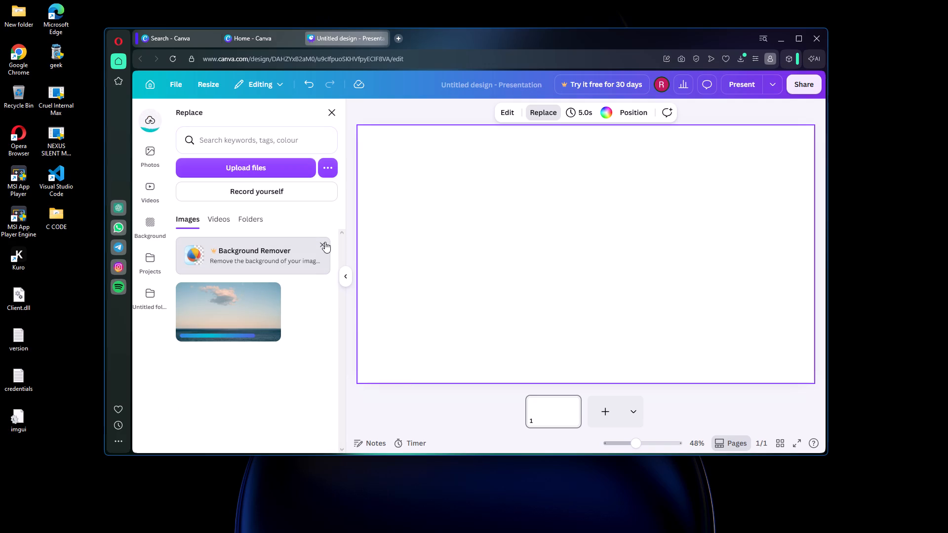
pyautogui.click(323, 242)
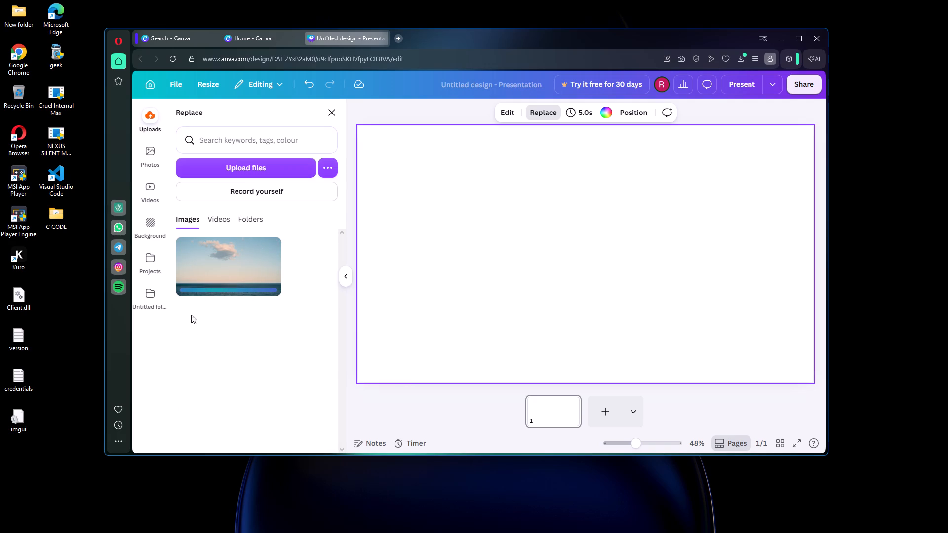
pyautogui.click(238, 281)
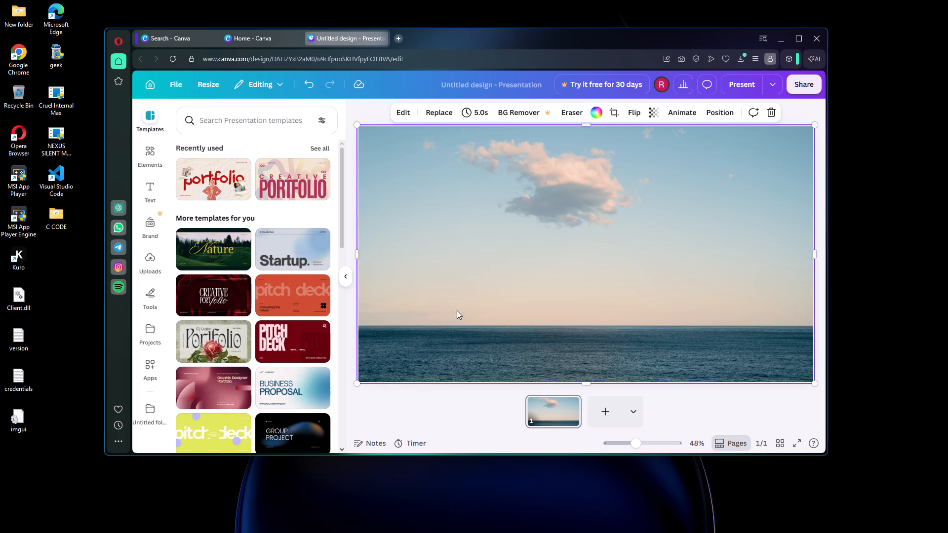
# Apply the cover page of the White Blue and Grey Modern Startup Pitch Deck template to page 1.
pyautogui.scroll(-3, 511, 288)
pyautogui.click(301, 252)
pyautogui.click(214, 243)
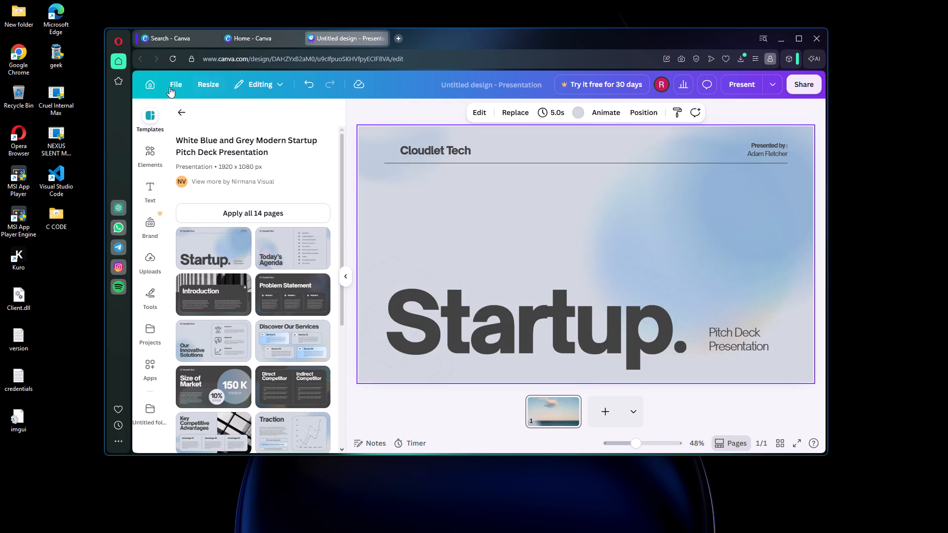
# Leave the presentation for the Canva home page and close the two older Canva tabs.
pyautogui.click(144, 80)
pyautogui.click(146, 84)
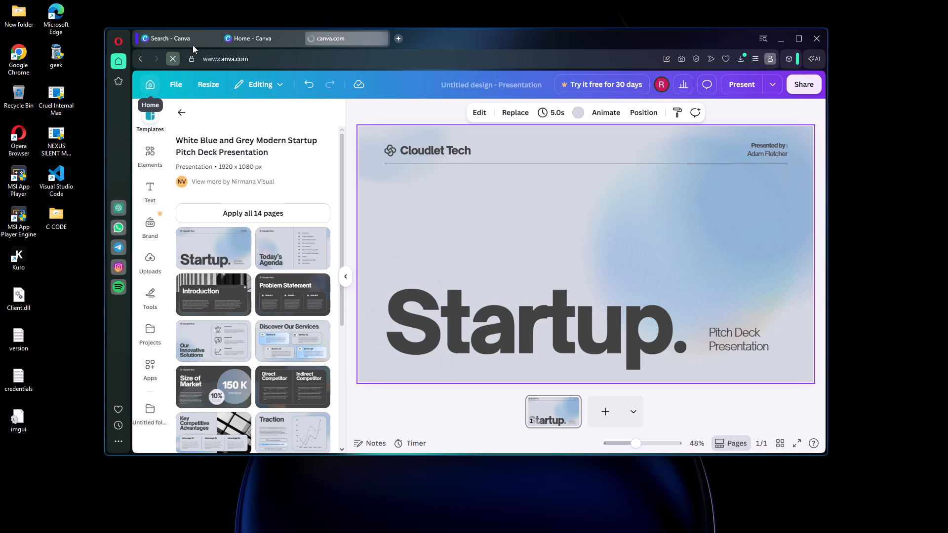
pyautogui.click(212, 39)
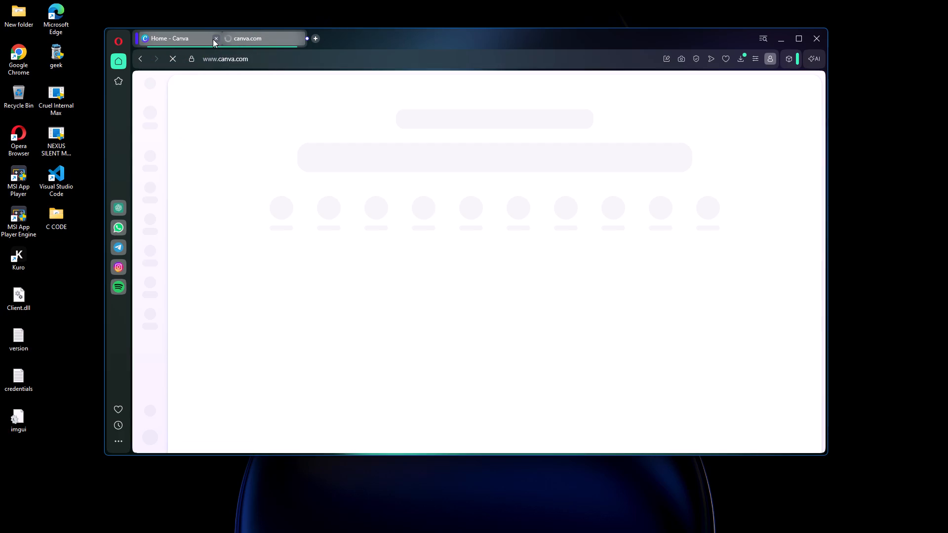
pyautogui.click(213, 39)
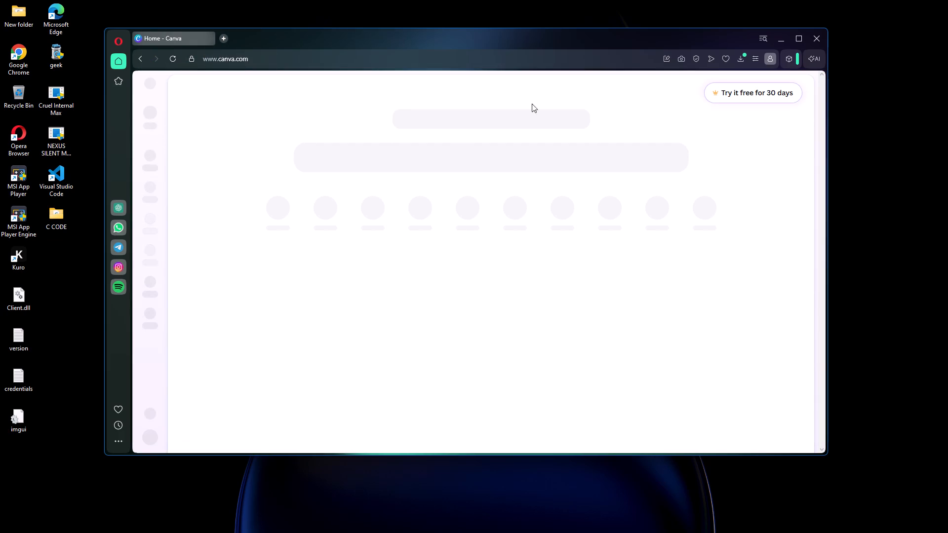
# Create a new blank Canva design of the Landscape Video type.
pyautogui.click(150, 114)
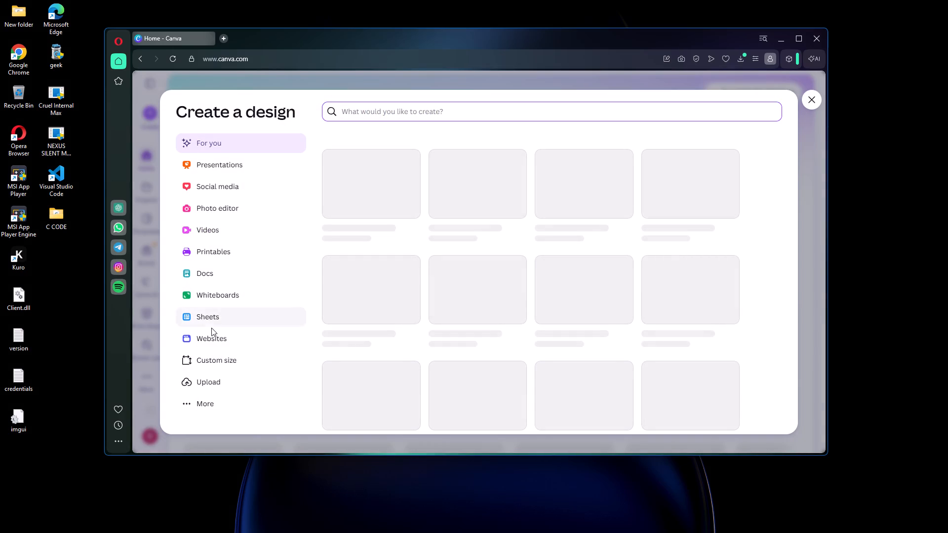
pyautogui.click(197, 230)
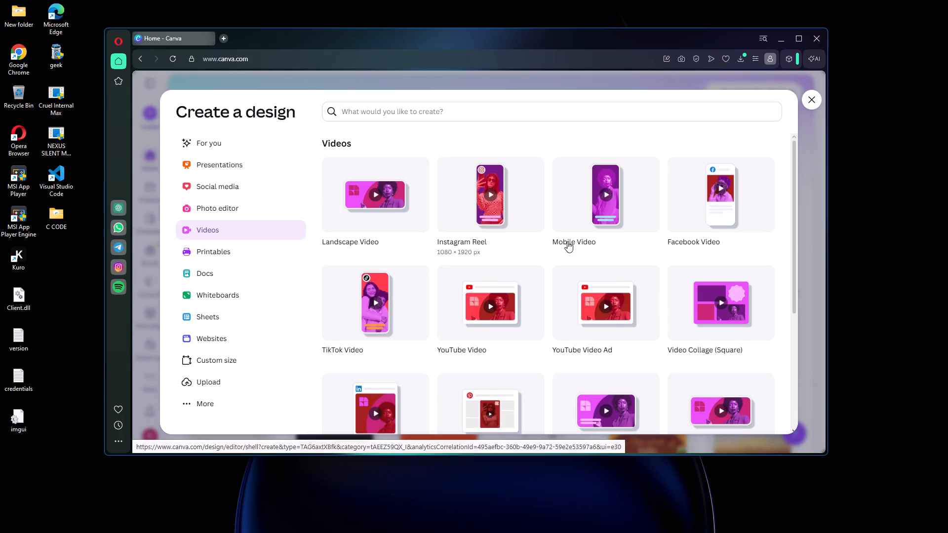
pyautogui.click(379, 217)
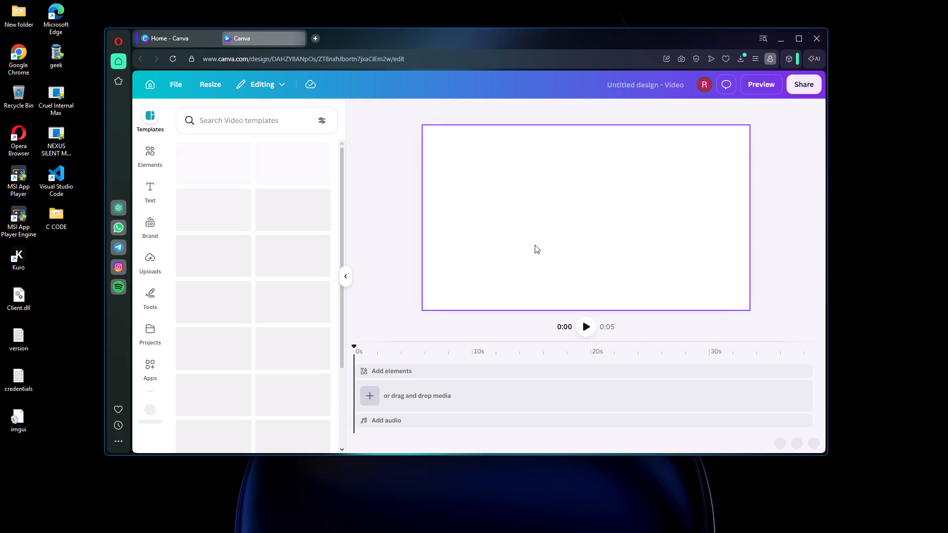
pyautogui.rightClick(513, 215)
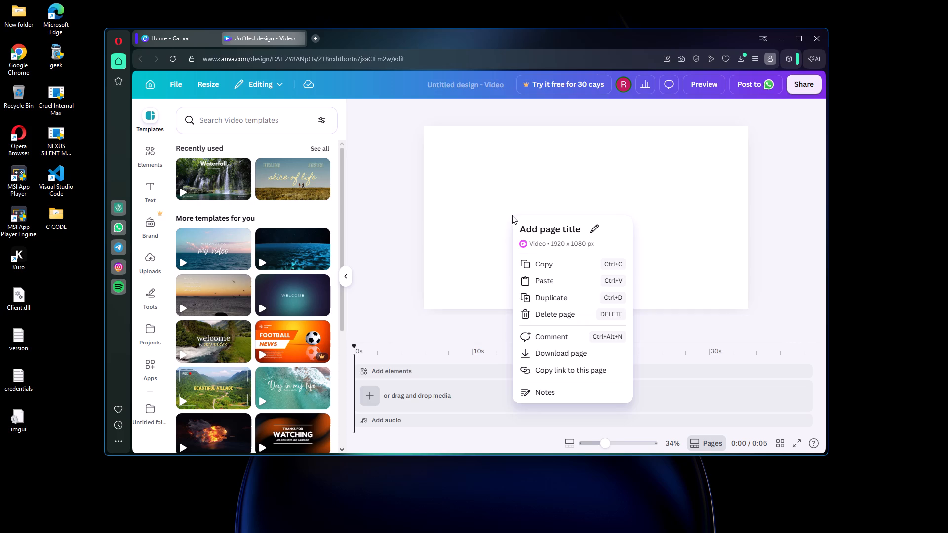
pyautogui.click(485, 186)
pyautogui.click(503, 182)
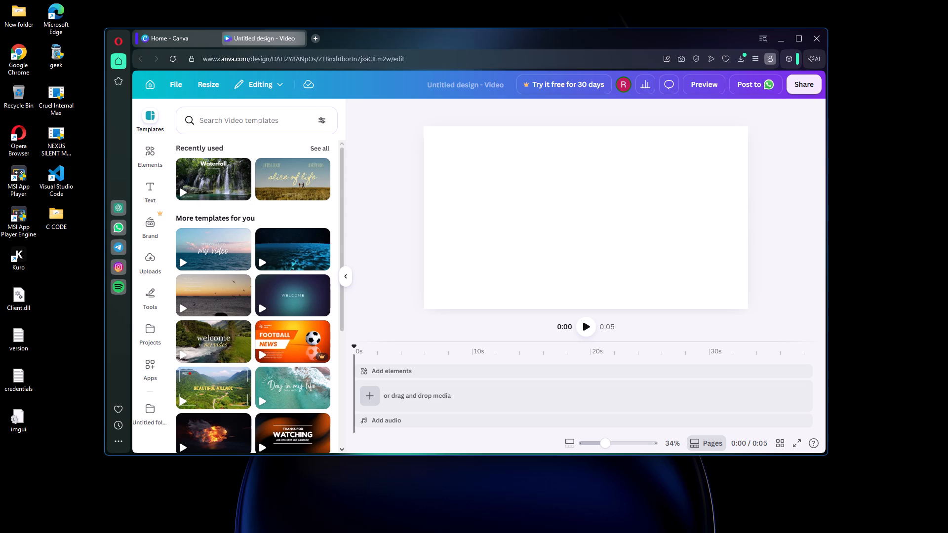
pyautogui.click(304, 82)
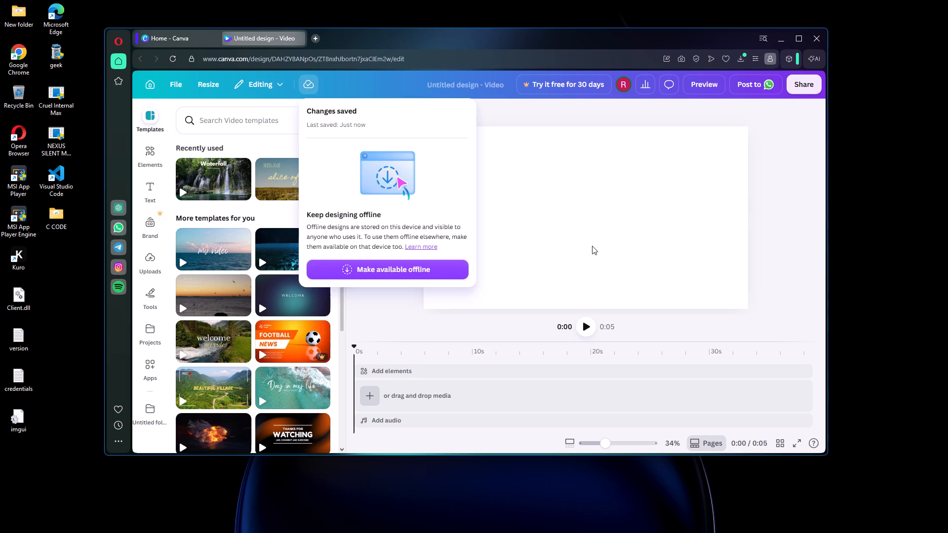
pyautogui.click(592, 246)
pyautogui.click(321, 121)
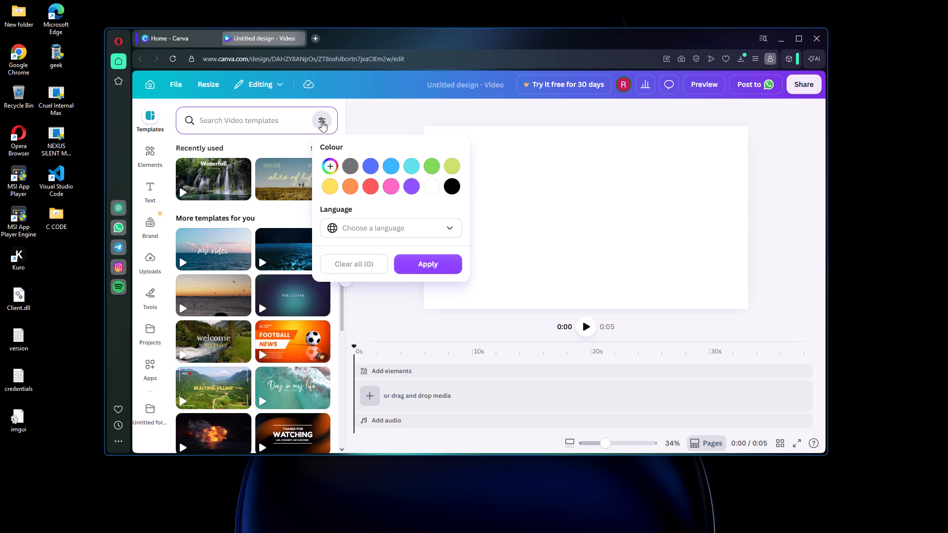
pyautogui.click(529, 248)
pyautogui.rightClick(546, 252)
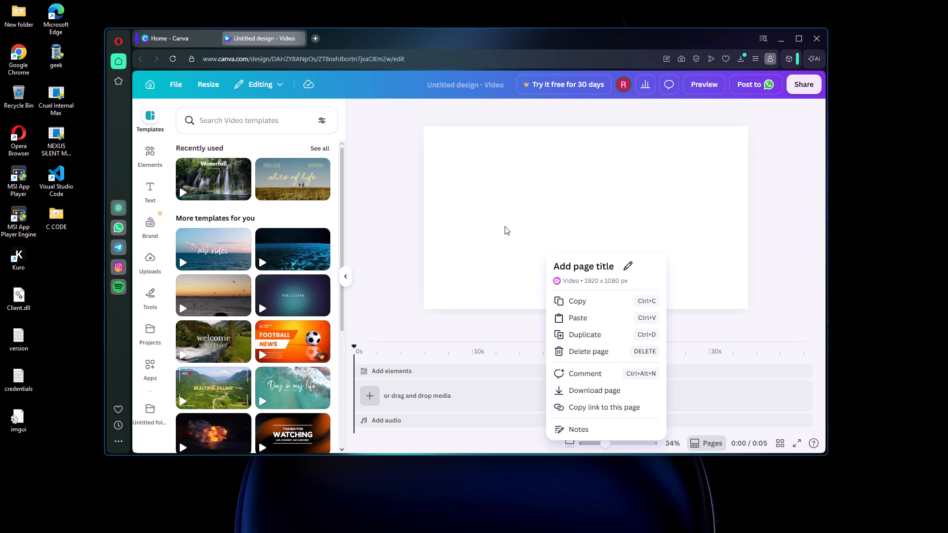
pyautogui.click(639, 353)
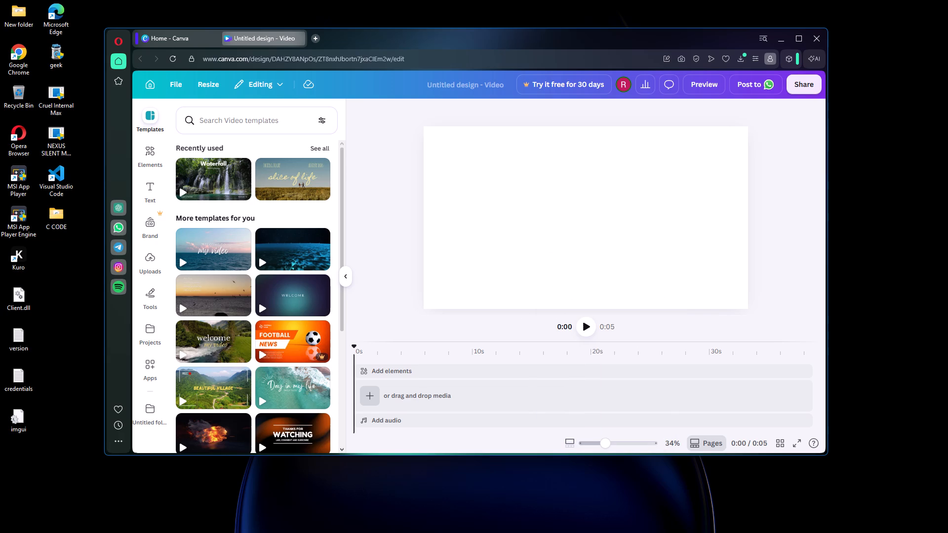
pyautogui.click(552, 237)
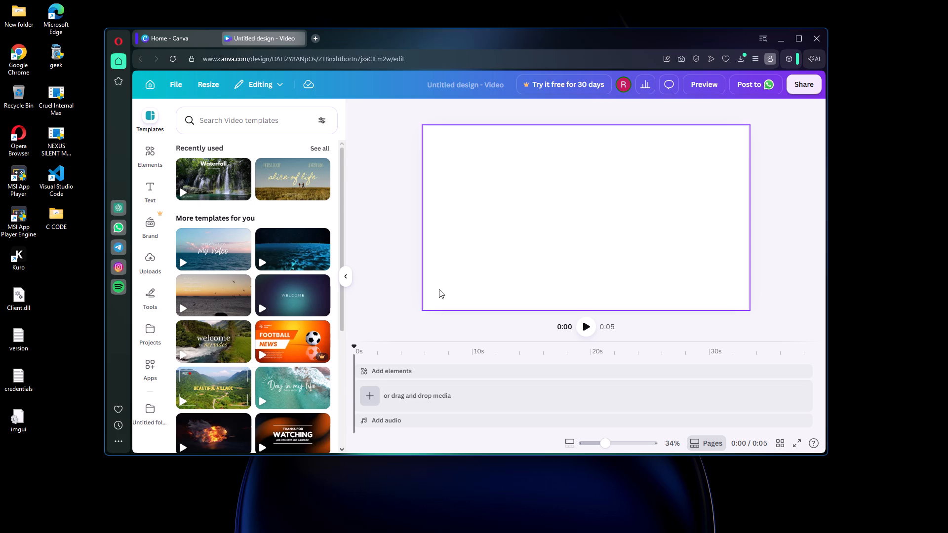
# Add the uploaded image of a cloud over the sea to the video timeline as the first clip.
pyautogui.click(372, 399)
pyautogui.click(361, 312)
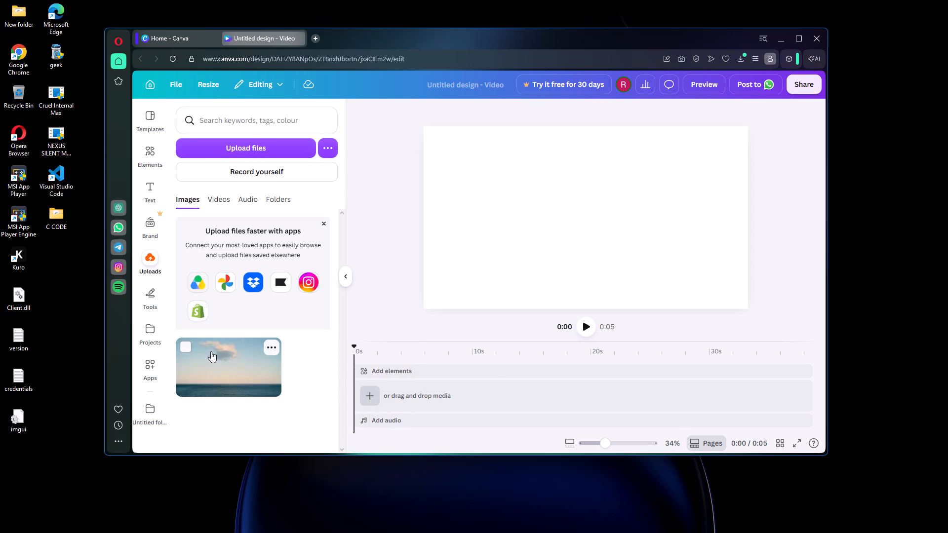
pyautogui.click(207, 361)
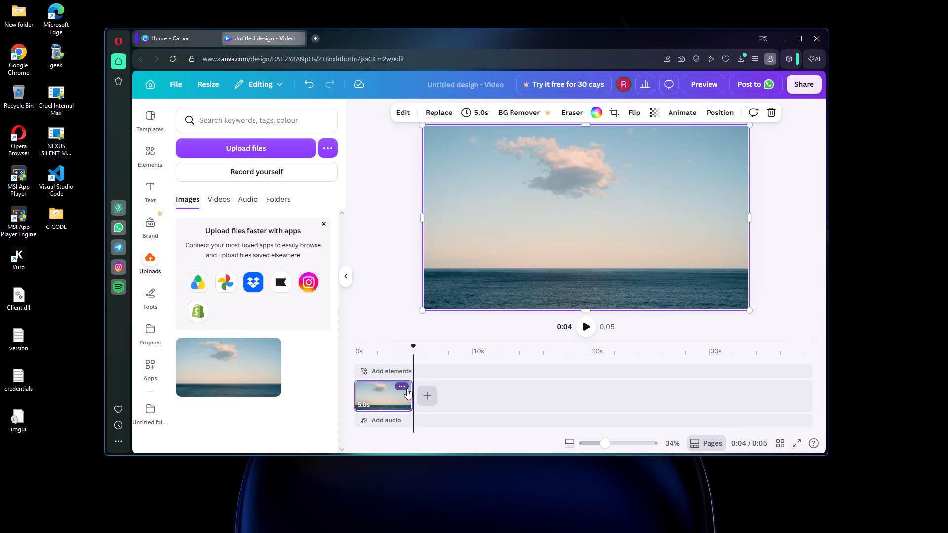
# Extend the cloud-over-sea image clip on the timeline to 30 seconds.
pyautogui.moveTo(412, 397); pyautogui.dragTo(401, 399)
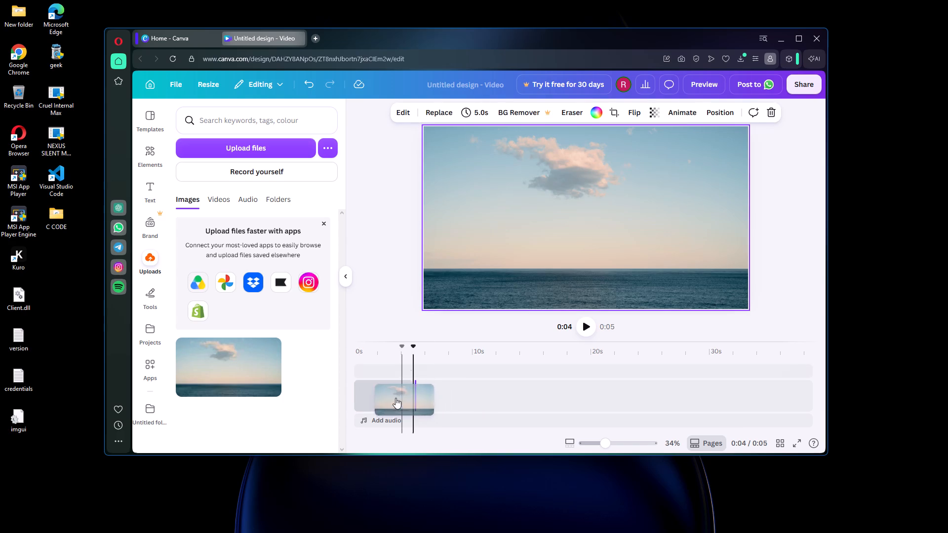
pyautogui.moveTo(406, 400); pyautogui.dragTo(418, 400)
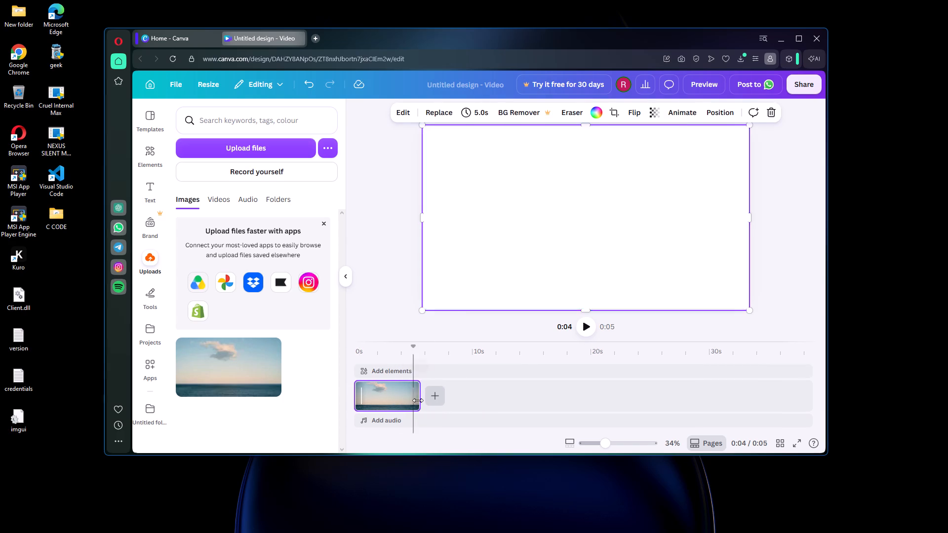
pyautogui.moveTo(418, 400); pyautogui.dragTo(702, 401)
# Upload the downloaded song file "vidssave.com I Think They Call This Love (Cover) 128kbps.mp4" to the Canva uploads.
pyautogui.click(378, 418)
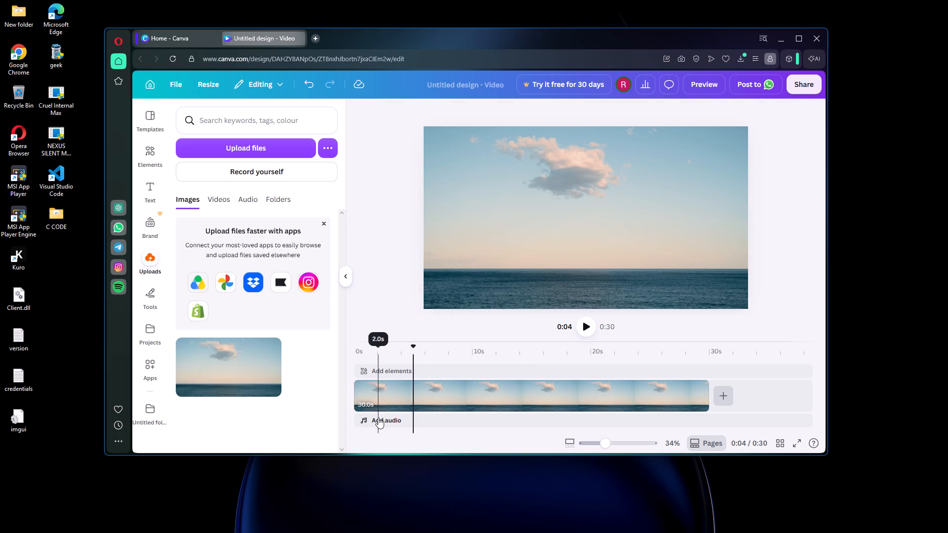
pyautogui.click(358, 369)
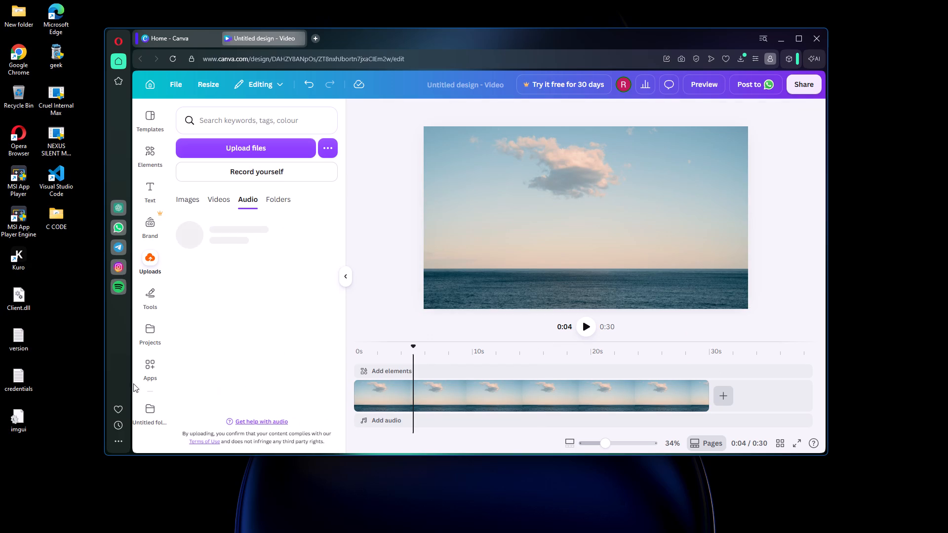
pyautogui.click(231, 150)
pyautogui.click(229, 413)
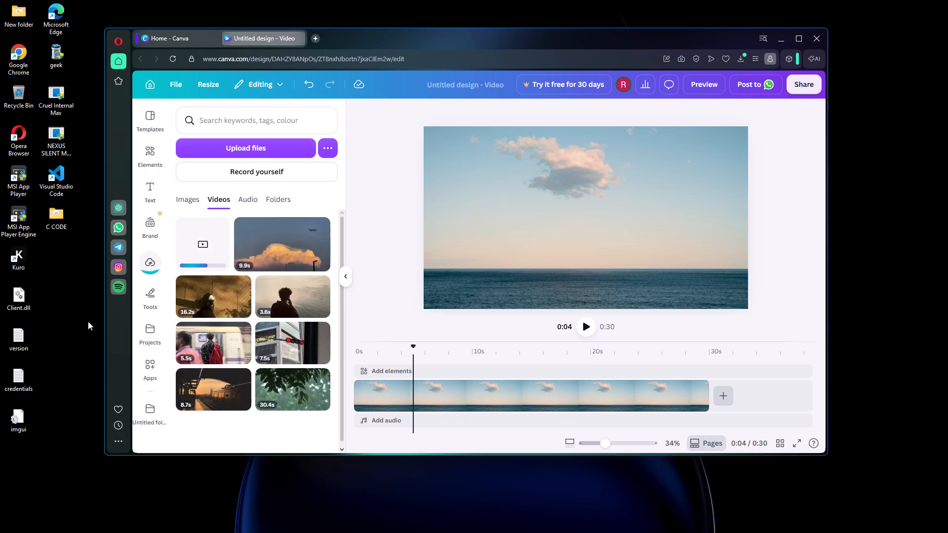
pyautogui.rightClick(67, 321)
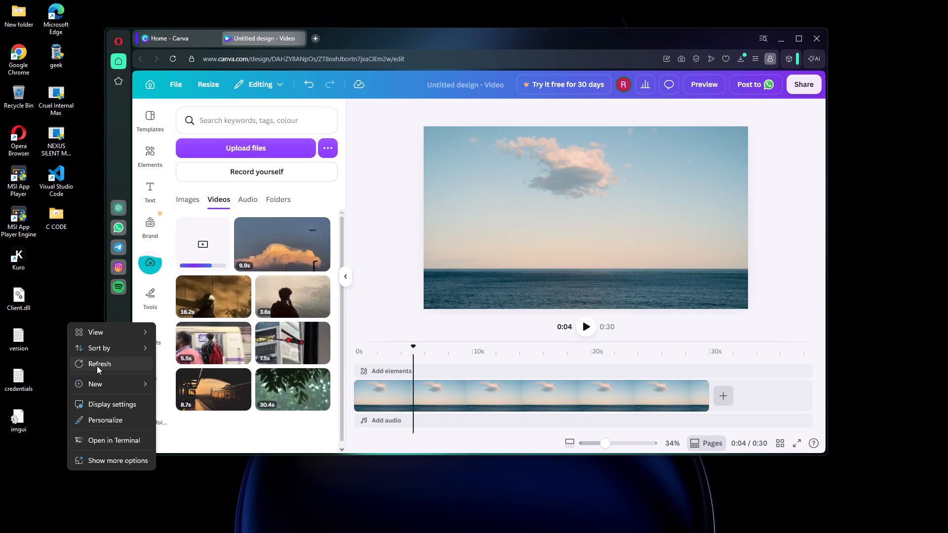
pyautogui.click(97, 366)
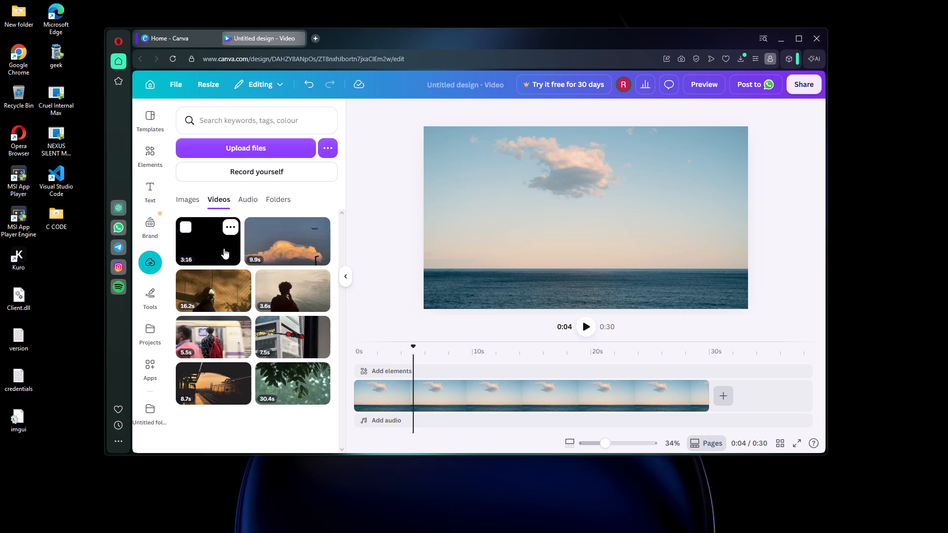
# Add the newly uploaded black 3:16 song video to the timeline.
pyautogui.click(224, 248)
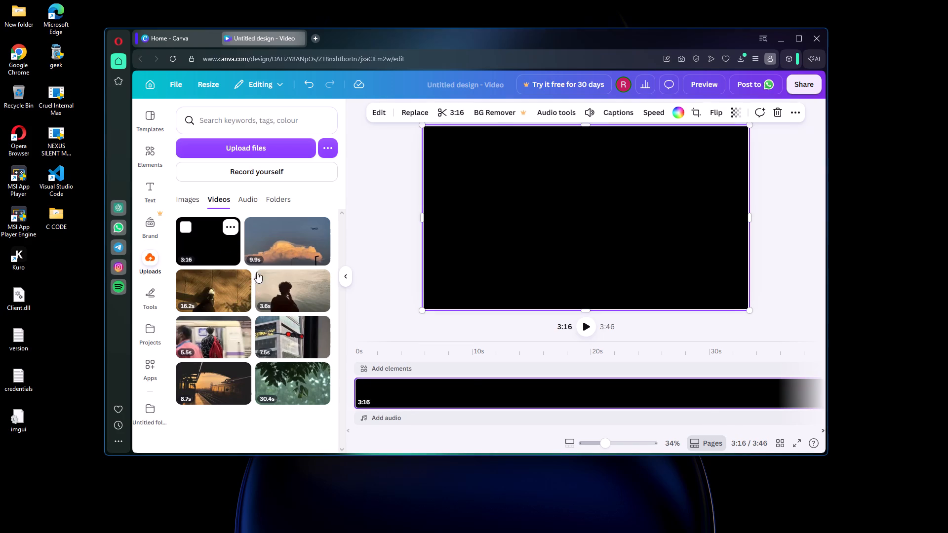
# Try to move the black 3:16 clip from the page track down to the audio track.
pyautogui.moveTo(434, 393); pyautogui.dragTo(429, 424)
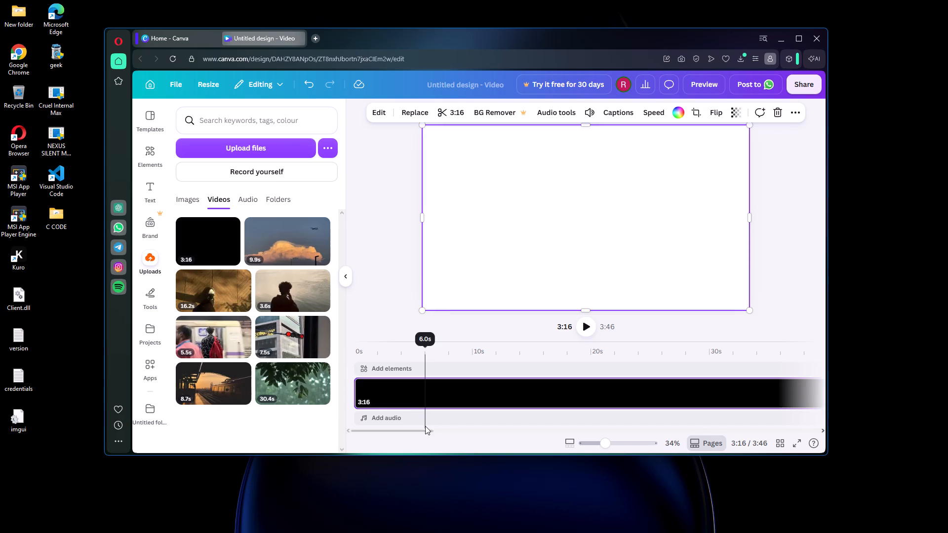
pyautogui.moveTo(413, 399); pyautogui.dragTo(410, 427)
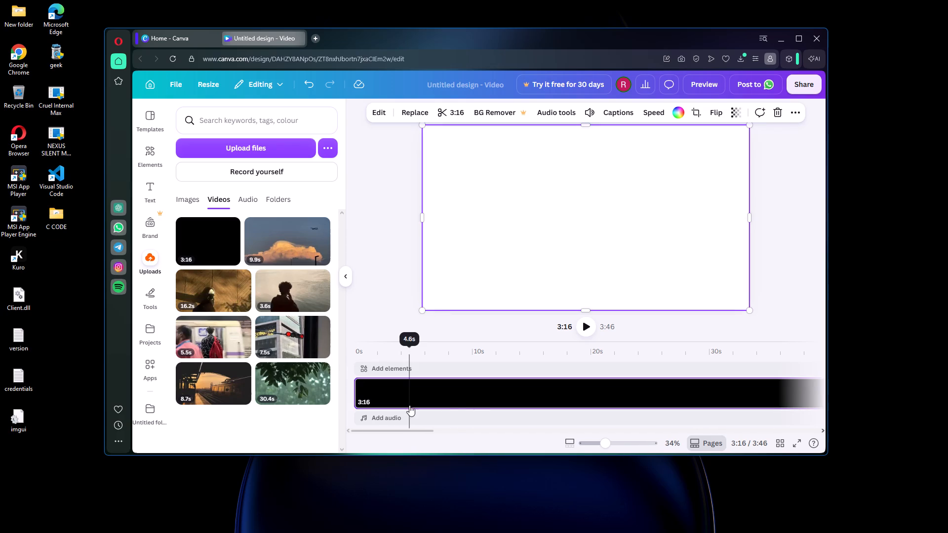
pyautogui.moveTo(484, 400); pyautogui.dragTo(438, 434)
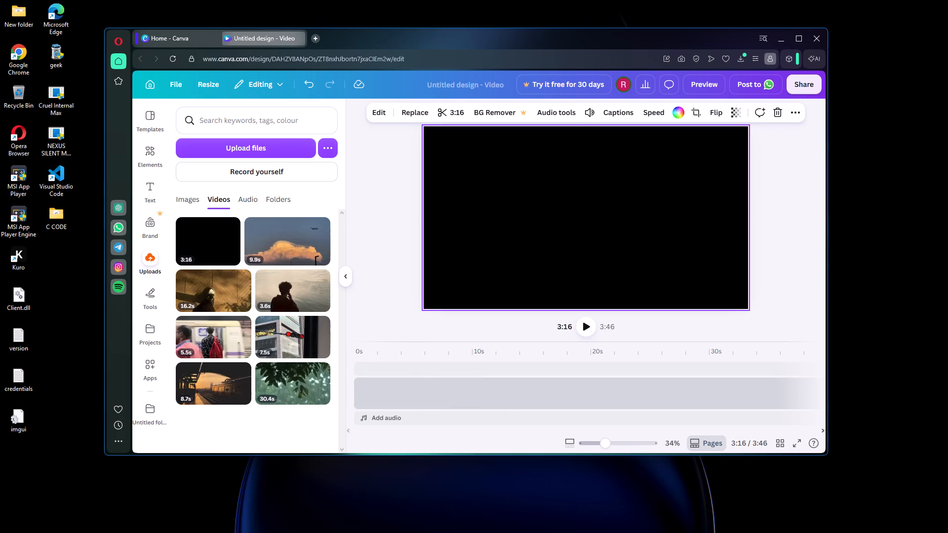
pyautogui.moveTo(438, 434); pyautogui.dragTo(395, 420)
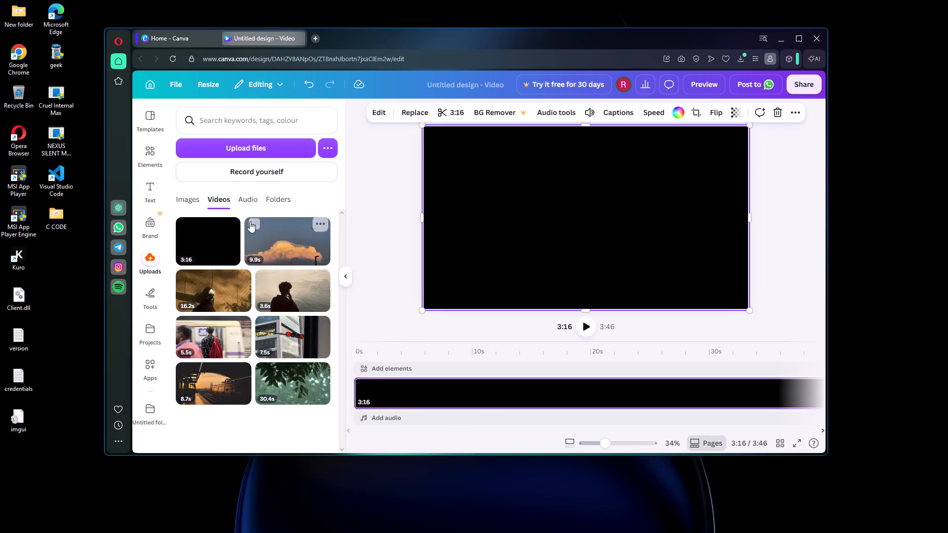
# View the file name and options of the uploaded black song video.
pyautogui.click(234, 223)
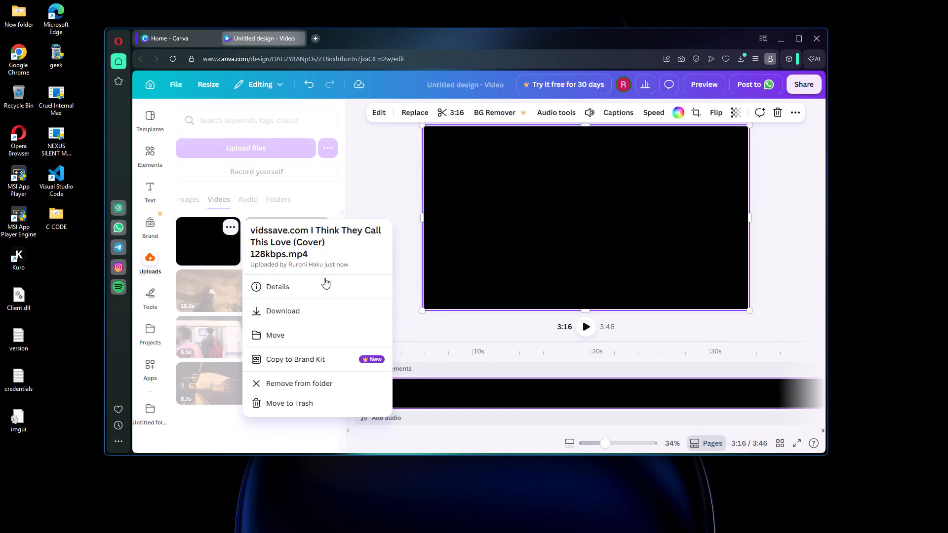
# Clear the browser's list of recent downloads and dismiss the uploaded video's options.
pyautogui.click(744, 60)
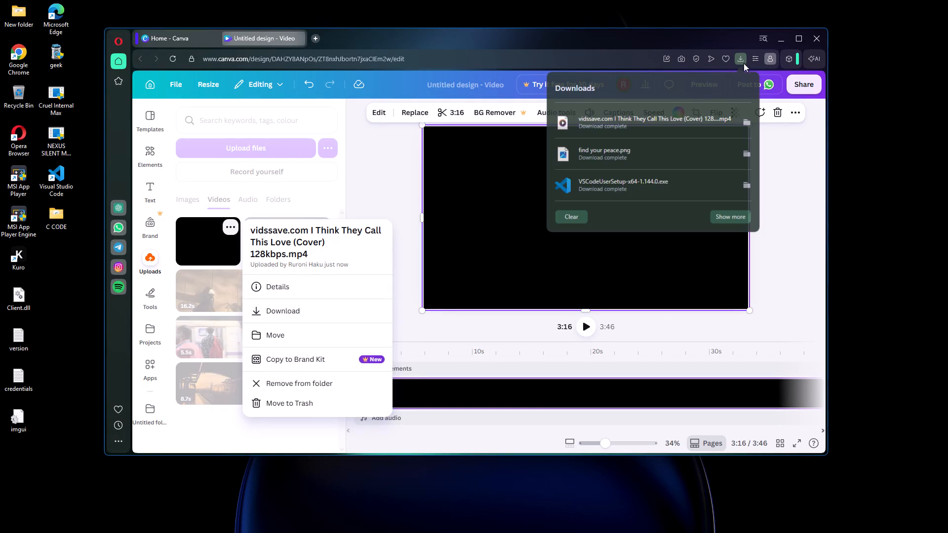
pyautogui.click(579, 215)
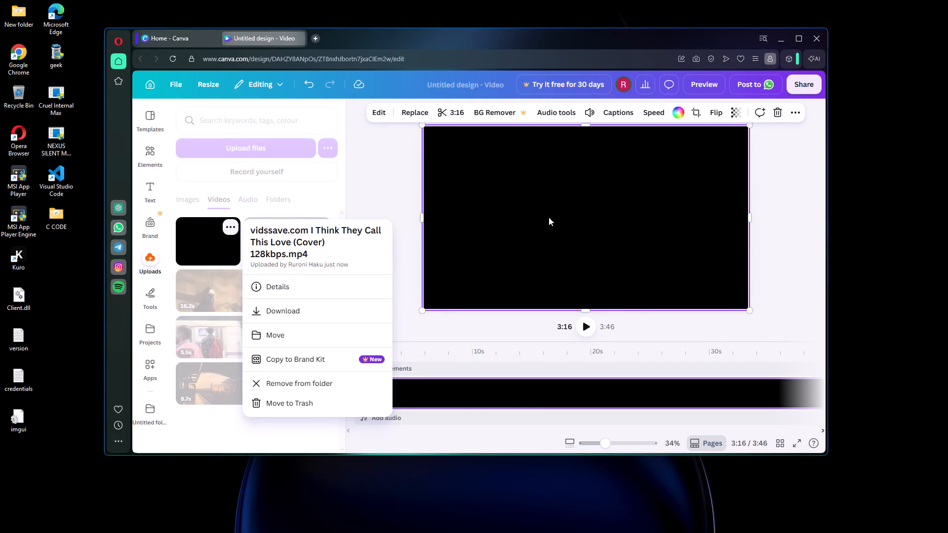
pyautogui.click(373, 181)
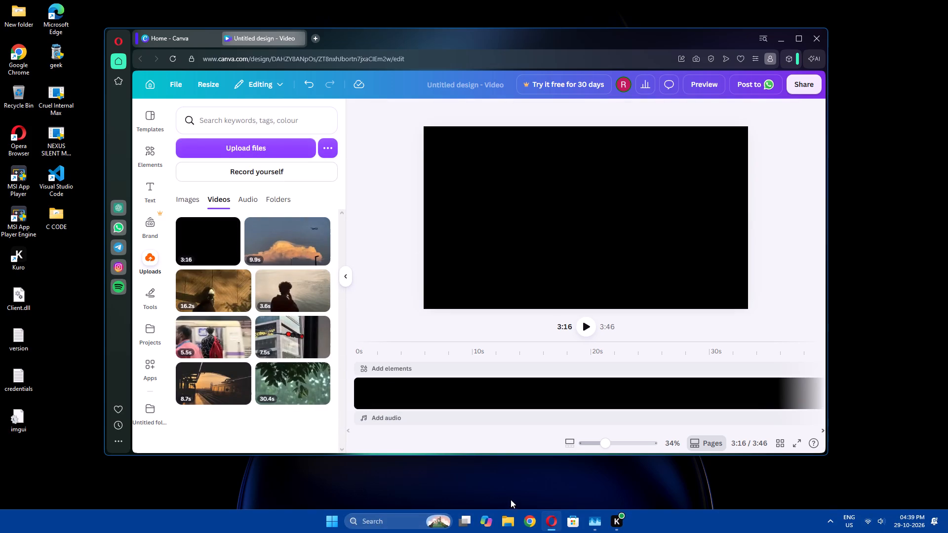
# Switch to File Explorer, go to the Downloads folder and open the downloaded song MP4's name for editing.
pyautogui.click(508, 526)
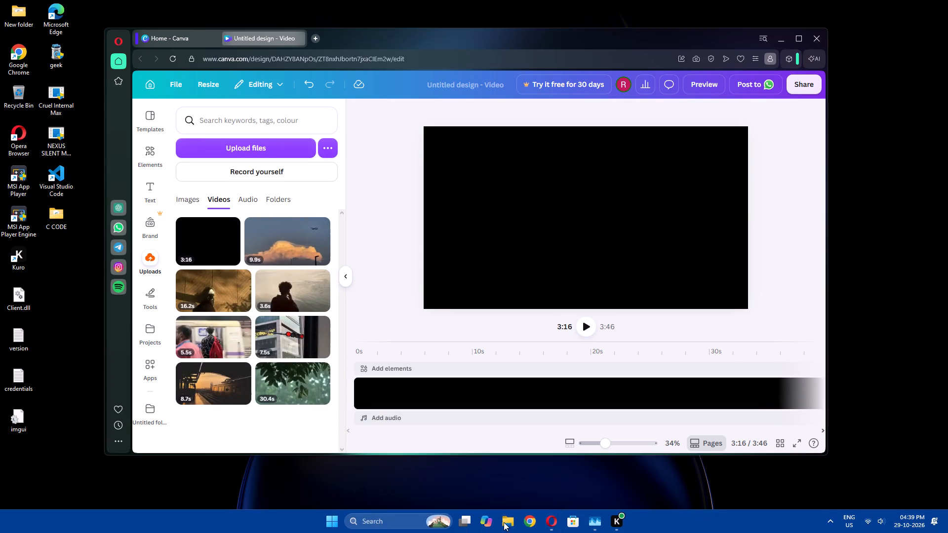
pyautogui.click(205, 211)
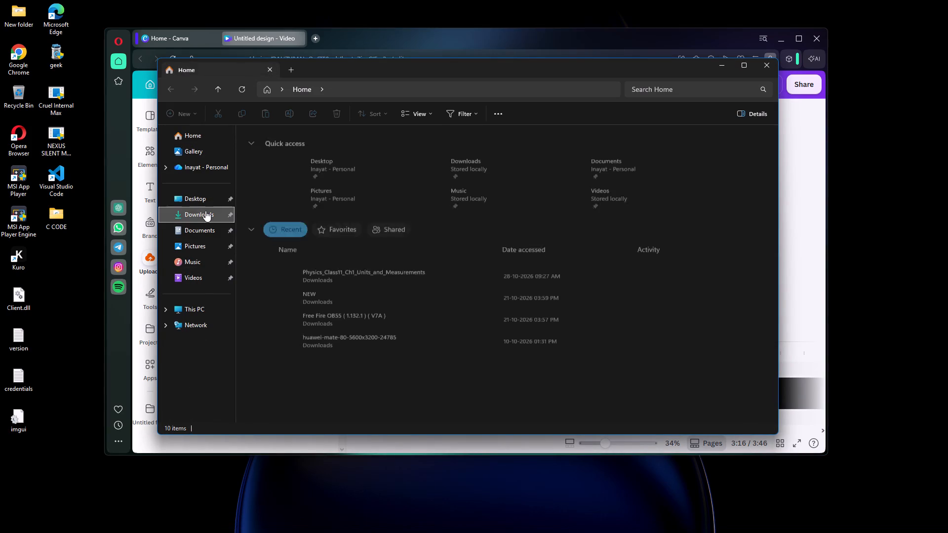
pyautogui.click(364, 158)
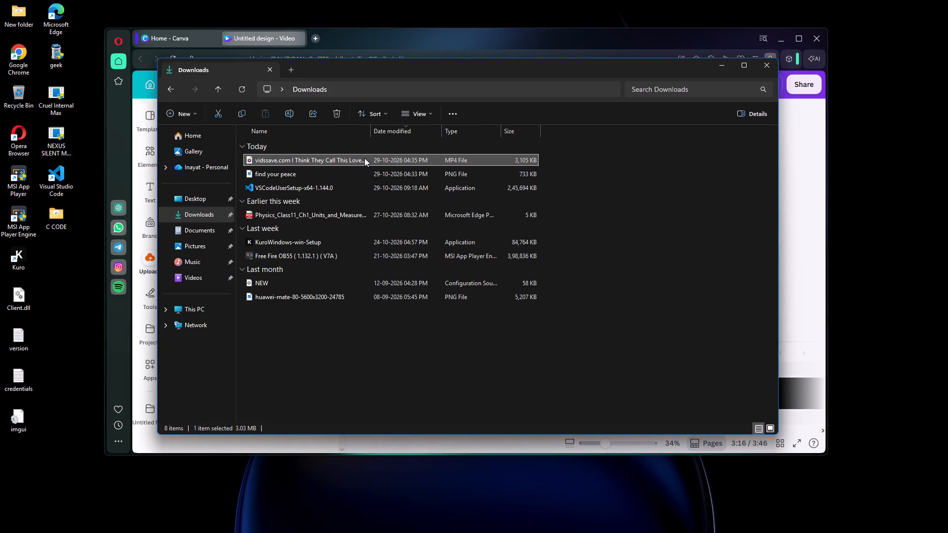
pyautogui.click(364, 158)
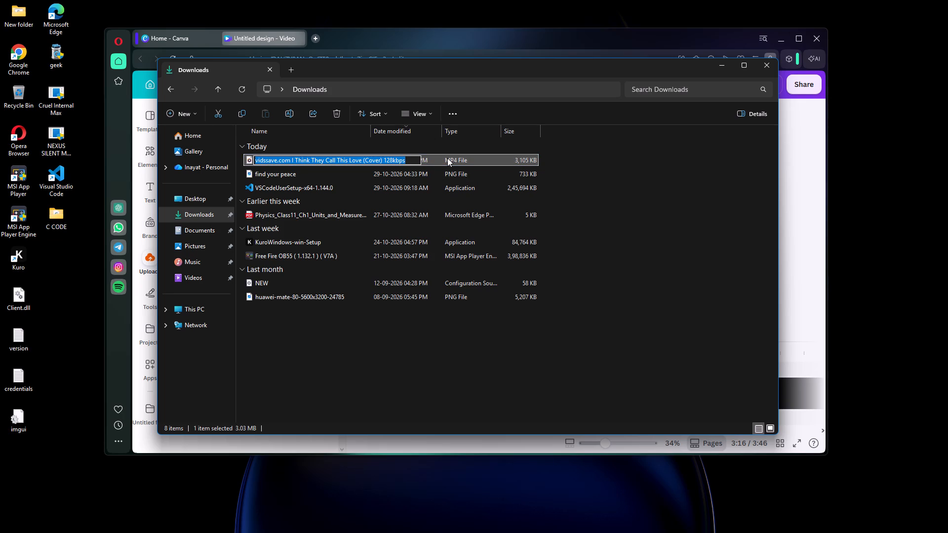
# Examine the file type and default opening app in the song MP4's properties, leaving them without saving.
pyautogui.rightClick(439, 154)
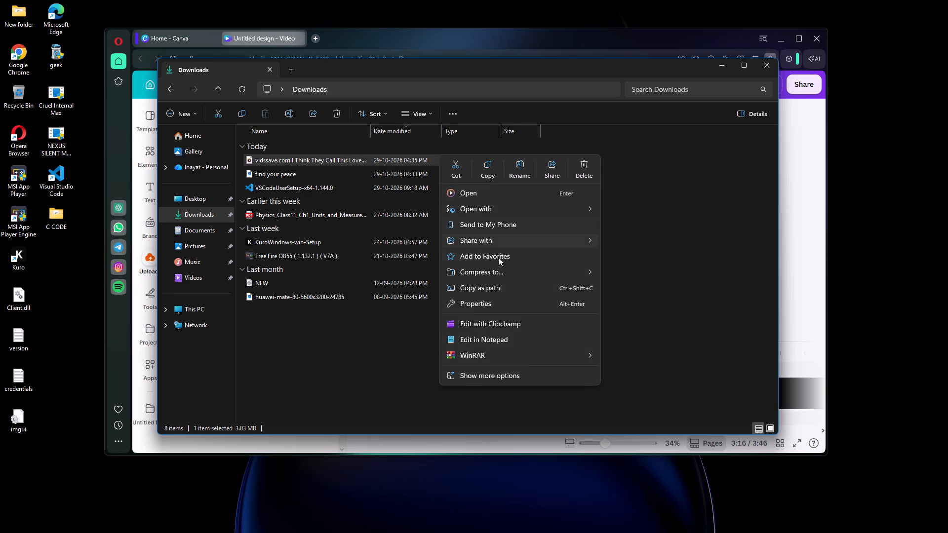
pyautogui.click(526, 303)
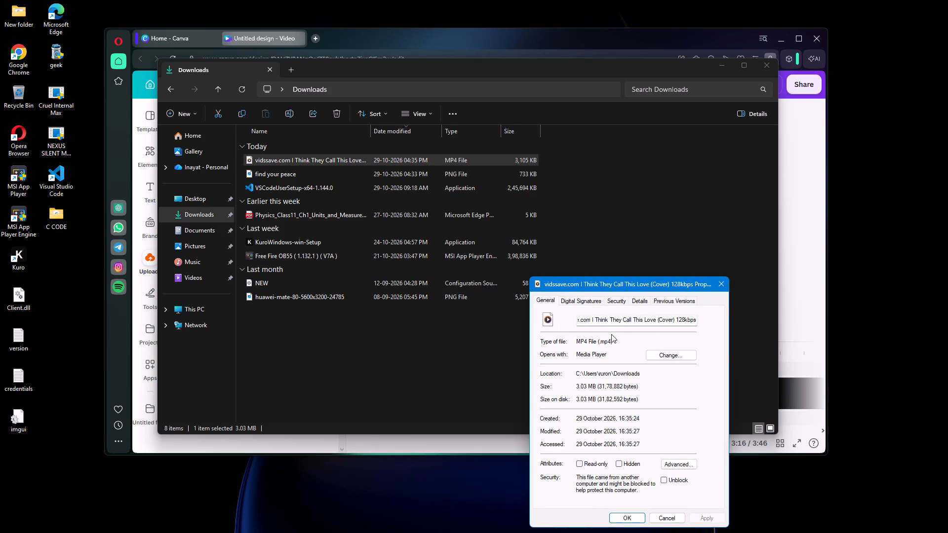
pyautogui.click(593, 343)
pyautogui.click(572, 341)
pyautogui.click(672, 359)
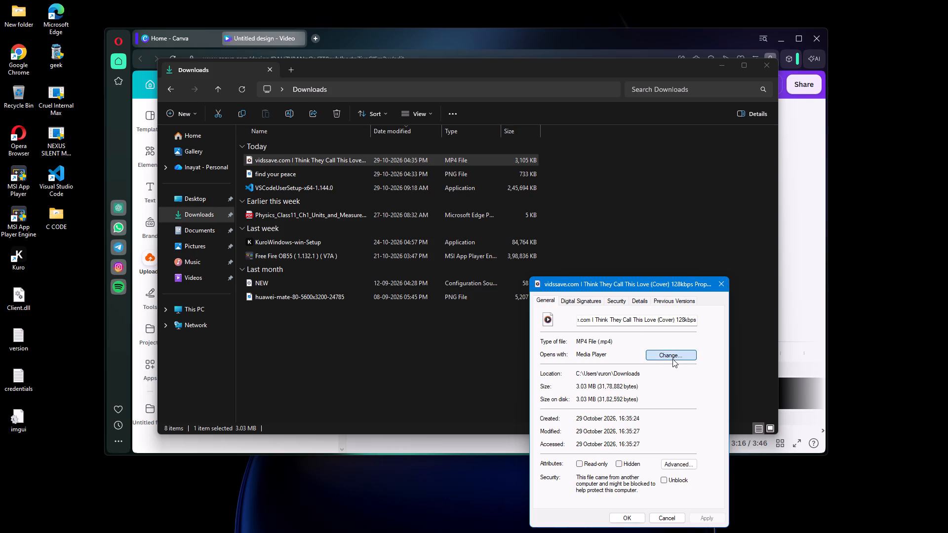
pyautogui.click(628, 258)
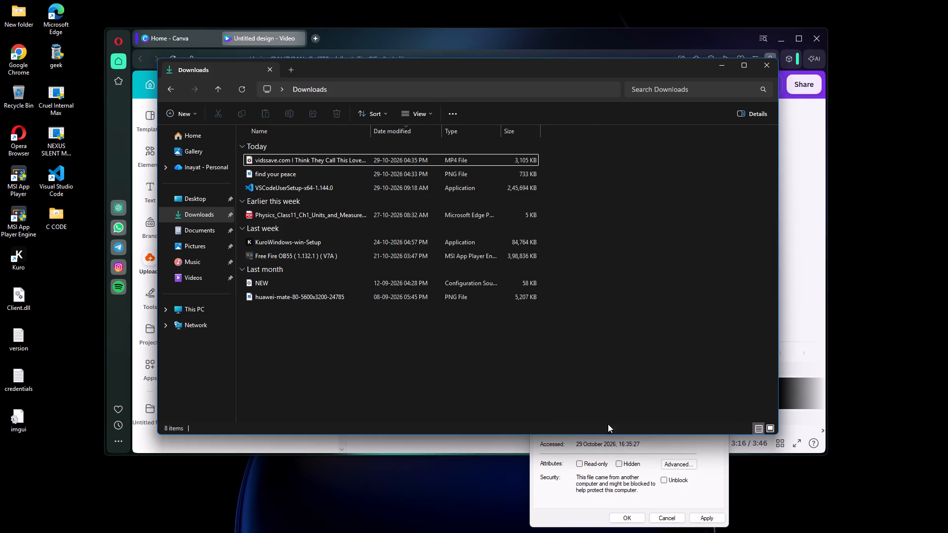
pyautogui.click(671, 516)
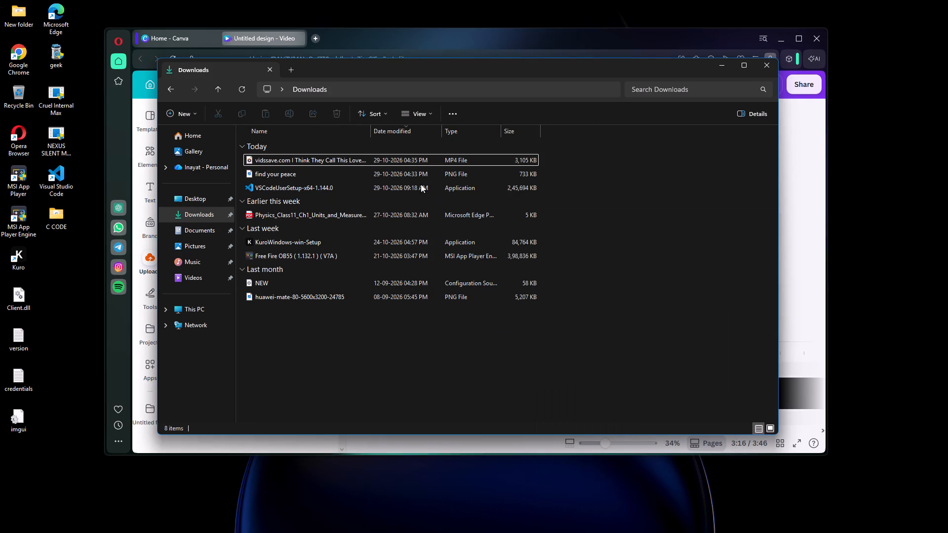
# Inspect the song MP4's raw contents in Notepad, then close Notepad.
pyautogui.rightClick(457, 158)
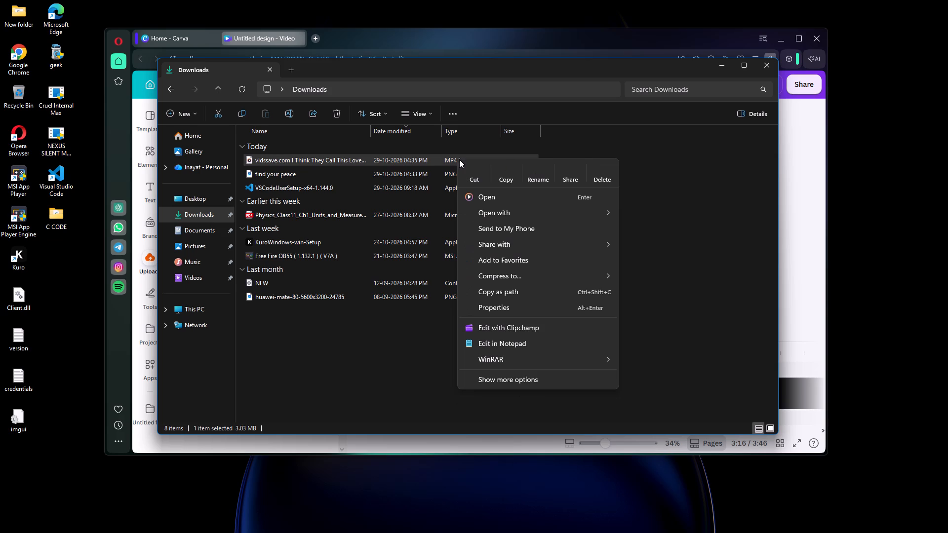
pyautogui.click(501, 344)
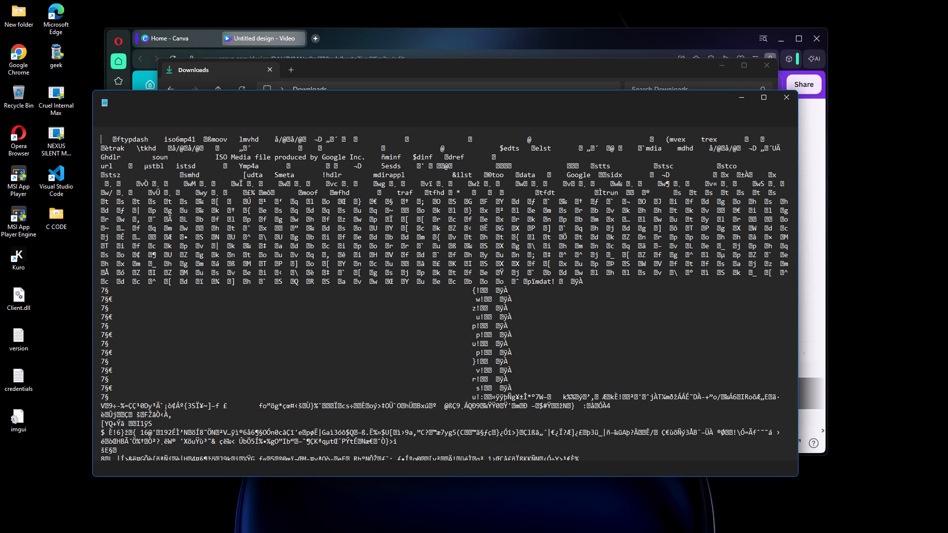
pyautogui.scroll(-4, 362, 140)
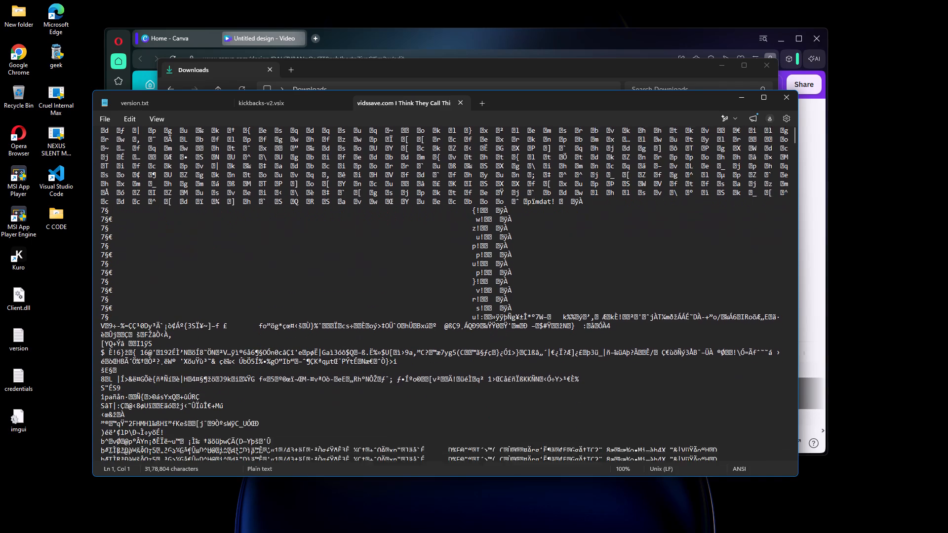
pyautogui.scroll(-2, 363, 145)
pyautogui.scroll(6, 363, 145)
pyautogui.click(784, 101)
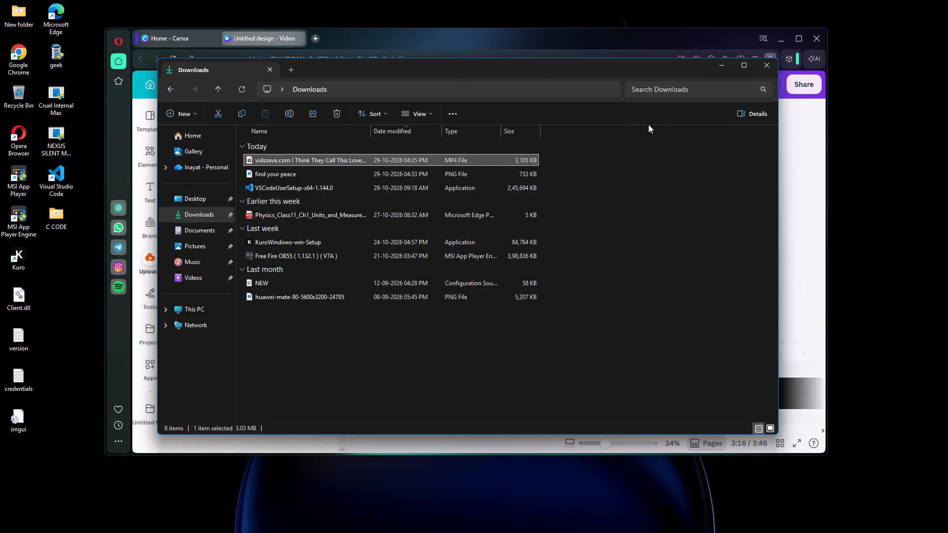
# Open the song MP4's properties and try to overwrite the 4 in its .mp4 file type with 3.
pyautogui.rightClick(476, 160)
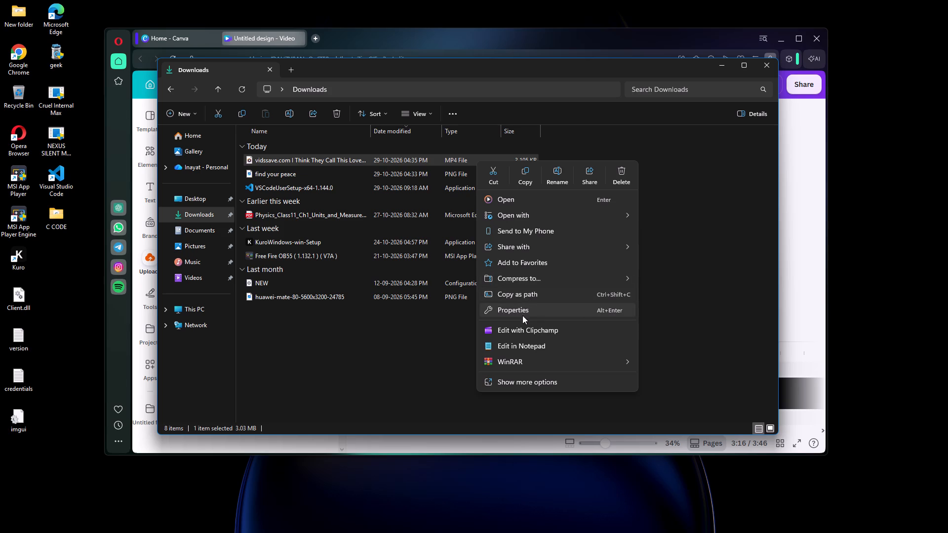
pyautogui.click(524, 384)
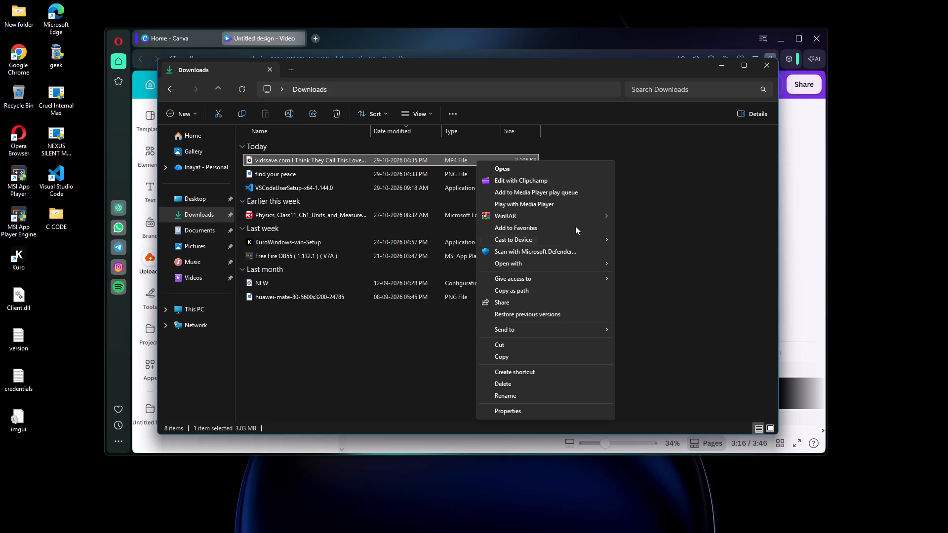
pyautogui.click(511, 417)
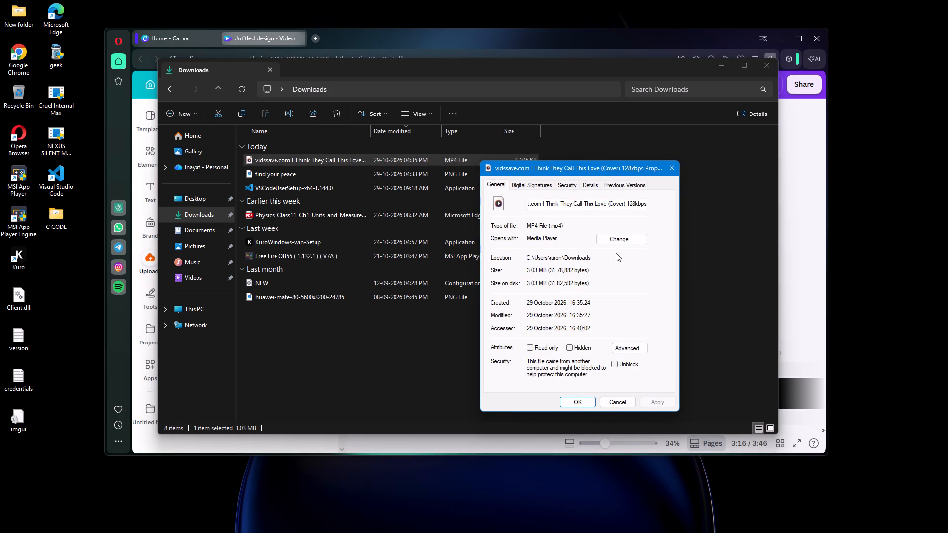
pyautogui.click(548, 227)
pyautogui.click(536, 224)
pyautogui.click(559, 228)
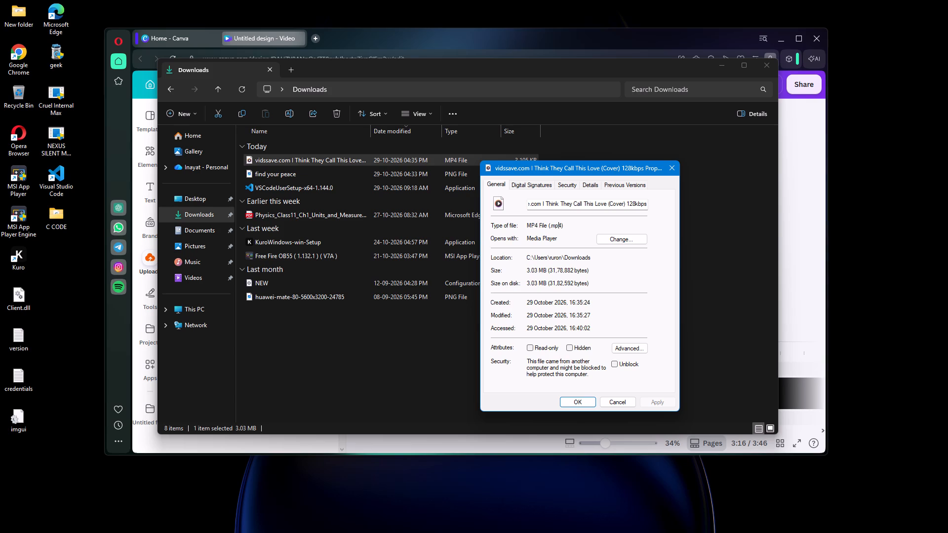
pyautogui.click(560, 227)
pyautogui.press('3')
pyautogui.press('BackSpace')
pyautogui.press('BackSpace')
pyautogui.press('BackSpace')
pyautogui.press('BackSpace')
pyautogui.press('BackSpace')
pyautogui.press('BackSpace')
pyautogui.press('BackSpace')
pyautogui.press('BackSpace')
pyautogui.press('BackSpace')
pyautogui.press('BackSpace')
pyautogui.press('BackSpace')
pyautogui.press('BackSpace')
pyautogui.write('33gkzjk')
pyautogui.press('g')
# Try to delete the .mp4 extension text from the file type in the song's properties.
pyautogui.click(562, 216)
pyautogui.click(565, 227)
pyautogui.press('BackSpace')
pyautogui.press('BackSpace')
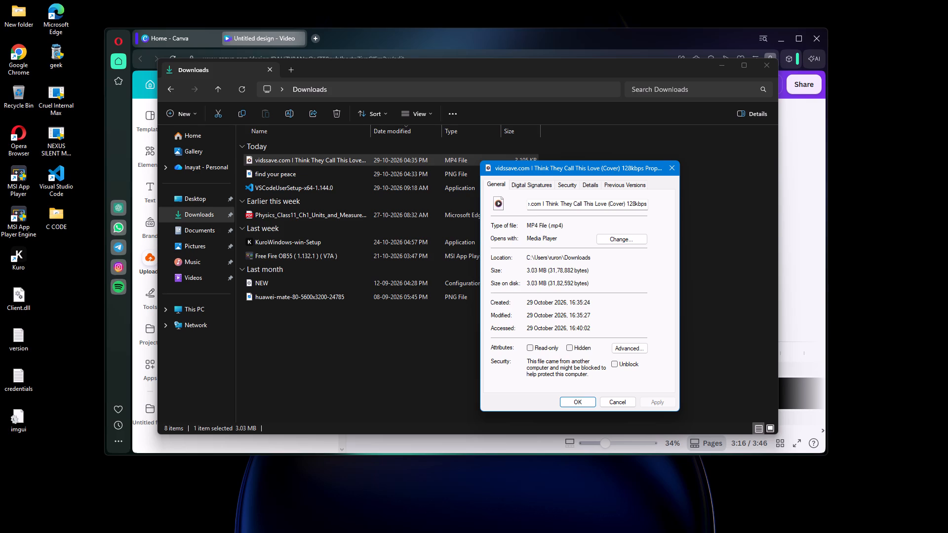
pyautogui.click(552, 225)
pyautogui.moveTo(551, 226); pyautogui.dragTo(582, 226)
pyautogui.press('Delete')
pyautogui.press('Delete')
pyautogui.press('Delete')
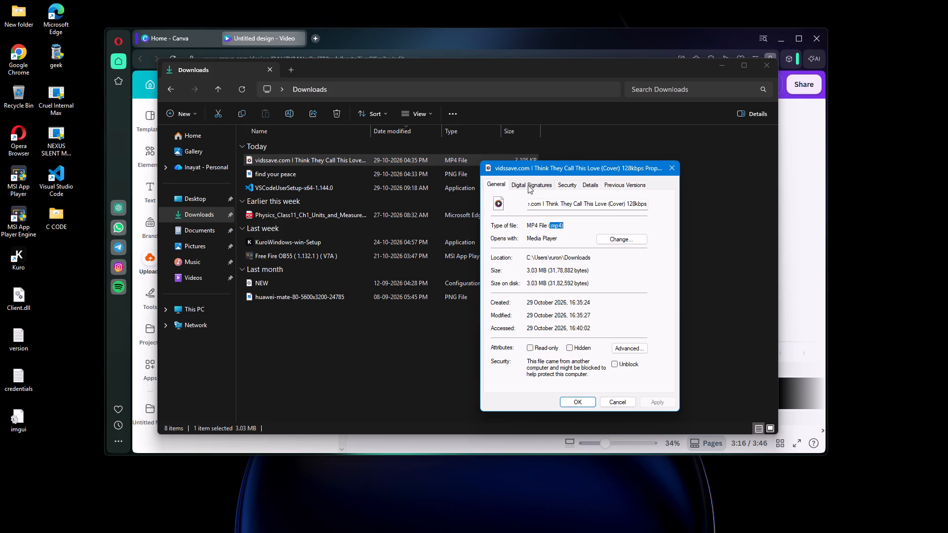
# Examine the song file's security permissions and its detailed properties down to the File section.
pyautogui.click(523, 187)
pyautogui.click(553, 185)
pyautogui.click(560, 184)
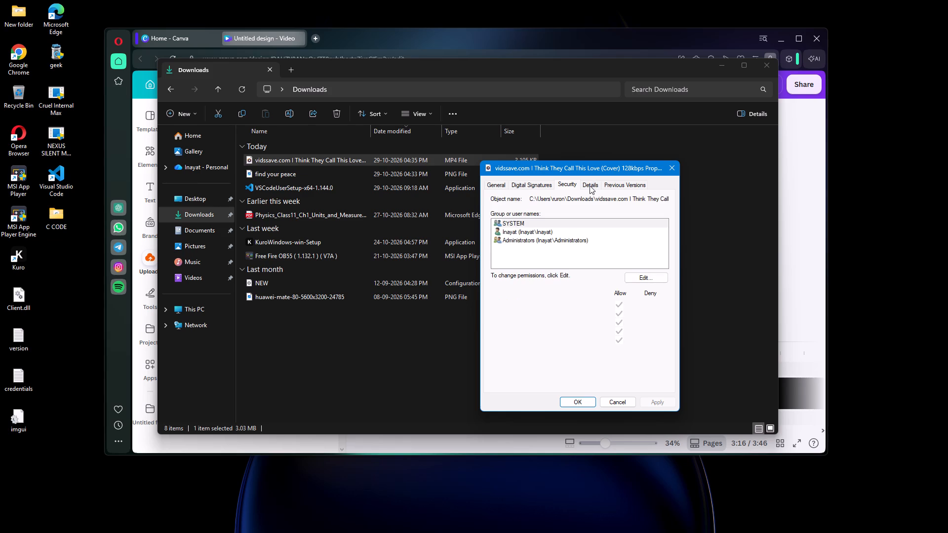
pyautogui.click(590, 186)
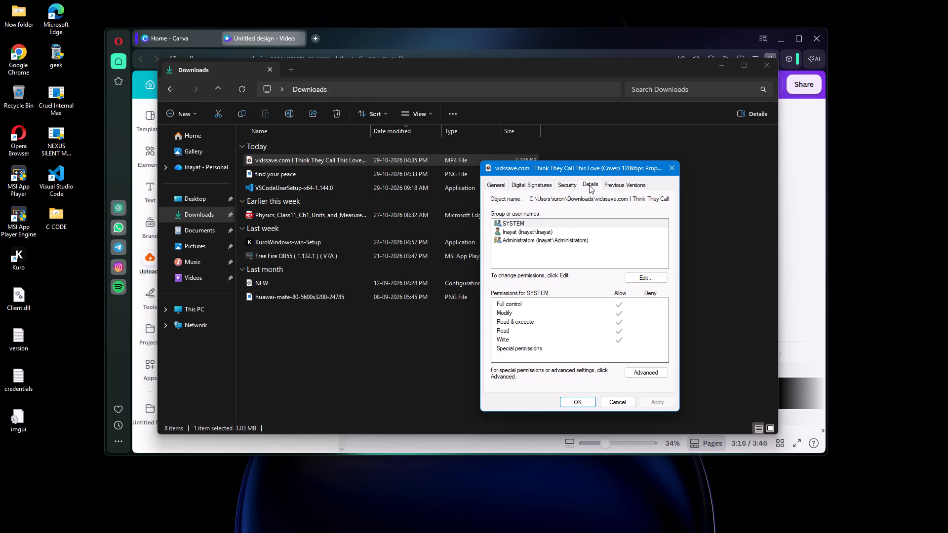
pyautogui.scroll(-5, 499, 349)
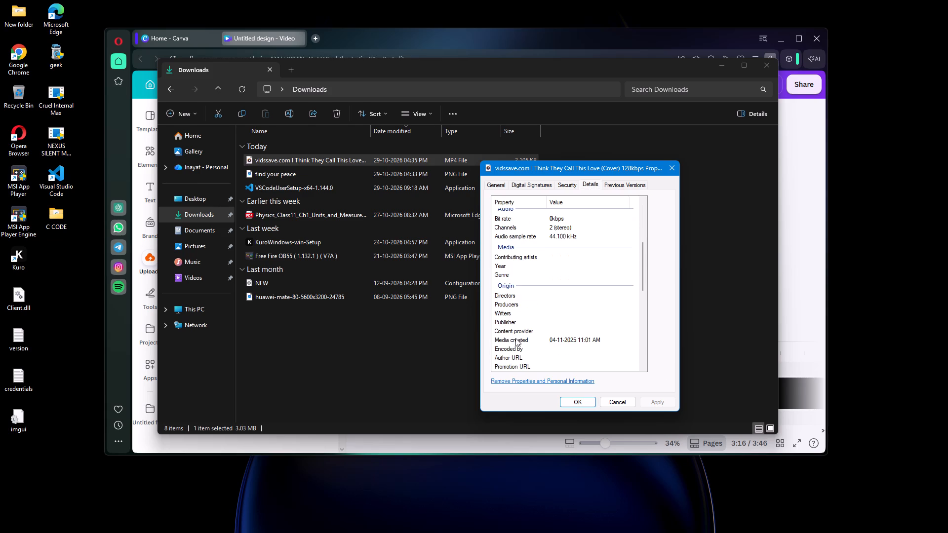
pyautogui.scroll(-11, 518, 336)
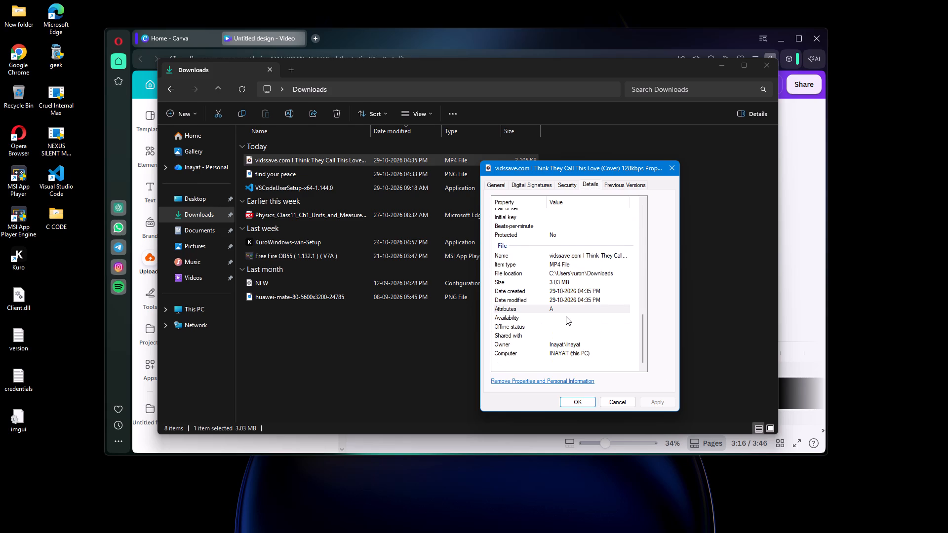
pyautogui.scroll(-1, 566, 316)
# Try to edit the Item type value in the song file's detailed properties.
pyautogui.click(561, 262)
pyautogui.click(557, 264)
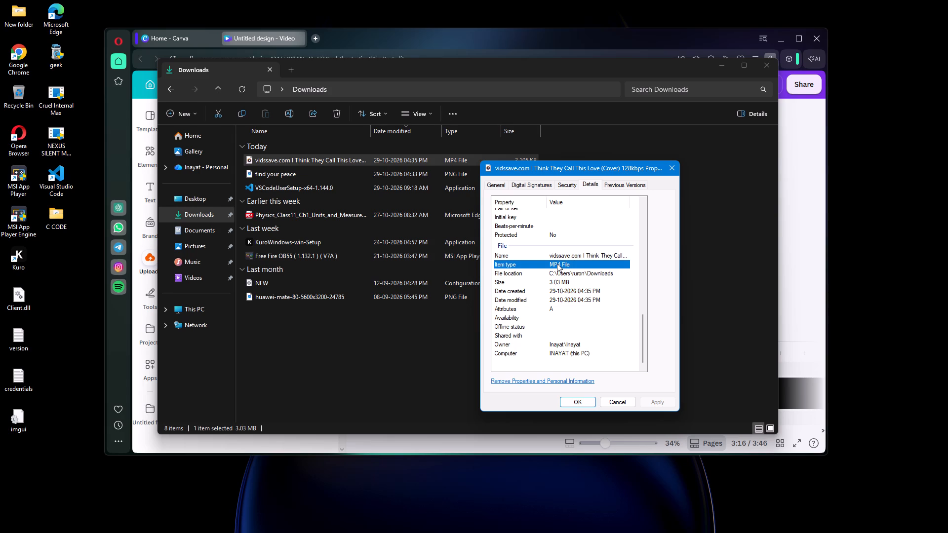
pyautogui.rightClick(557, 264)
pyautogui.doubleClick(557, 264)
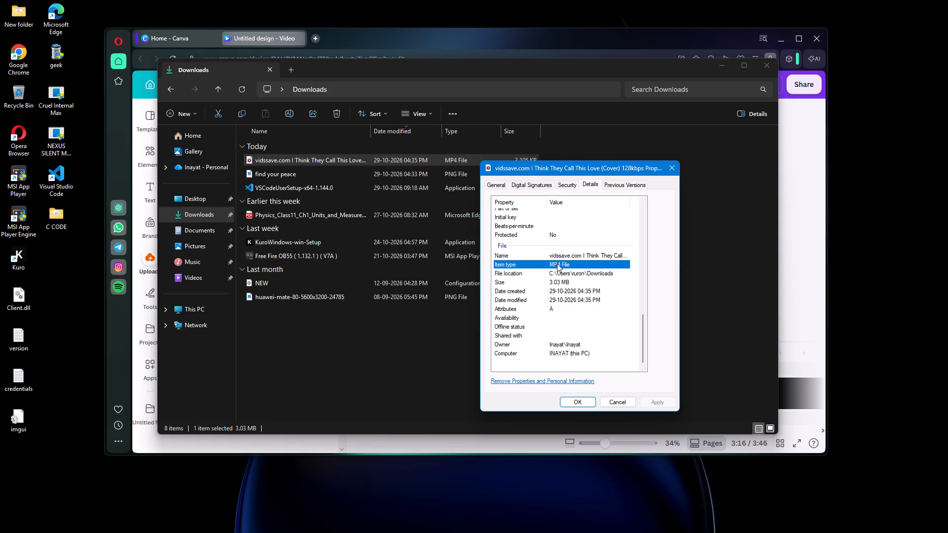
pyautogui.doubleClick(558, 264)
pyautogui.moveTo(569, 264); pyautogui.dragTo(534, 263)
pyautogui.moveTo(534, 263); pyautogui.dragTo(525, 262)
# Review the rest of the song file's details and its previous versions, returning to the general properties.
pyautogui.moveTo(639, 329); pyautogui.dragTo(636, 210)
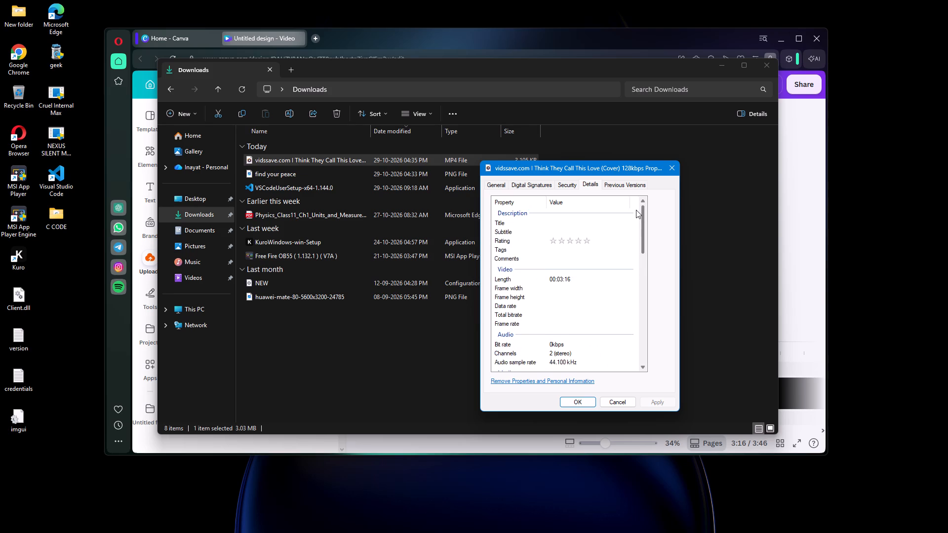
pyautogui.moveTo(636, 210); pyautogui.dragTo(660, 401)
pyautogui.click(624, 184)
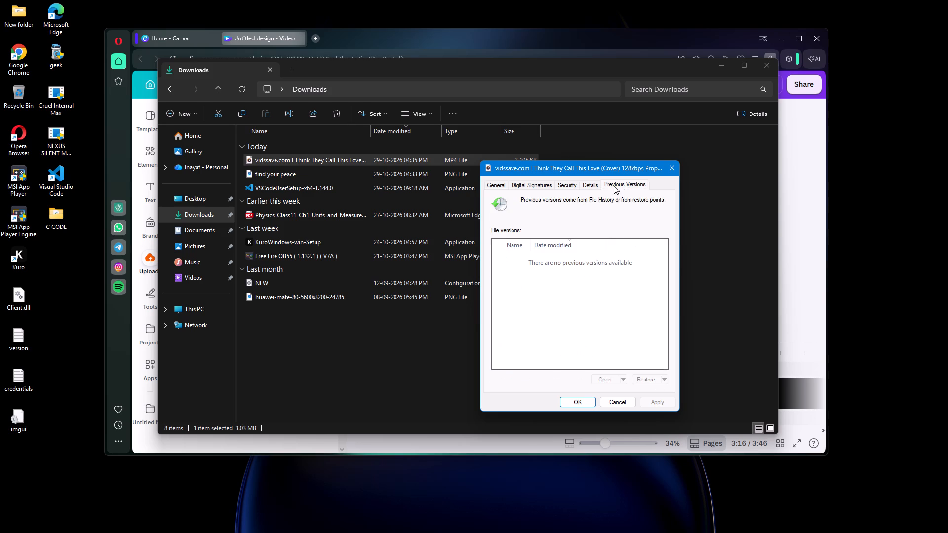
pyautogui.click(547, 187)
pyautogui.click(505, 188)
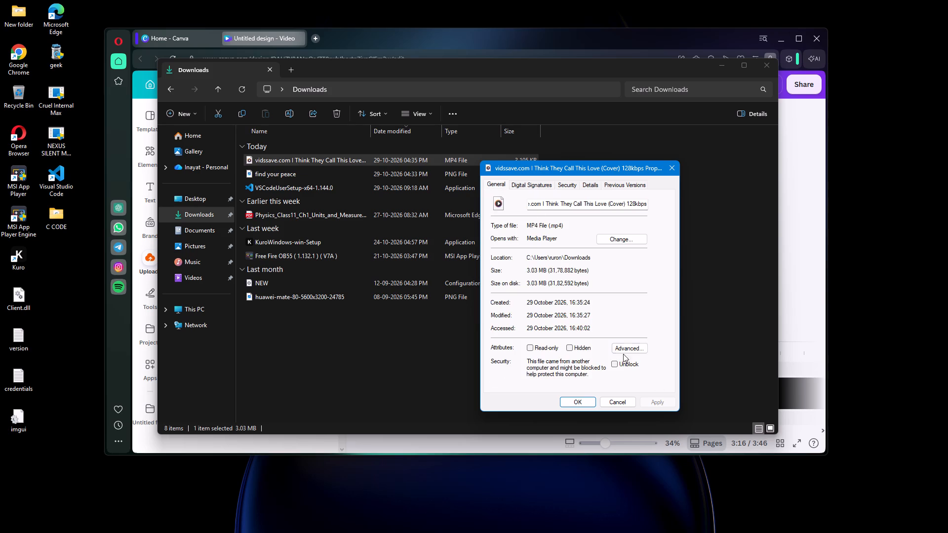
pyautogui.scroll(-3, 559, 338)
# Examine the default app choices for .mp4 files and the song file's advanced attributes, leaving both without choosing anything.
pyautogui.click(623, 242)
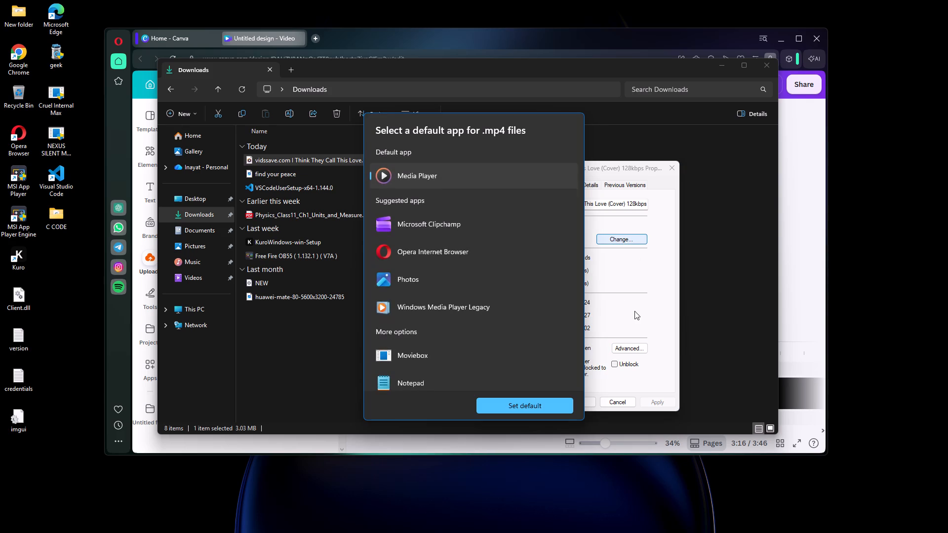
pyautogui.click(634, 311)
pyautogui.scroll(2, 575, 302)
pyautogui.click(639, 348)
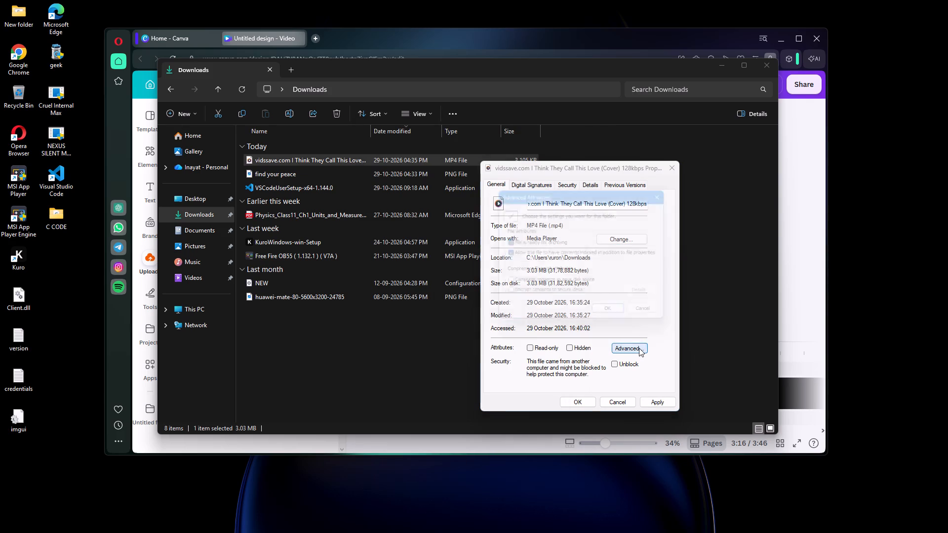
pyautogui.click(668, 194)
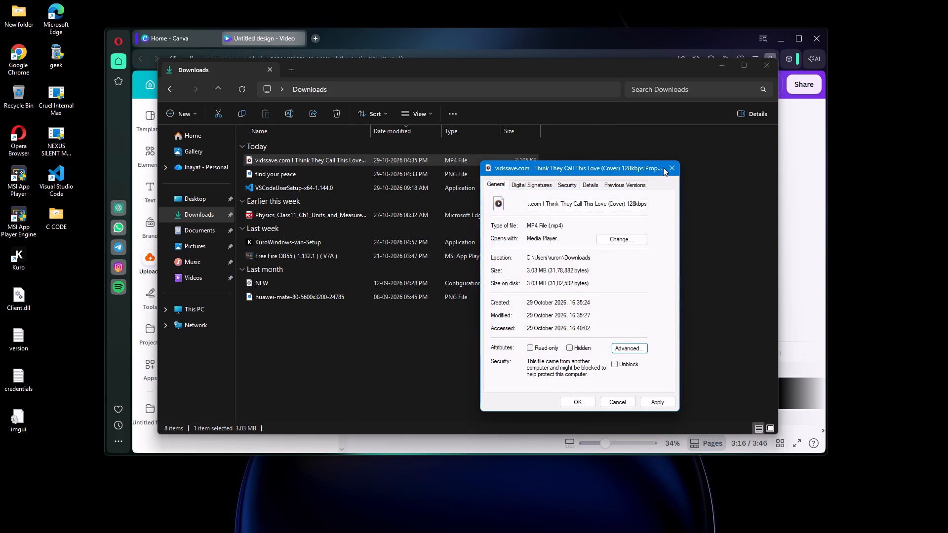
# Close the Downloads folder window and the song MP4's properties without applying changes.
pyautogui.click(673, 156)
pyautogui.click(315, 157)
pyautogui.click(329, 110)
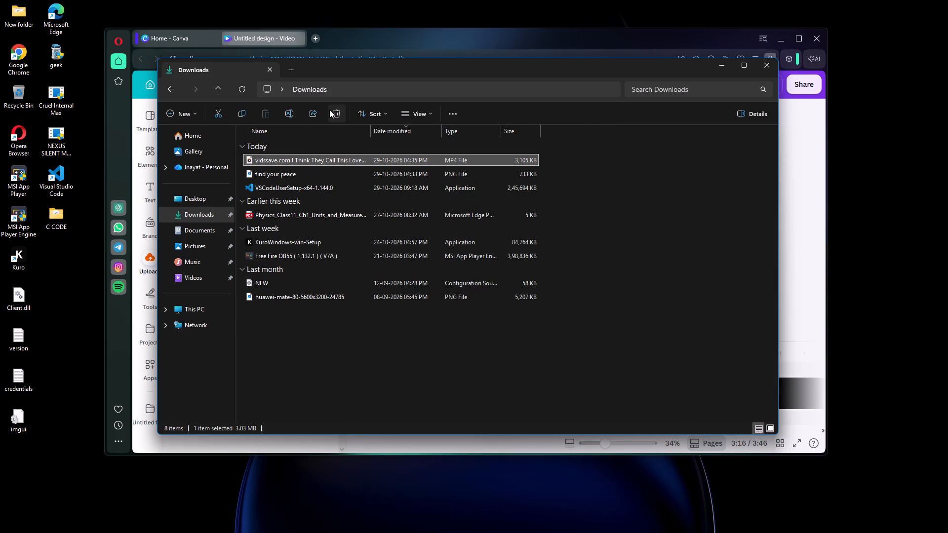
pyautogui.click(760, 67)
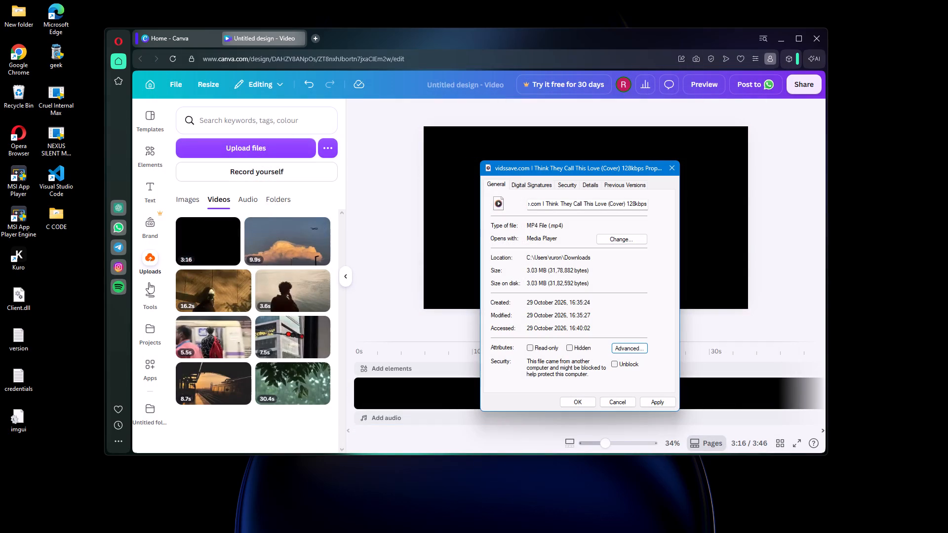
pyautogui.click(673, 166)
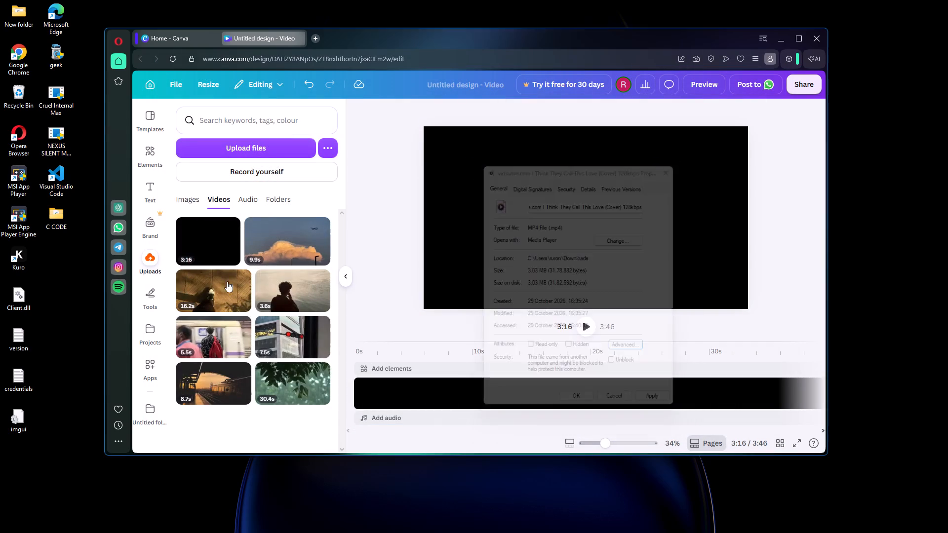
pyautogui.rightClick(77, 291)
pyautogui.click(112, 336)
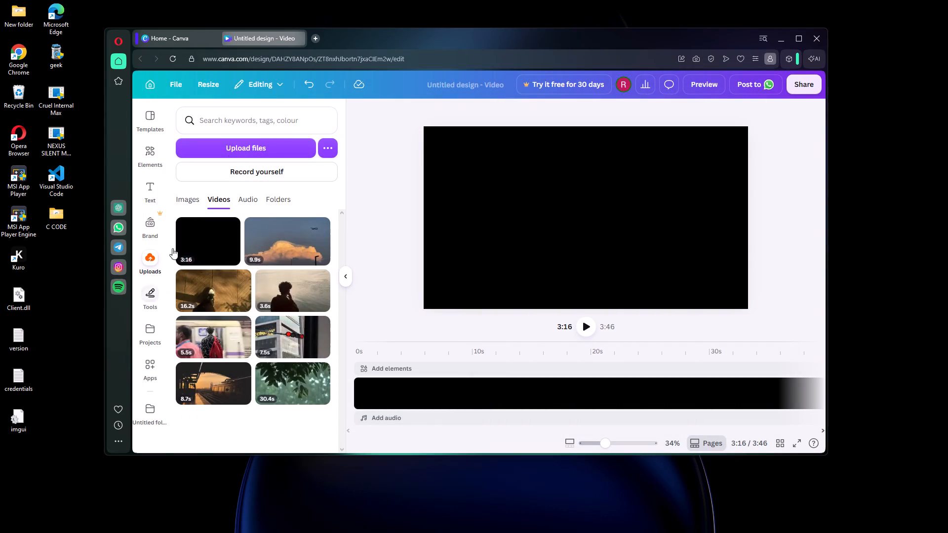
# Search the web for "download video from link" in a new tab and open the VidsSave downloader site.
pyautogui.click(314, 38)
pyautogui.click(442, 119)
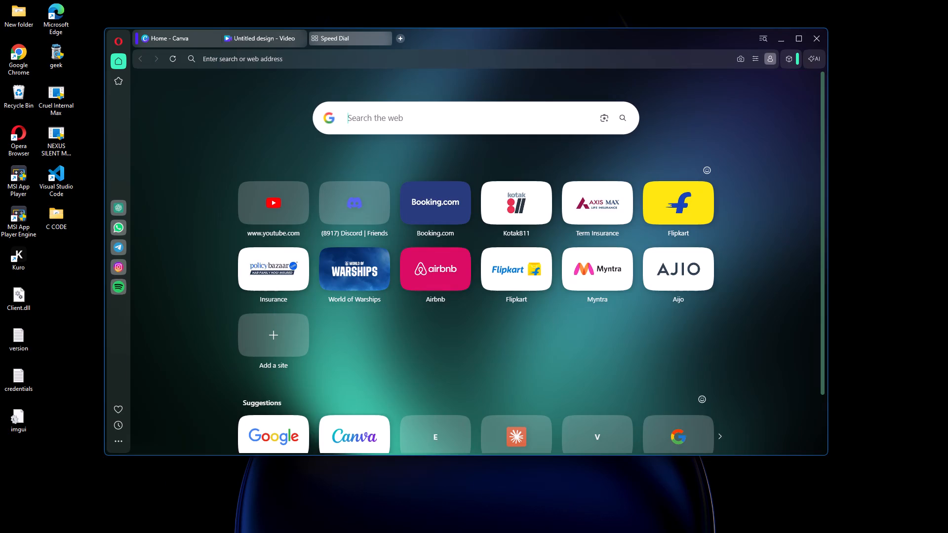
pyautogui.press('d')
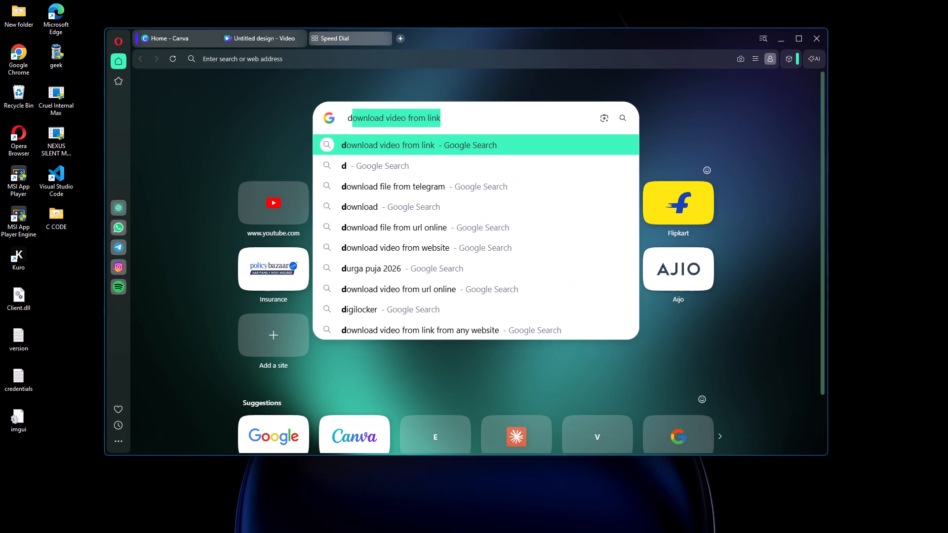
pyautogui.click(391, 146)
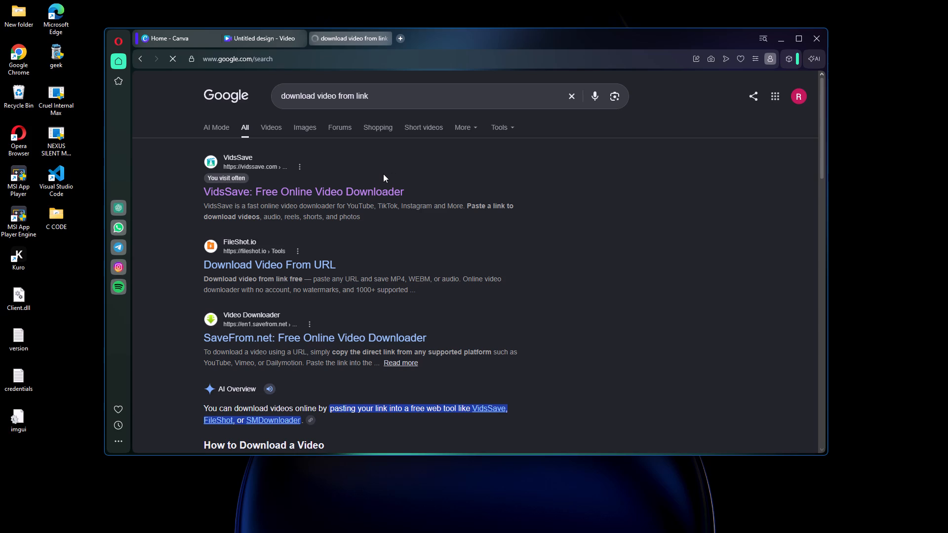
pyautogui.click(247, 191)
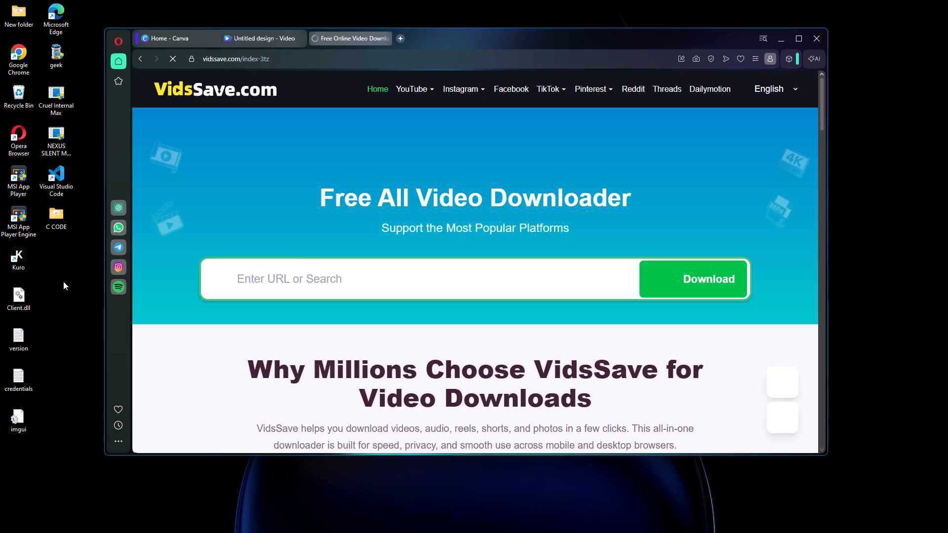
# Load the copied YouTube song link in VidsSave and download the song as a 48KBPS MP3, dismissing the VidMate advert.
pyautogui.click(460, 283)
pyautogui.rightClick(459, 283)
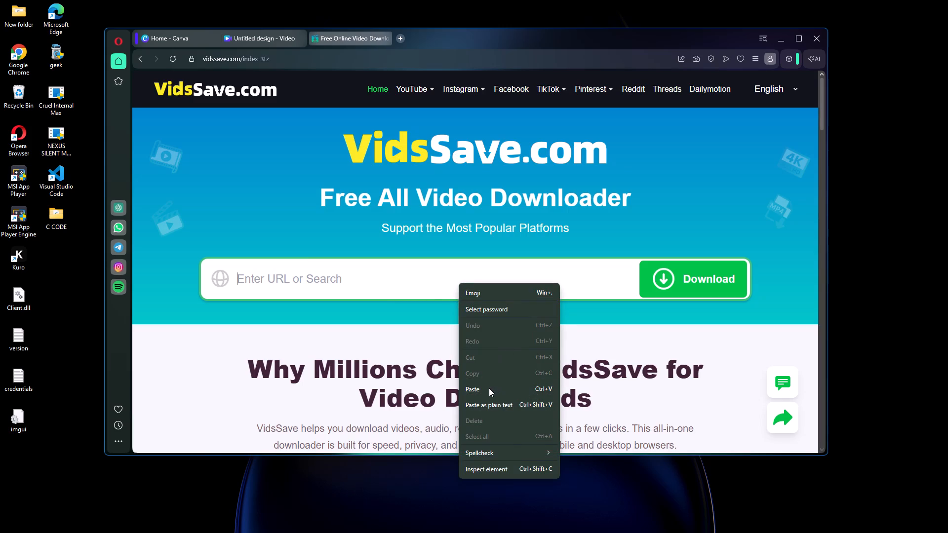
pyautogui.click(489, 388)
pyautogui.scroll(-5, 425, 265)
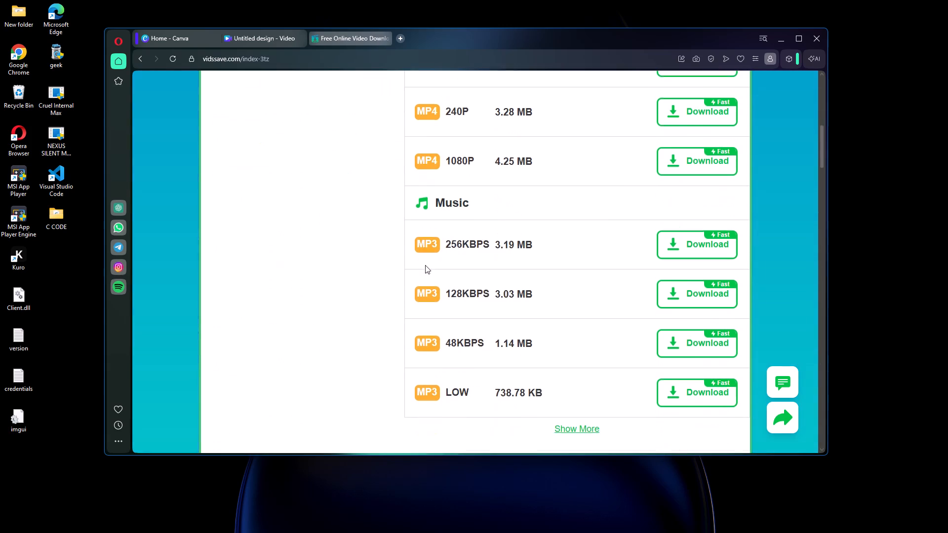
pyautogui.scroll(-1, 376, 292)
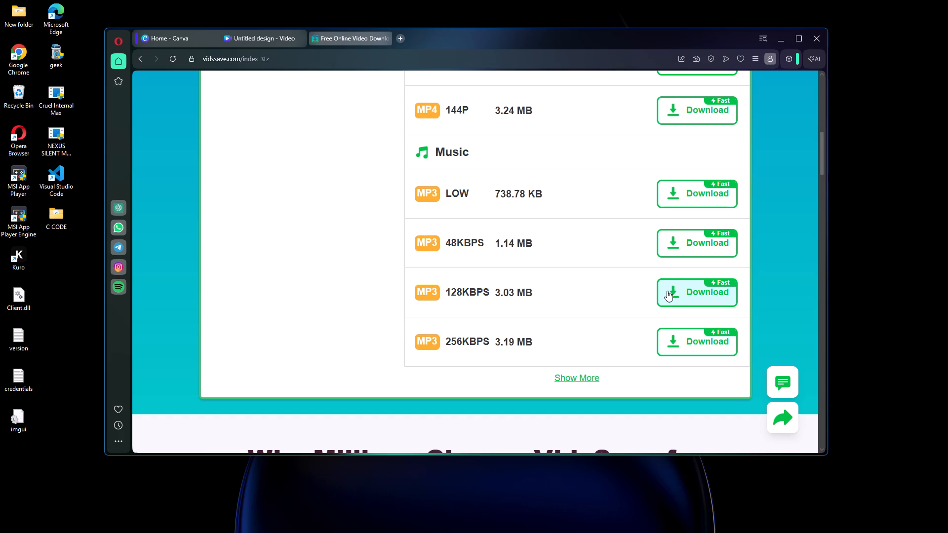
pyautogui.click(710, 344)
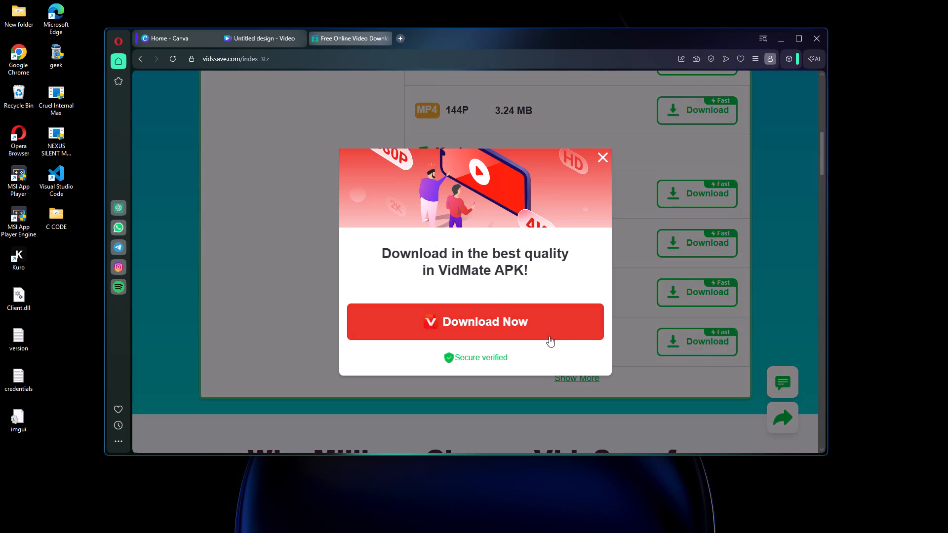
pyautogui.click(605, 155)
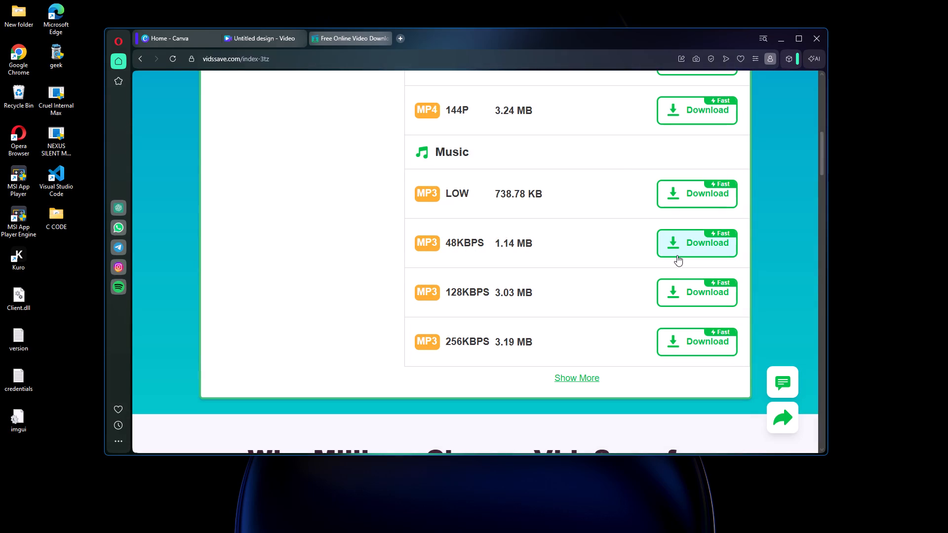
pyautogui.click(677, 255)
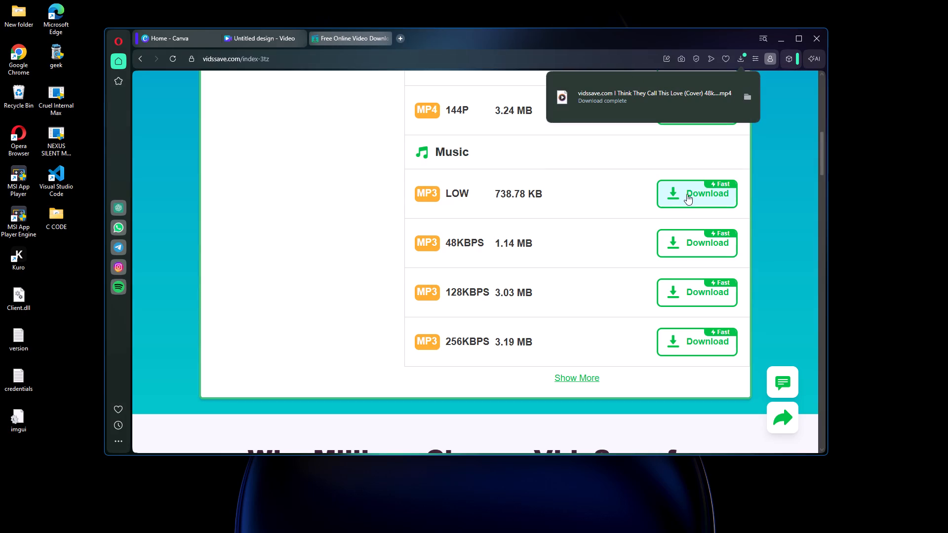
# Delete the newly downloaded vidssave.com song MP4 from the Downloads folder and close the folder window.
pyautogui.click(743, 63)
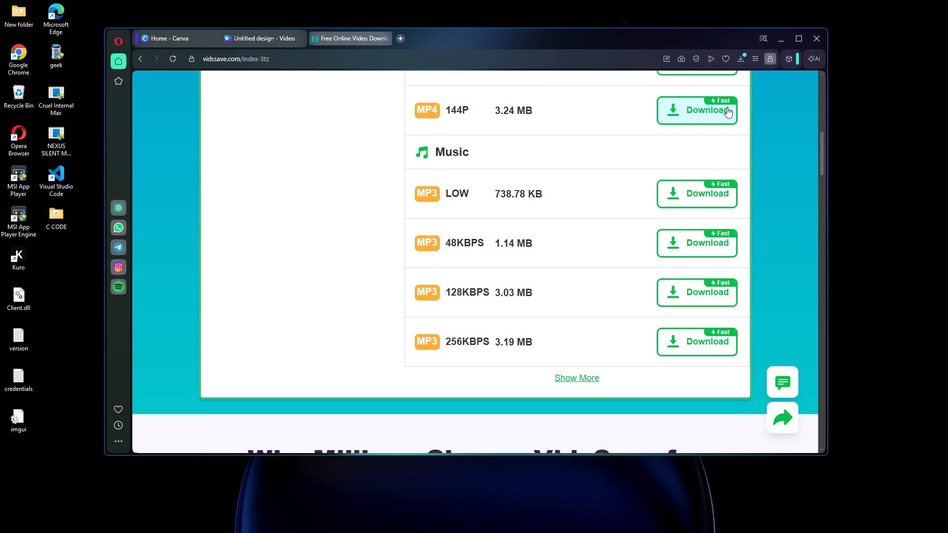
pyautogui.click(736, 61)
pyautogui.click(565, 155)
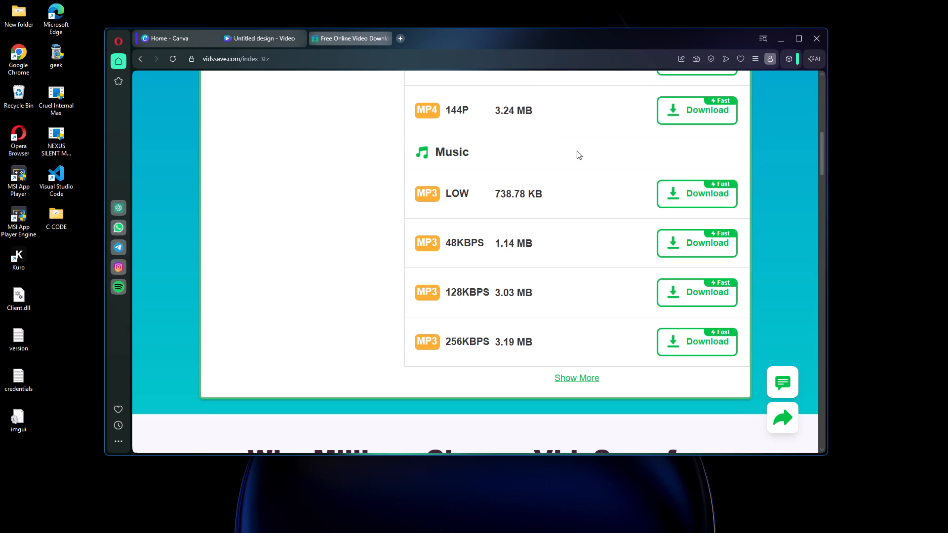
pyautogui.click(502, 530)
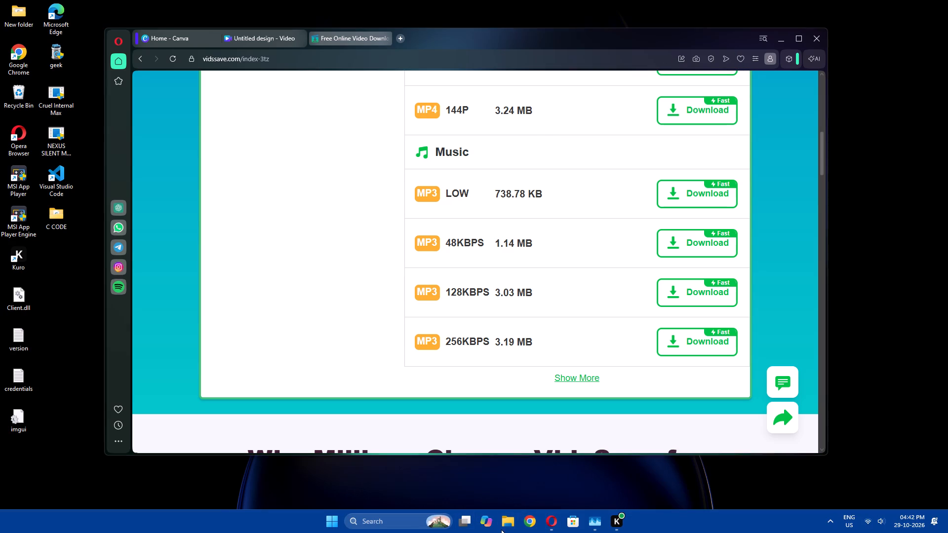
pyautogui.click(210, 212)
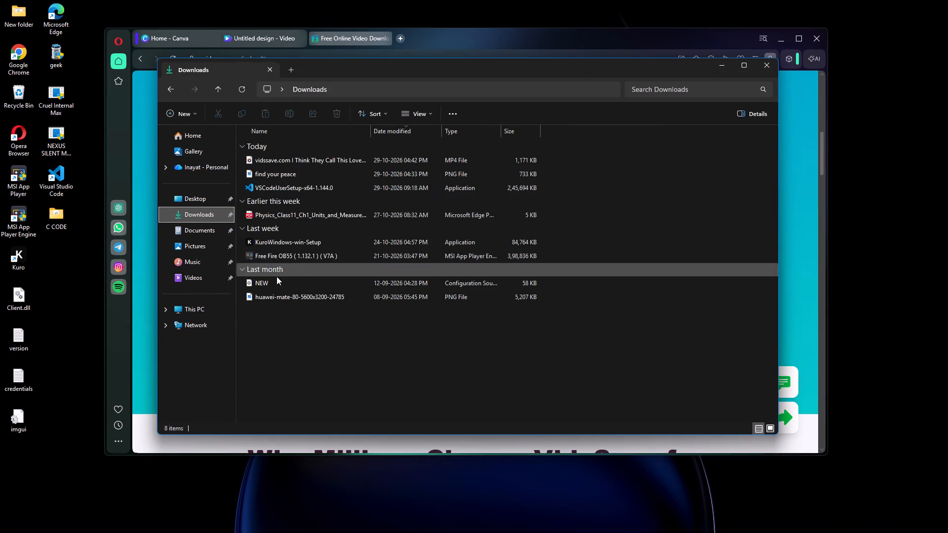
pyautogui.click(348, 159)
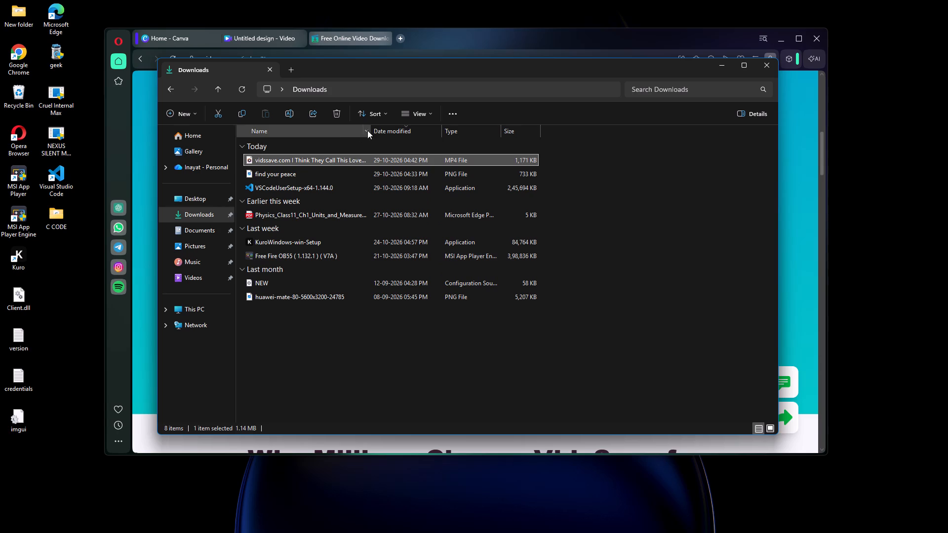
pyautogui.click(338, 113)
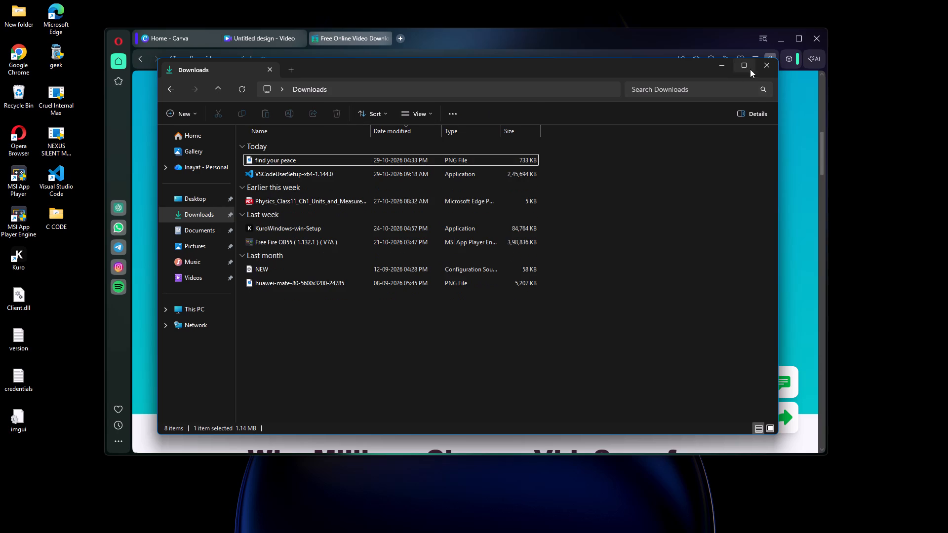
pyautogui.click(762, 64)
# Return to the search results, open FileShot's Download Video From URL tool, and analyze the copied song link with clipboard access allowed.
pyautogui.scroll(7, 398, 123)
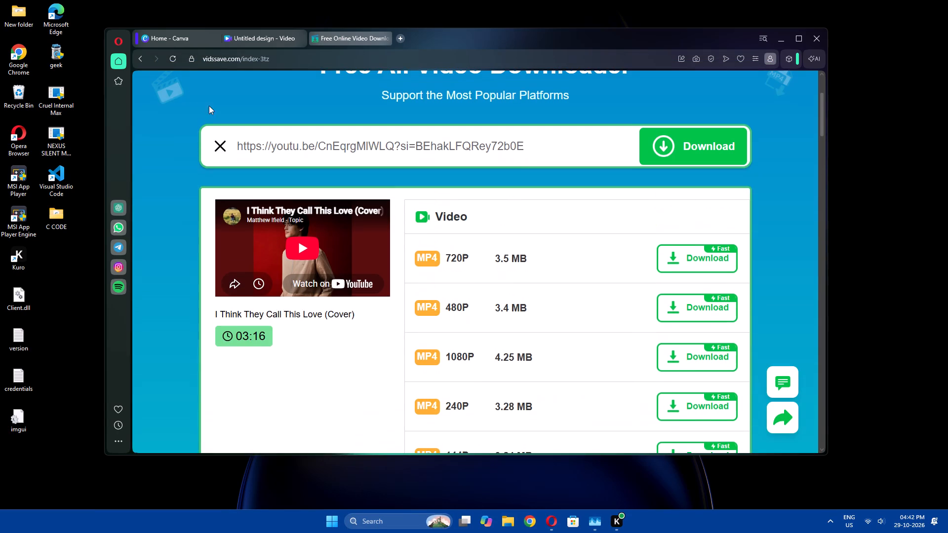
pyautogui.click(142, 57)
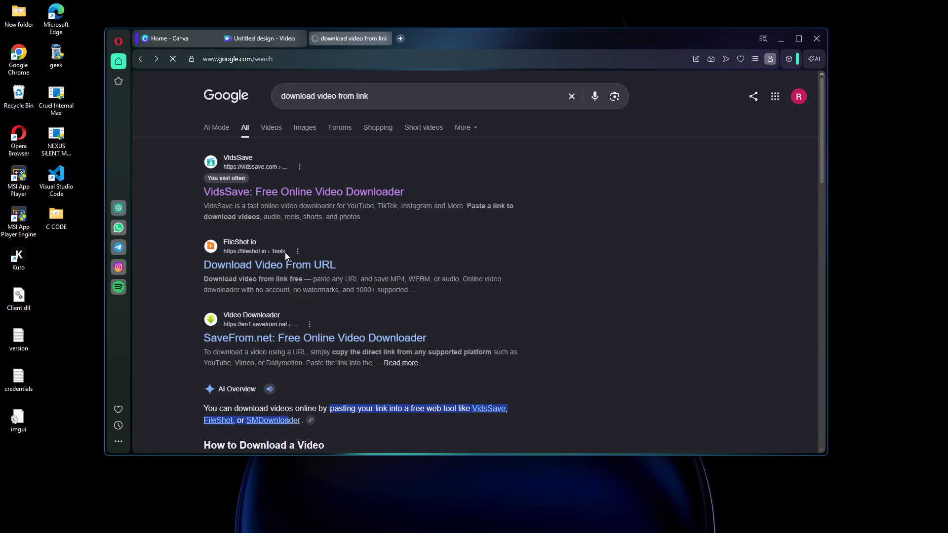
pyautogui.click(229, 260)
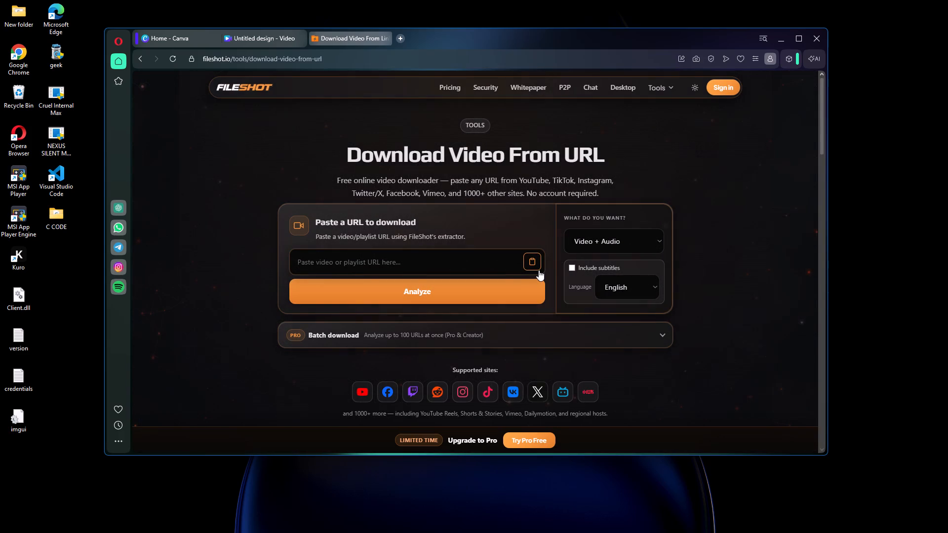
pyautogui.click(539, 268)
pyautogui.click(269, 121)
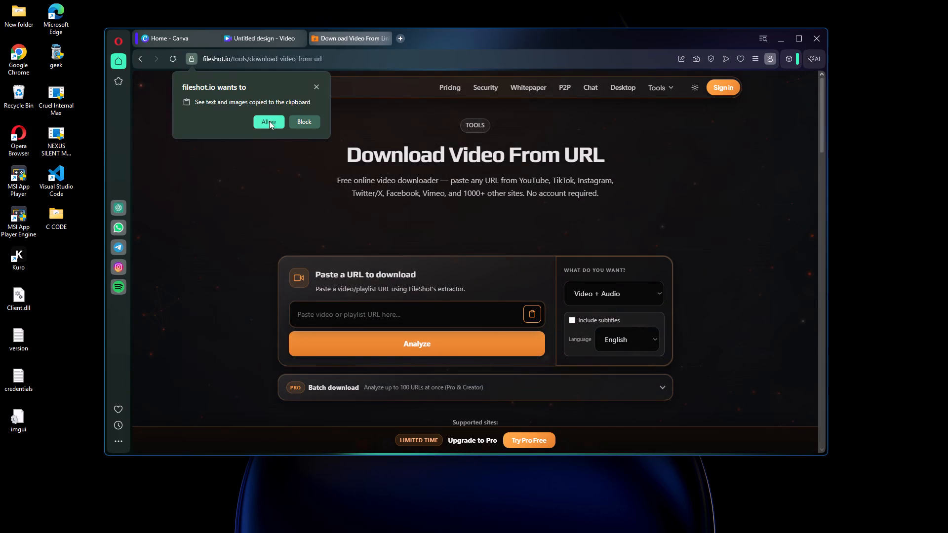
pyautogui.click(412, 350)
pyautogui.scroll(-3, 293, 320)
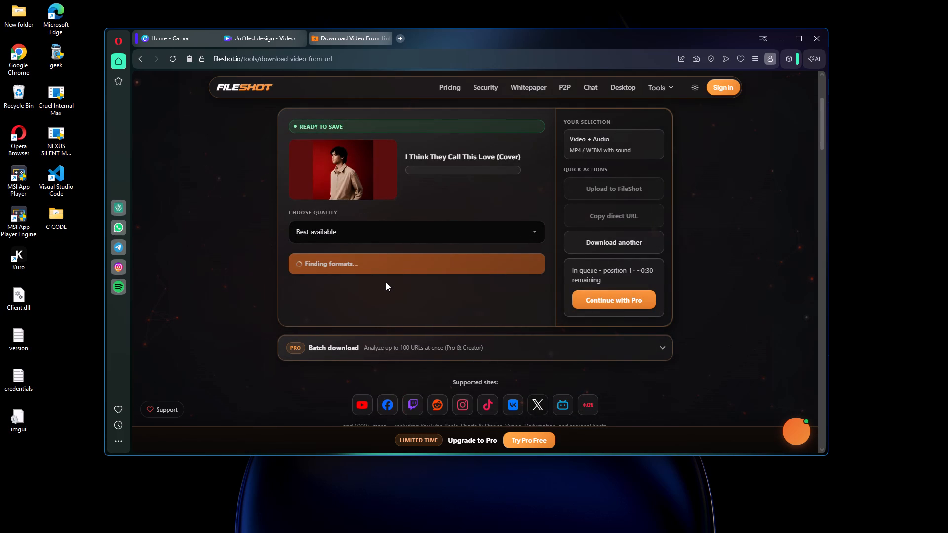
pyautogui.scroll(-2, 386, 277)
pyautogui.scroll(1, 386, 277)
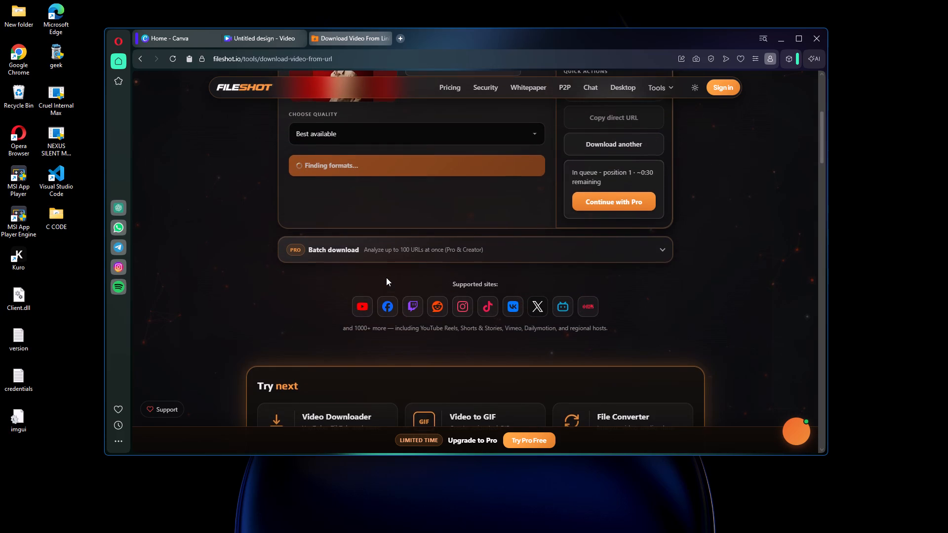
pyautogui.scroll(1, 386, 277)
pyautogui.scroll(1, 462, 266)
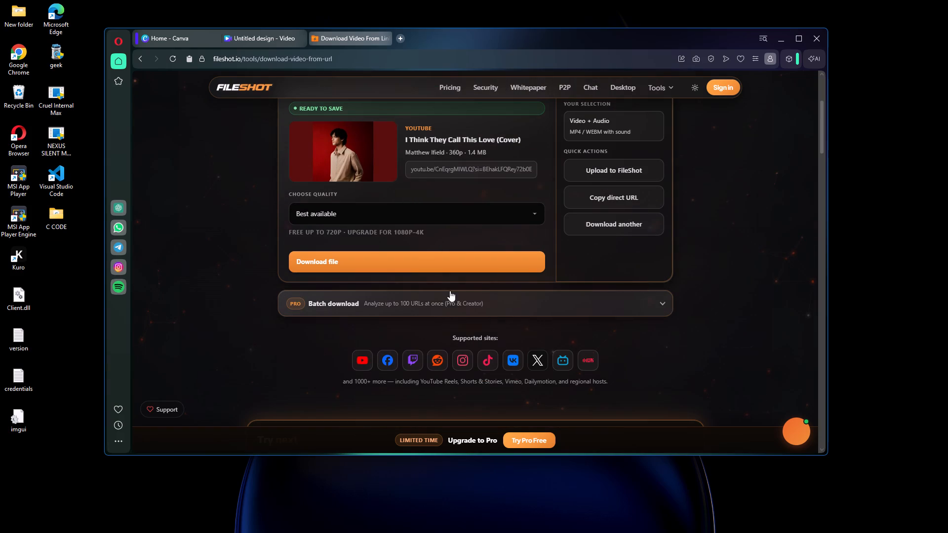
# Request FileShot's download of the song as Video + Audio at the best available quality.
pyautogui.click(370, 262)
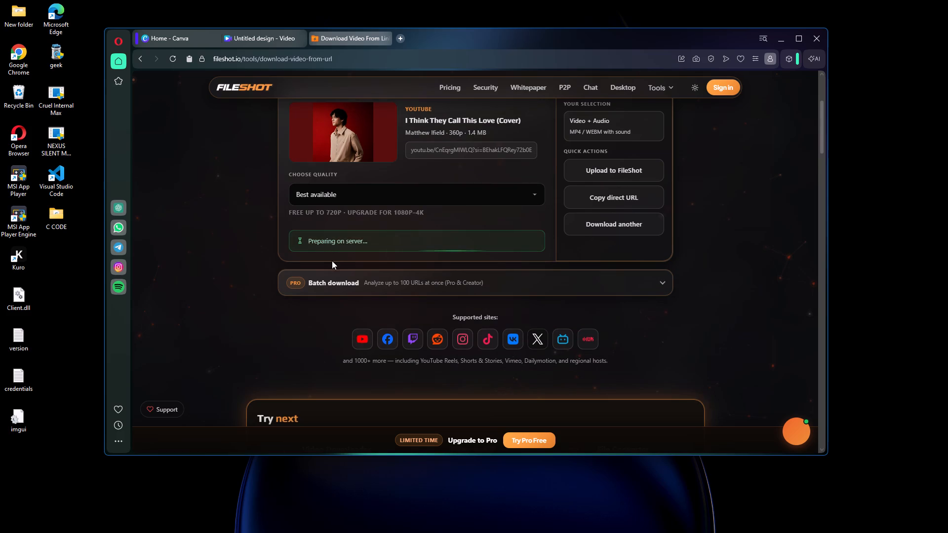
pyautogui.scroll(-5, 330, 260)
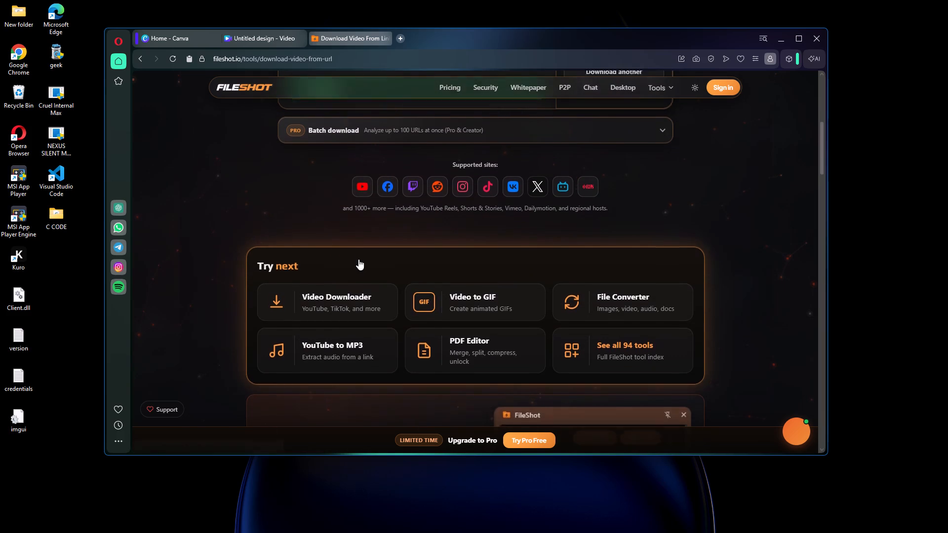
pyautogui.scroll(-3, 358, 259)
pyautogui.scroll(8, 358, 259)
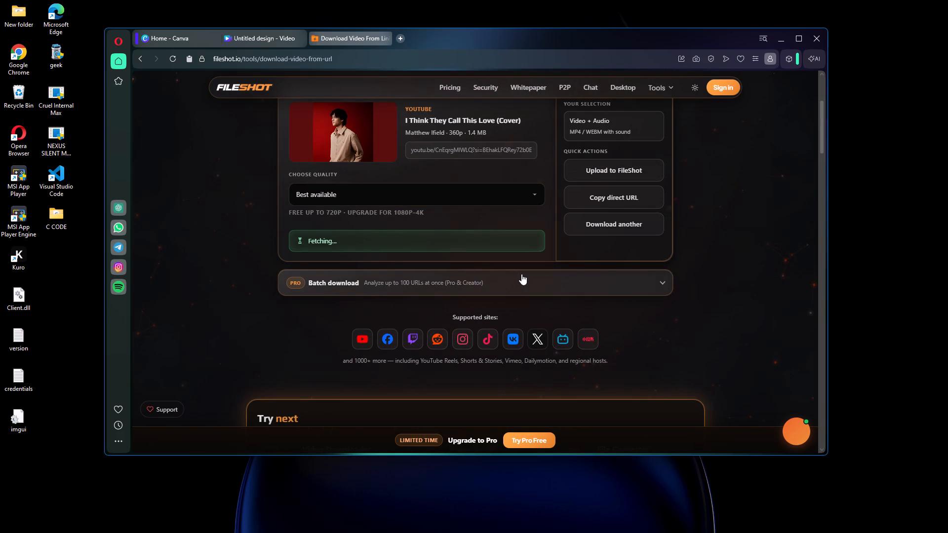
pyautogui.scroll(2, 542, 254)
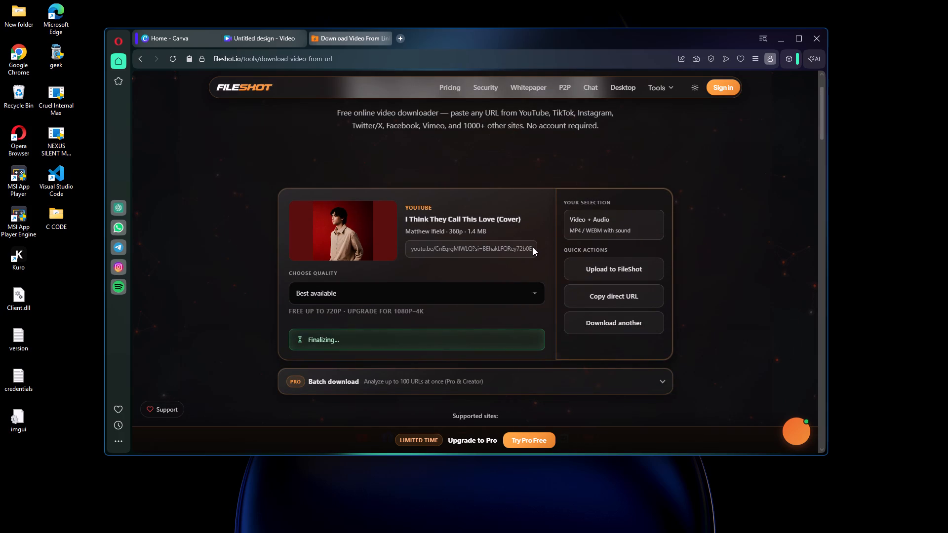
# Return to the search results and open the SaveFrom.net Free Online Video Downloader result.
pyautogui.click(329, 207)
pyautogui.scroll(-2, 241, 293)
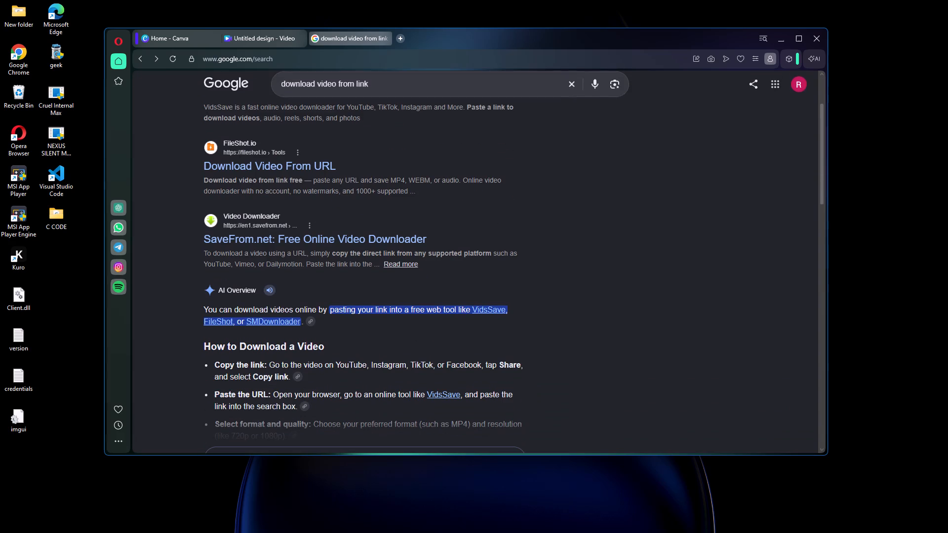
pyautogui.click(255, 245)
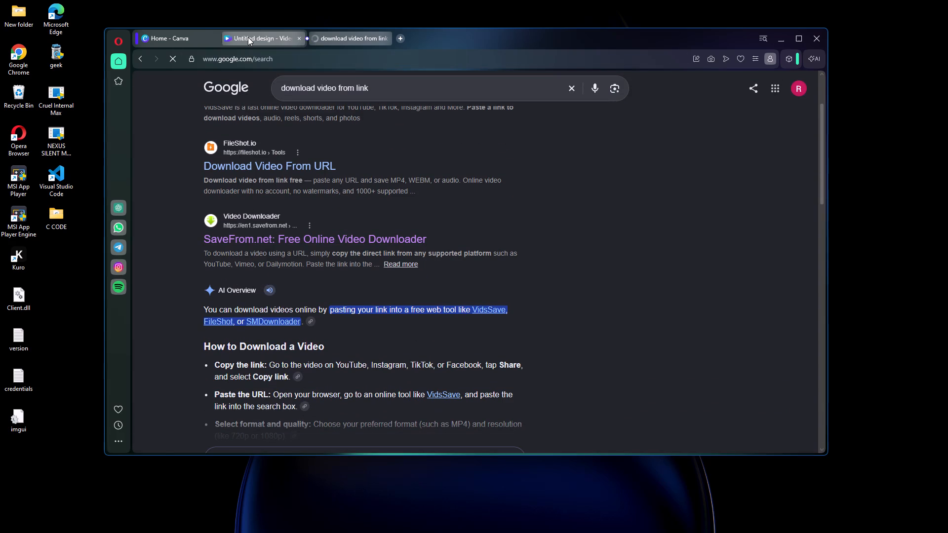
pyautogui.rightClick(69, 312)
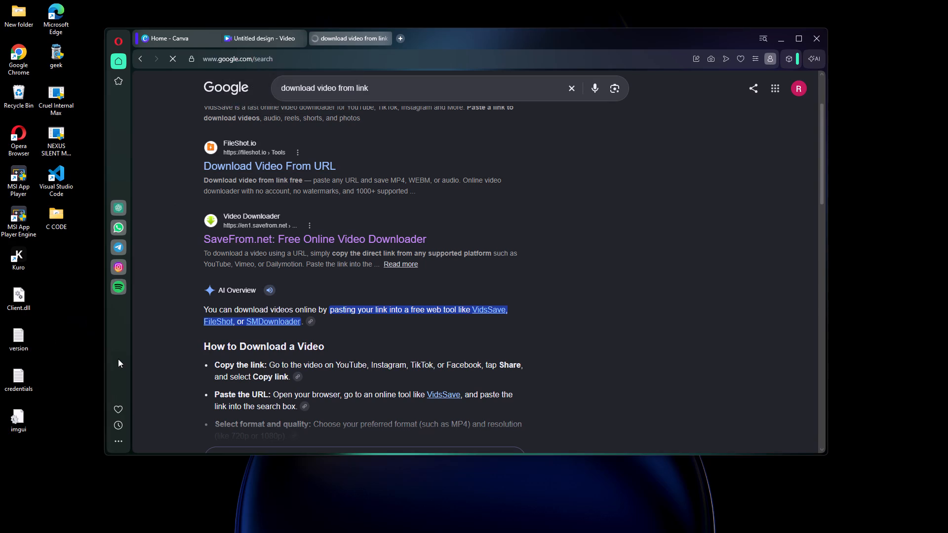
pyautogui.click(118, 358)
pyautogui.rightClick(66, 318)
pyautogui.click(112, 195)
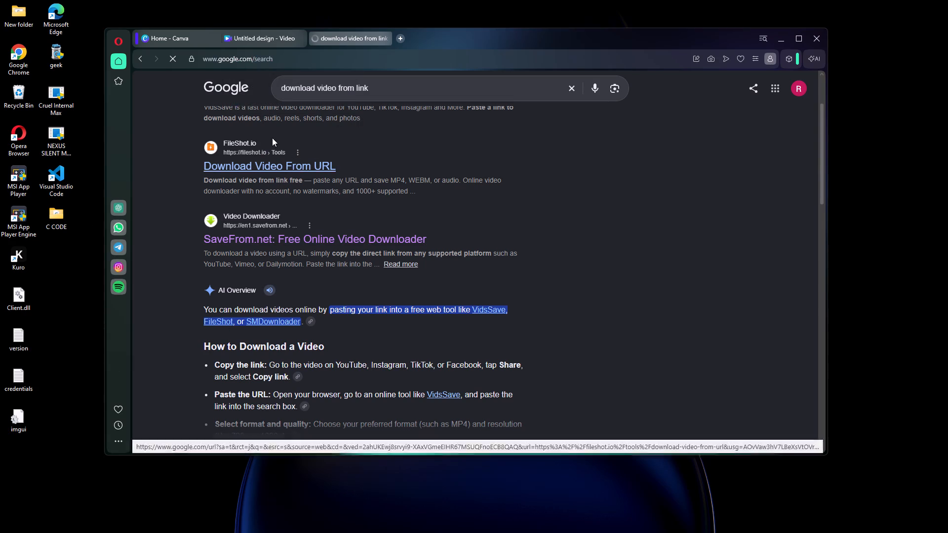
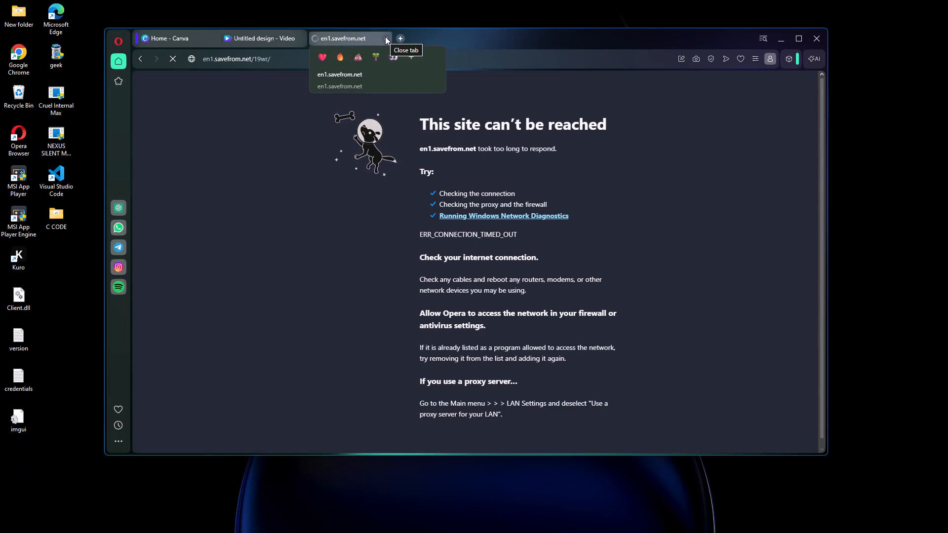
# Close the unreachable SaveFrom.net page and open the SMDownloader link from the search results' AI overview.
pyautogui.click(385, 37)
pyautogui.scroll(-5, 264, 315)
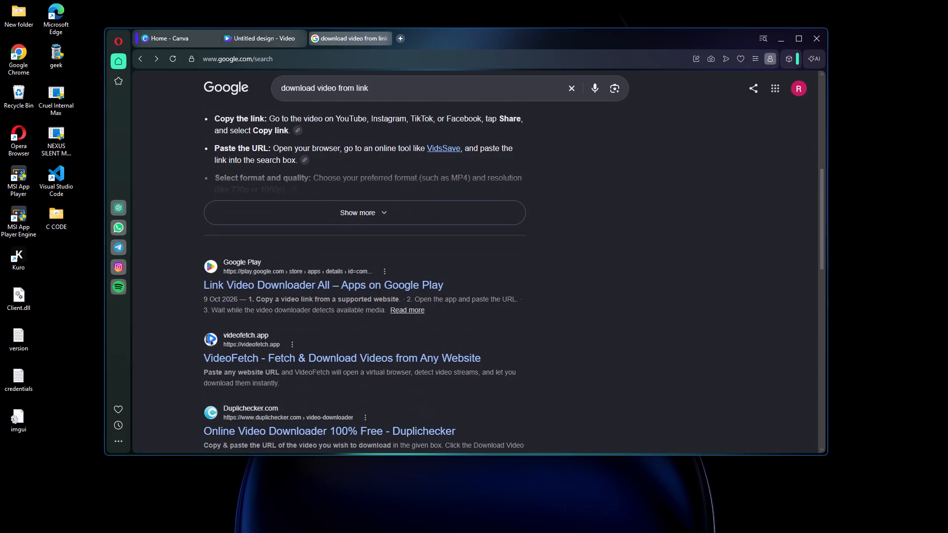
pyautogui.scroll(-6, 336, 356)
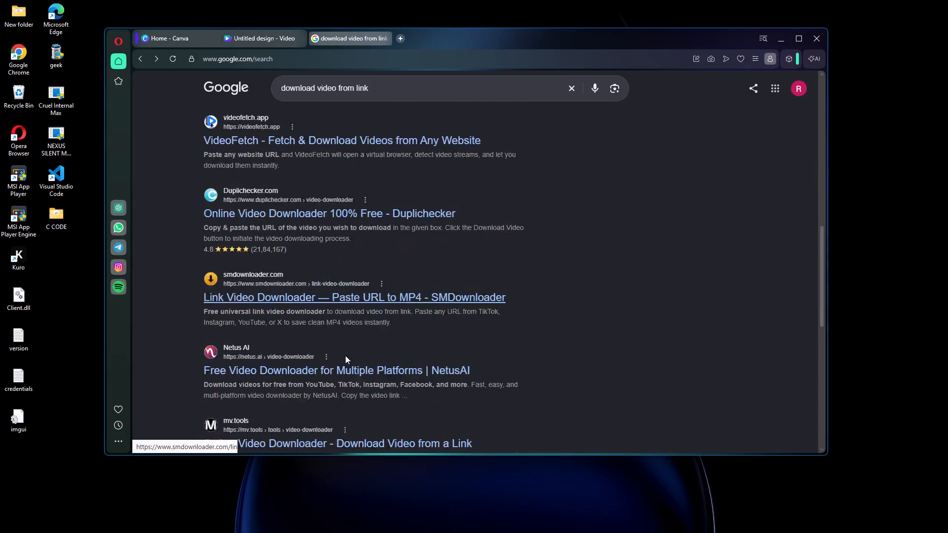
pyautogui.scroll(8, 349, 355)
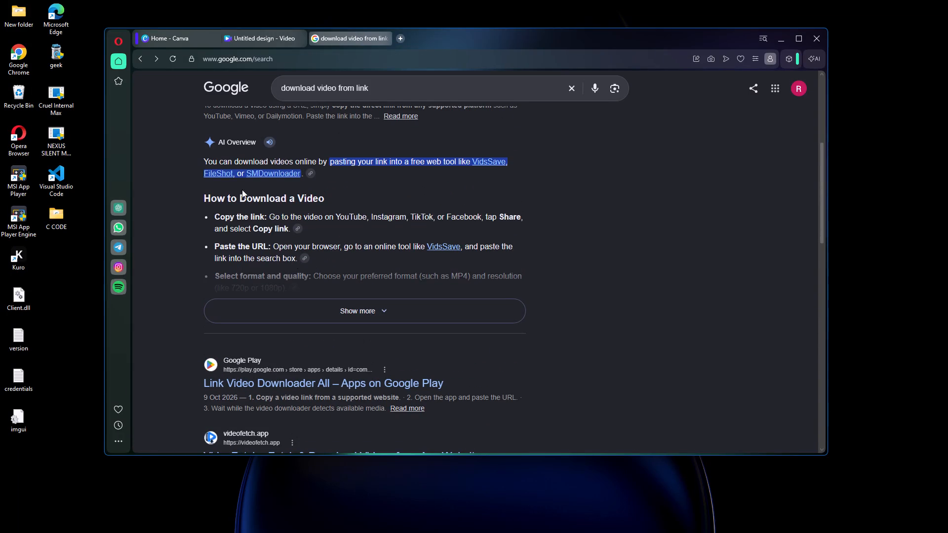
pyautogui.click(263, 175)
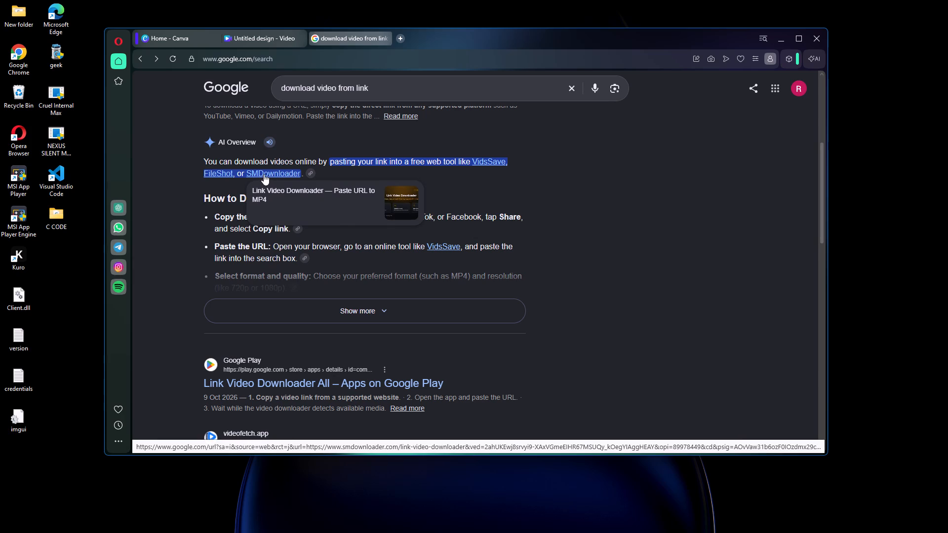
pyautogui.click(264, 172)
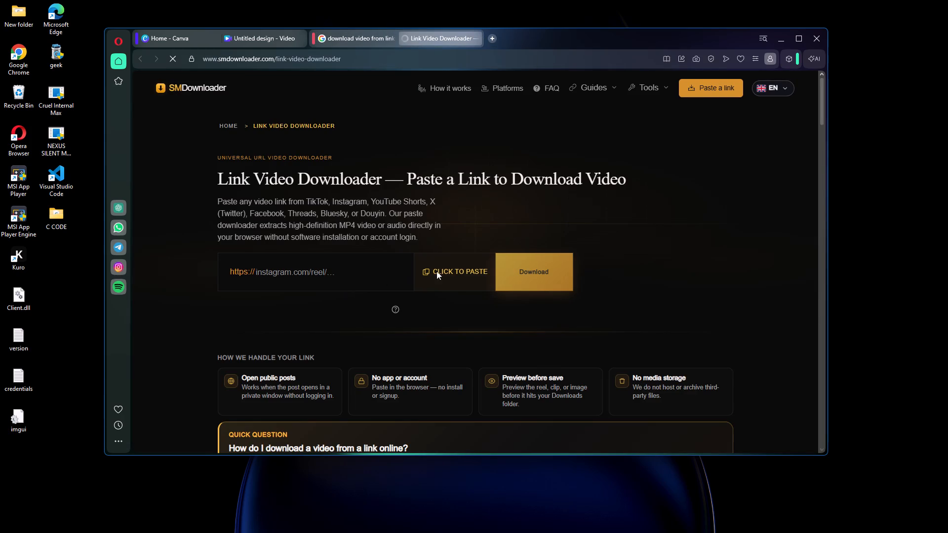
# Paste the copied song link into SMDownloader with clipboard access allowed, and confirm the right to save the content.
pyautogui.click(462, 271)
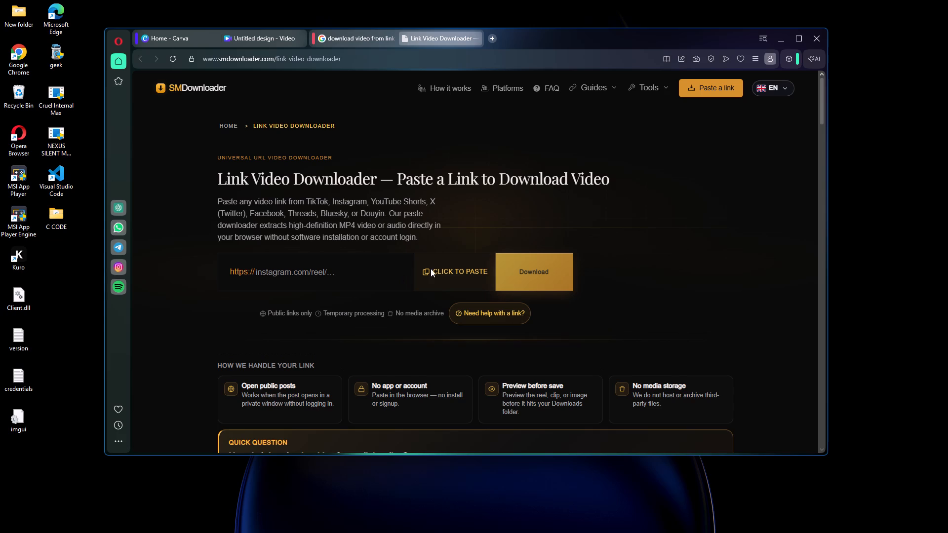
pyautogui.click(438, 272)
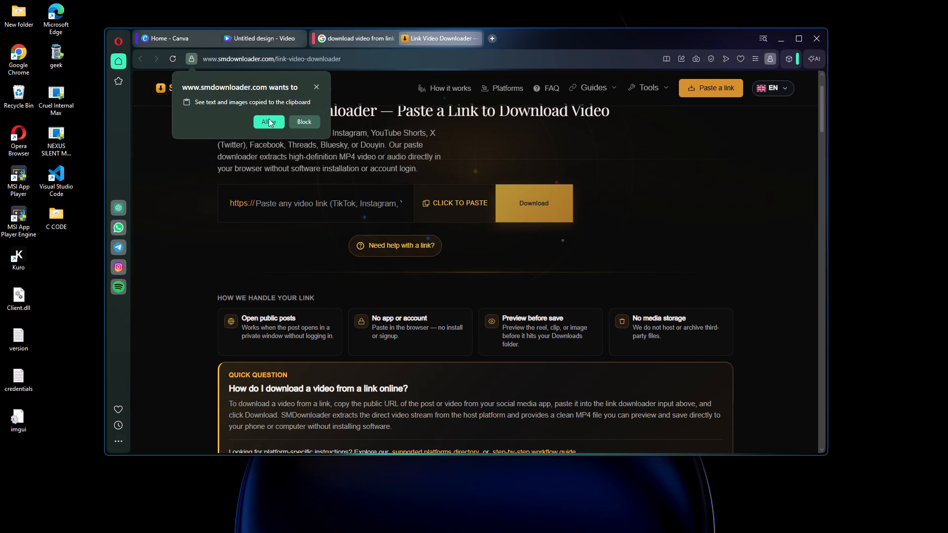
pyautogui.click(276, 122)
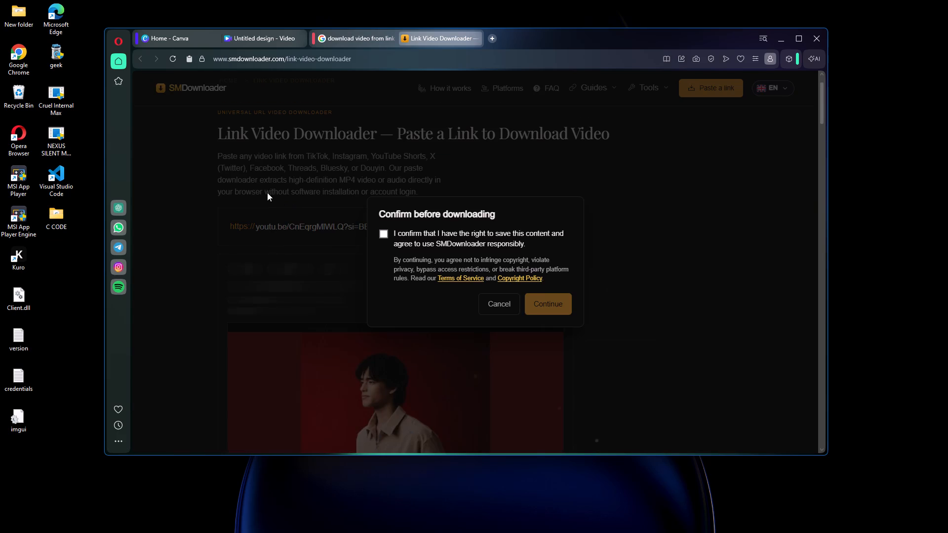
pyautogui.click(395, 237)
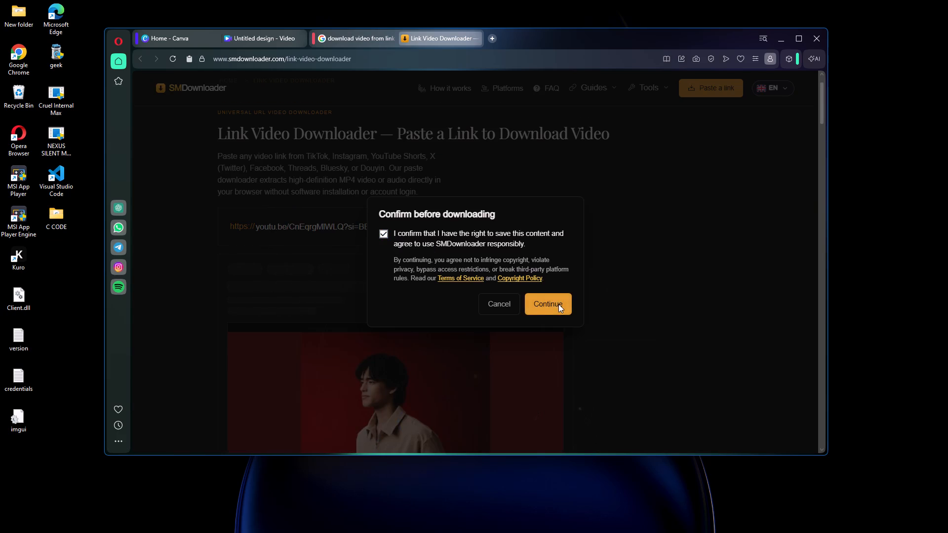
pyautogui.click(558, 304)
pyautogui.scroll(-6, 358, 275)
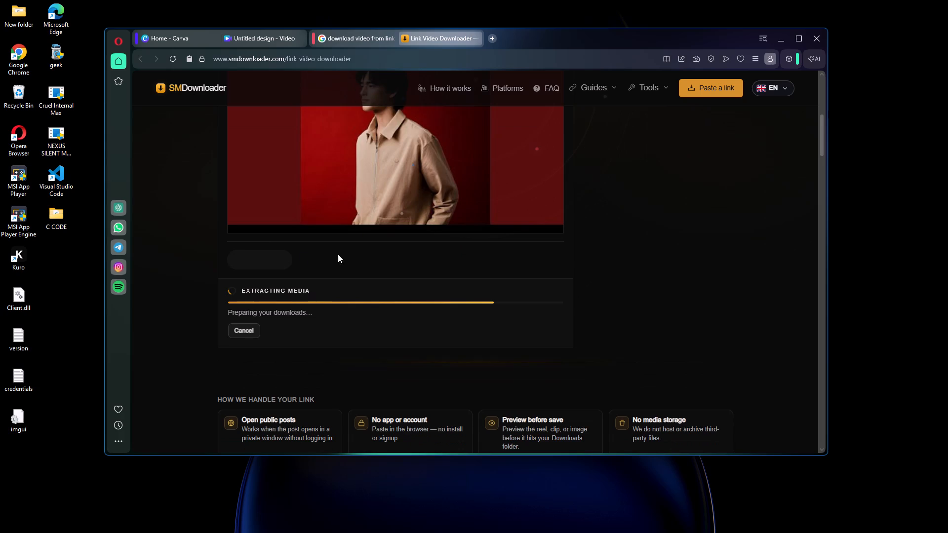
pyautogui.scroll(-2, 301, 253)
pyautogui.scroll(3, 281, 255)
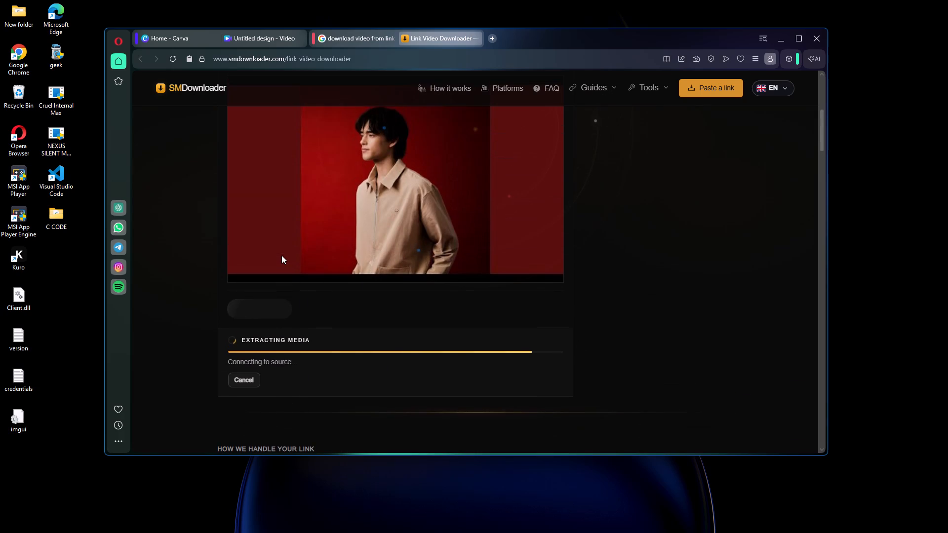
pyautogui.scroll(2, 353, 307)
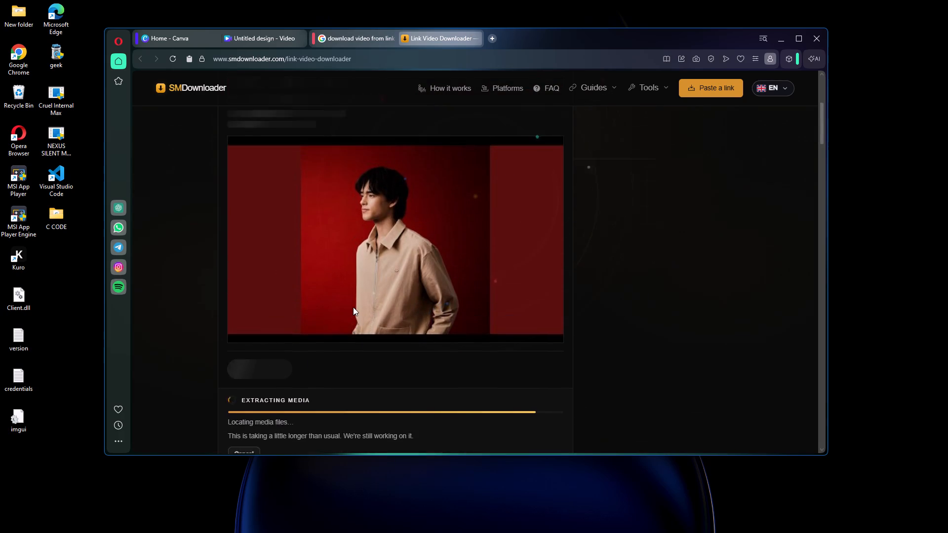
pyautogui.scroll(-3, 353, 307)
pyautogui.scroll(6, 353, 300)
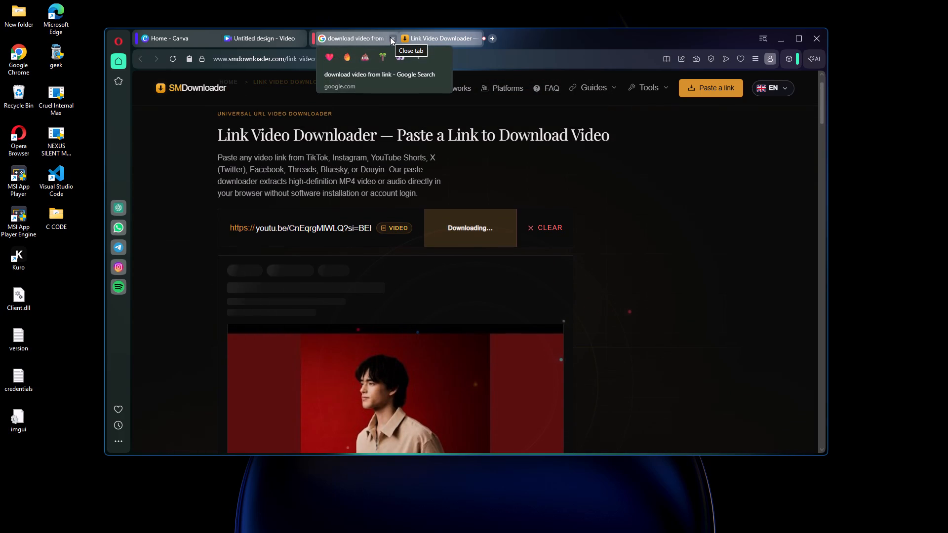
# Close the "download video from link" Google search page.
pyautogui.click(390, 37)
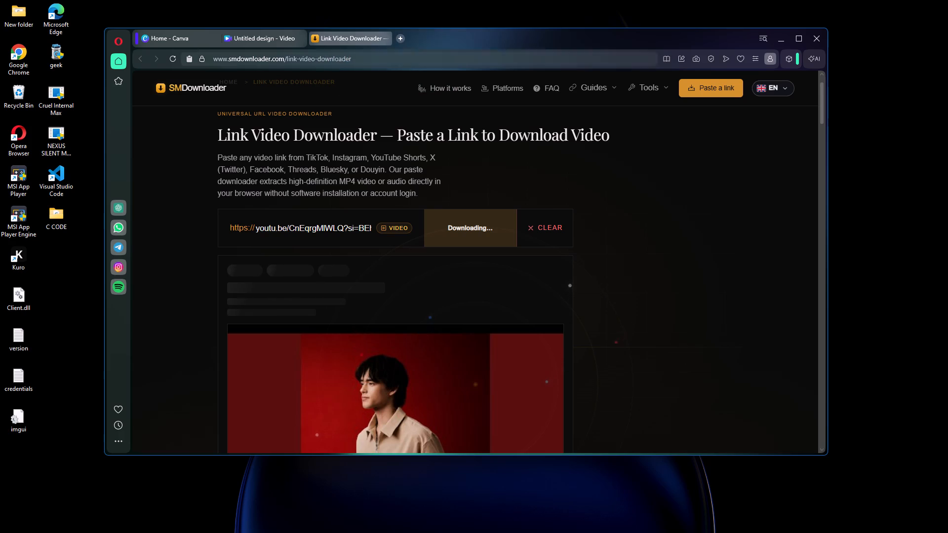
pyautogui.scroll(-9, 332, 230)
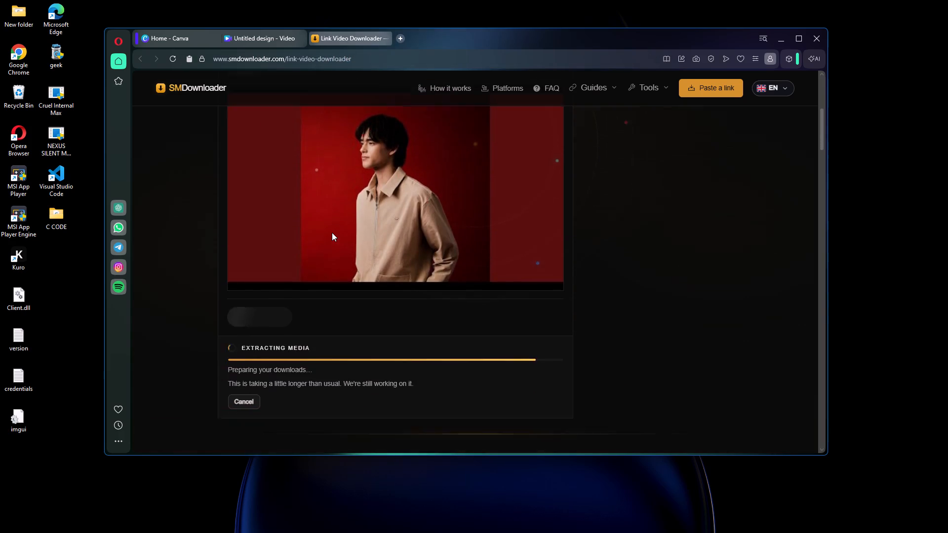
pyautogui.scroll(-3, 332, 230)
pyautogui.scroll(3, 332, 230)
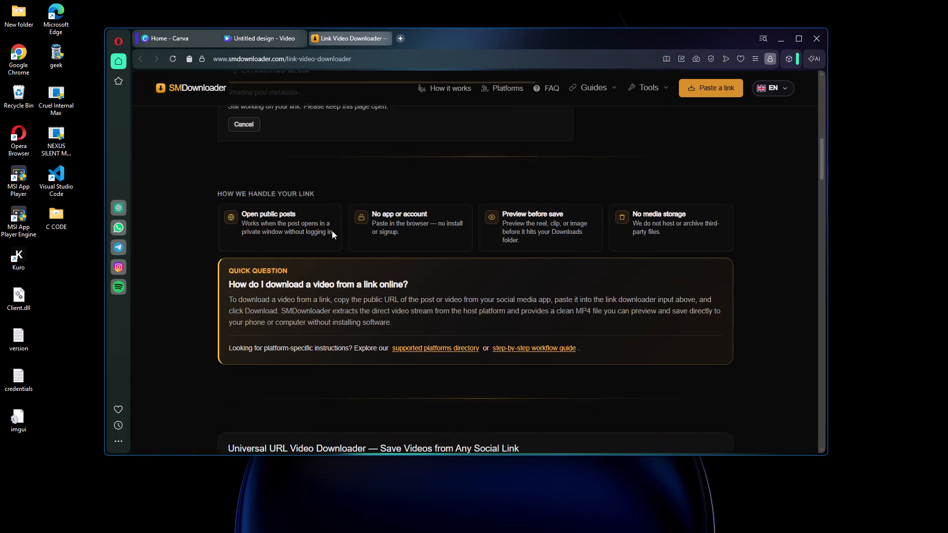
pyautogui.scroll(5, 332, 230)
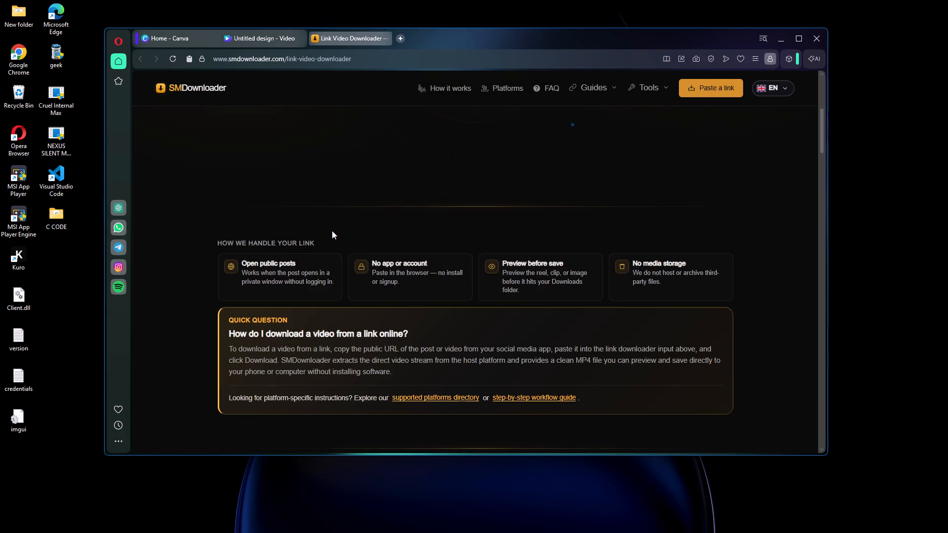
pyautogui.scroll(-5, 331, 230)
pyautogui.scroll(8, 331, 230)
# Examine the files, video formats and details SMDownloader offers for the song, and close the page.
pyautogui.scroll(-4, 331, 230)
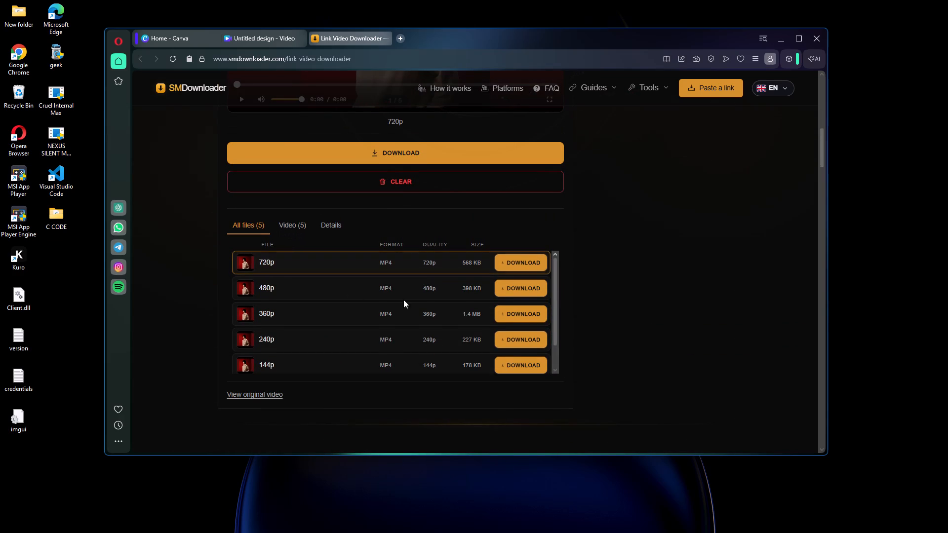
pyautogui.scroll(-2, 411, 337)
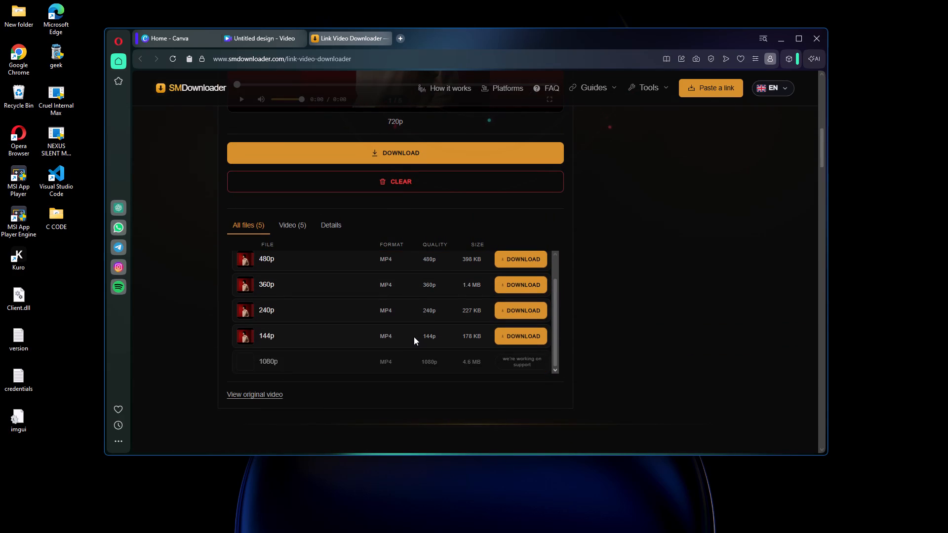
pyautogui.scroll(-2, 415, 337)
pyautogui.scroll(3, 421, 340)
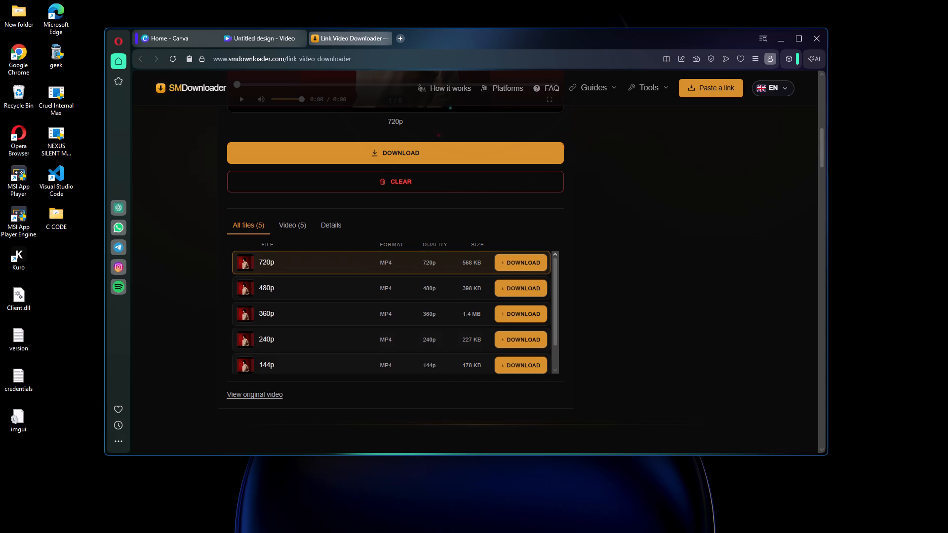
pyautogui.scroll(2, 426, 335)
pyautogui.scroll(-5, 383, 330)
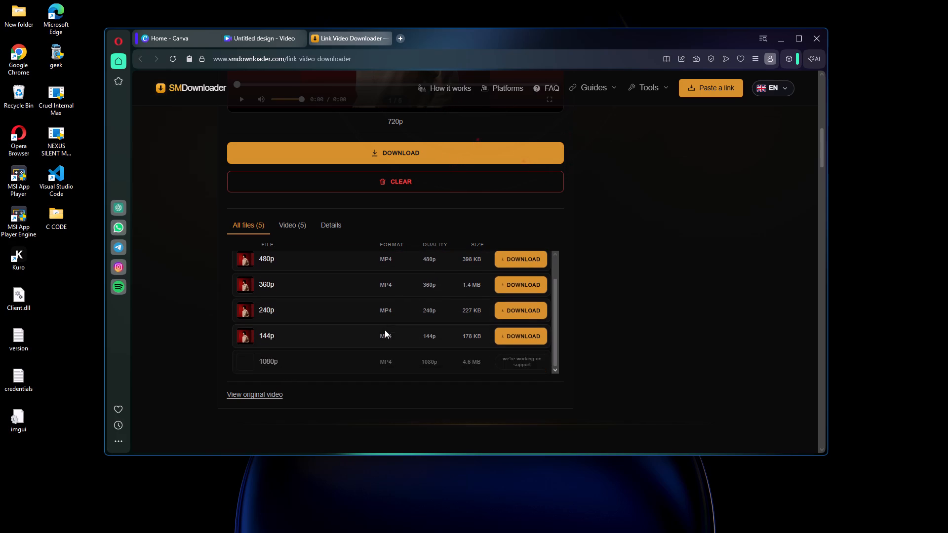
pyautogui.click(302, 225)
pyautogui.click(329, 225)
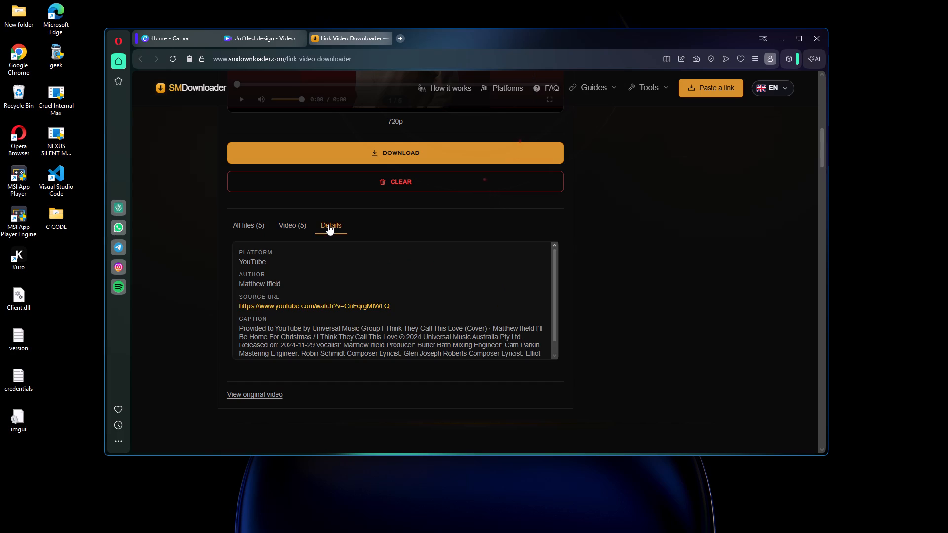
pyautogui.click(254, 227)
pyautogui.click(316, 250)
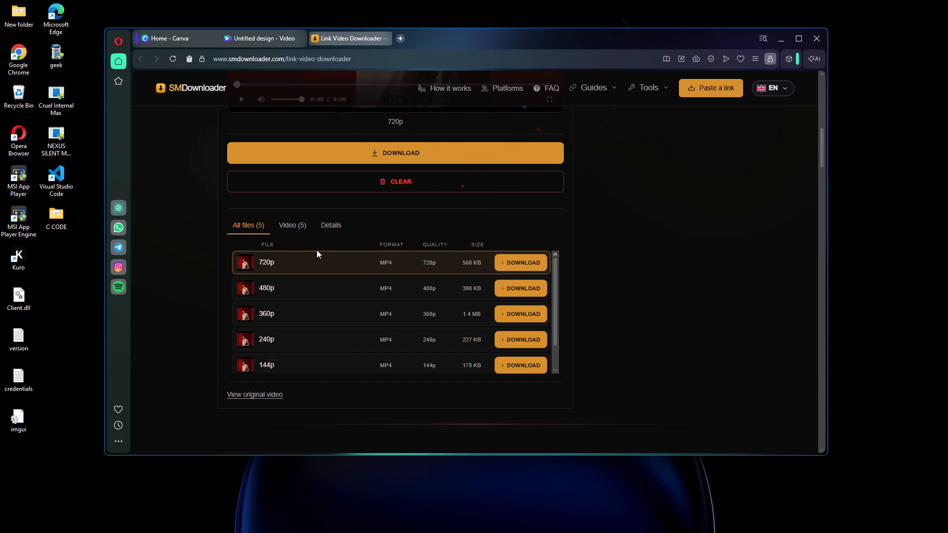
pyautogui.click(383, 38)
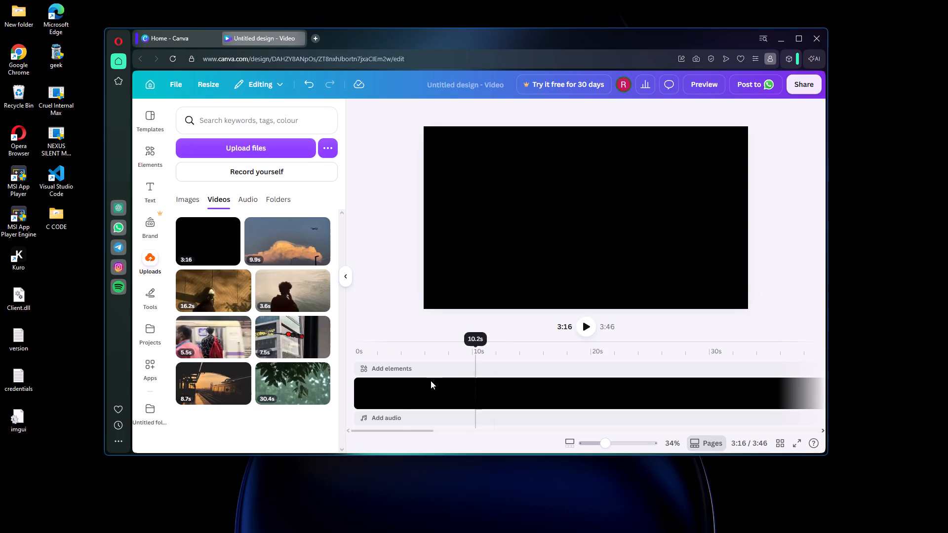
# Extract the audio from the black song video clip on the Canva timeline.
pyautogui.click(413, 401)
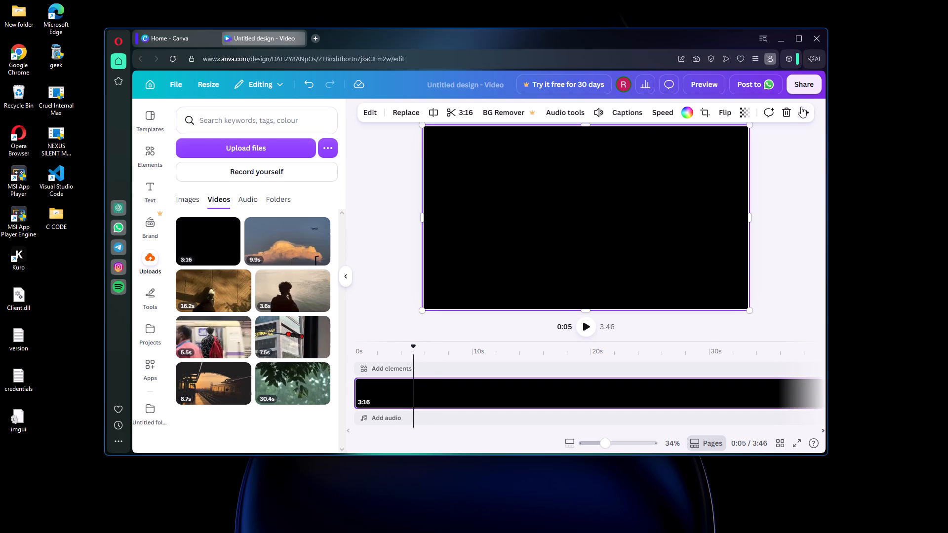
pyautogui.click(802, 111)
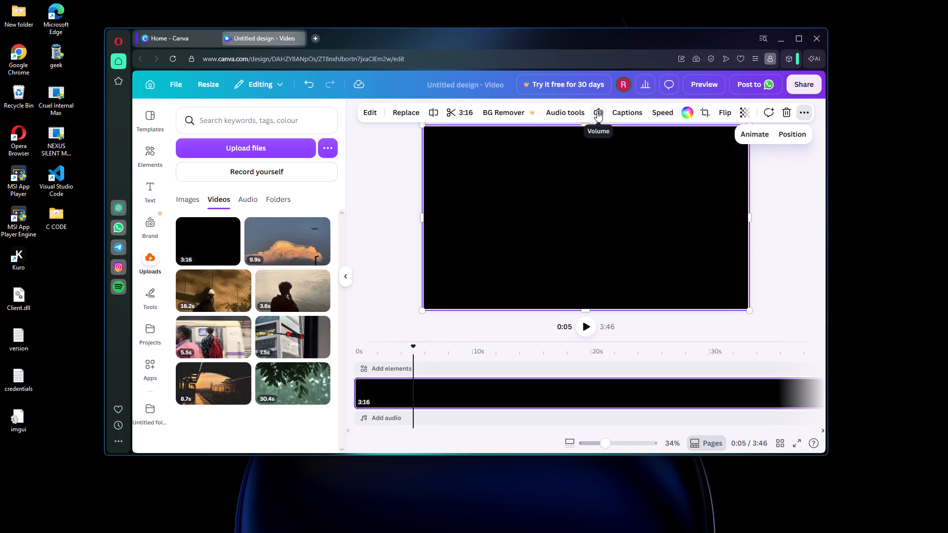
pyautogui.click(569, 110)
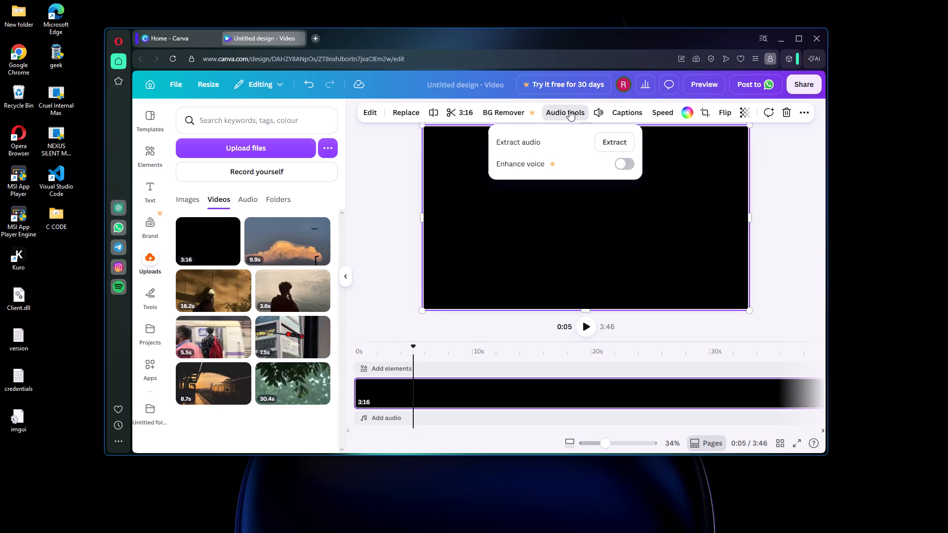
pyautogui.click(612, 140)
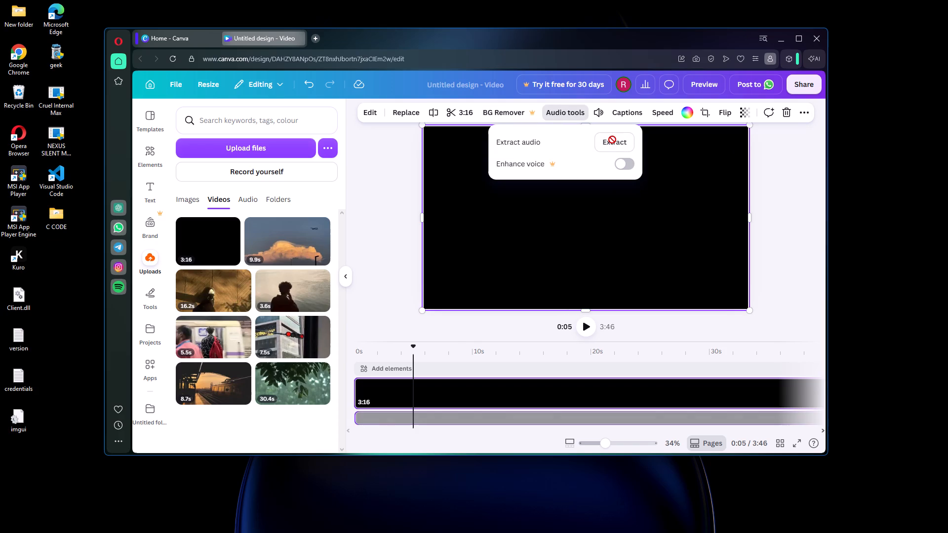
pyautogui.scroll(-6, 442, 355)
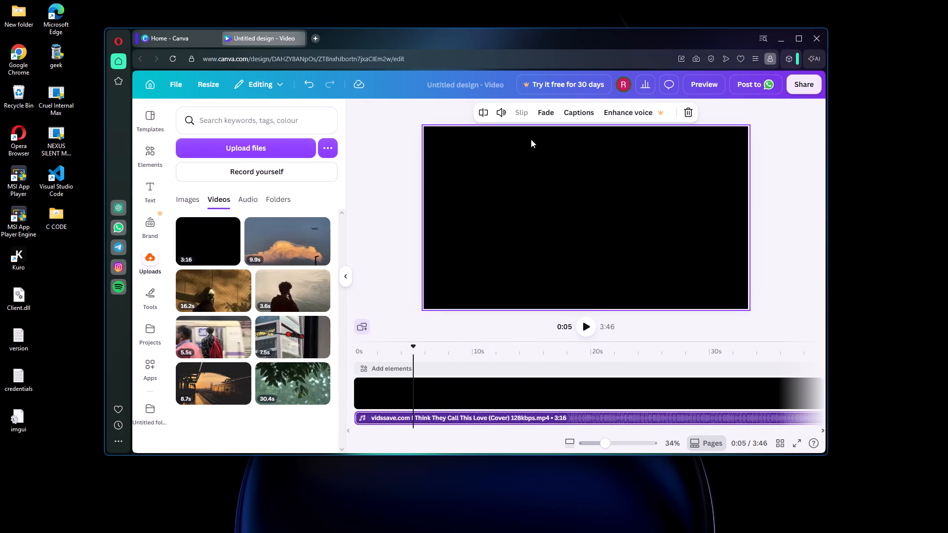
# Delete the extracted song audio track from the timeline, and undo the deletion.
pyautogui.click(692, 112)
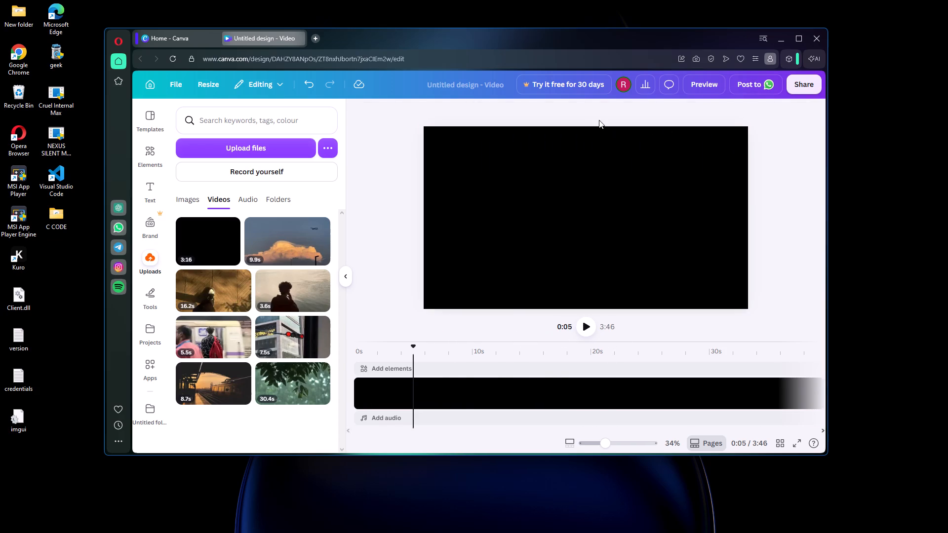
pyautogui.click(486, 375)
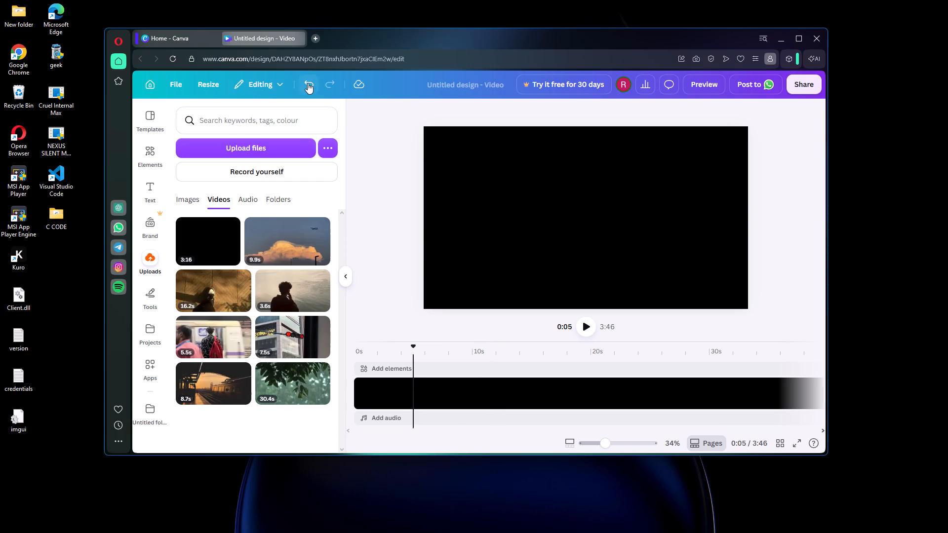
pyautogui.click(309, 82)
# Delete the black song video clip from the timeline, leaving its extracted audio track in place.
pyautogui.click(438, 381)
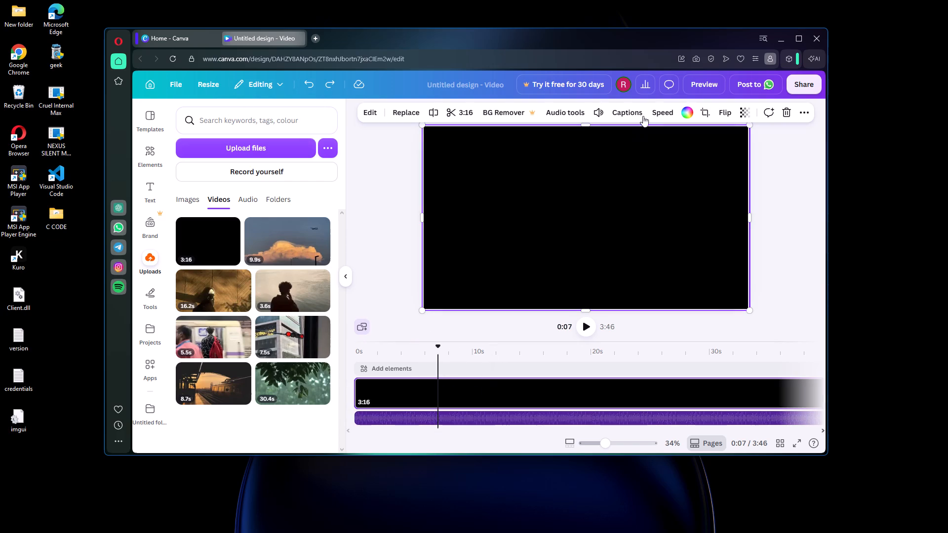
pyautogui.click(786, 110)
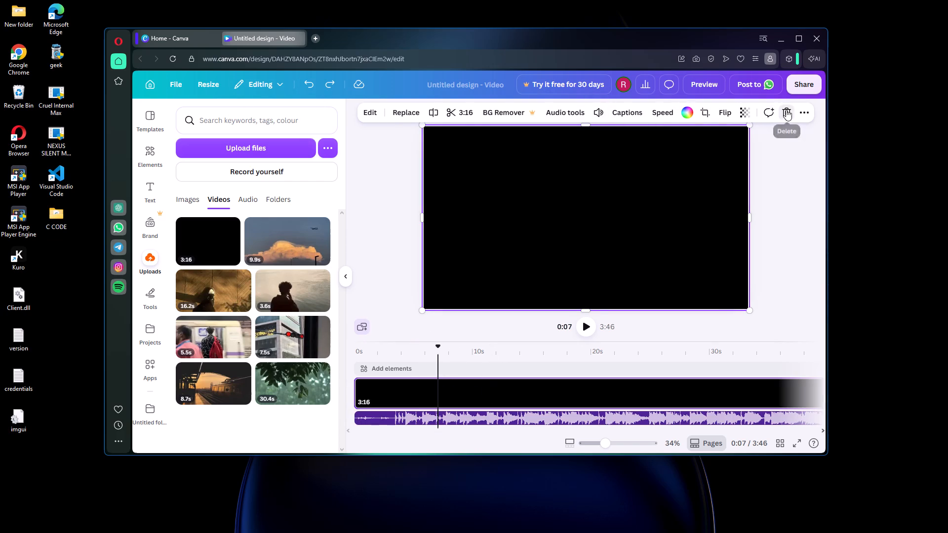
# Check the volume setting of the song audio track.
pyautogui.click(475, 415)
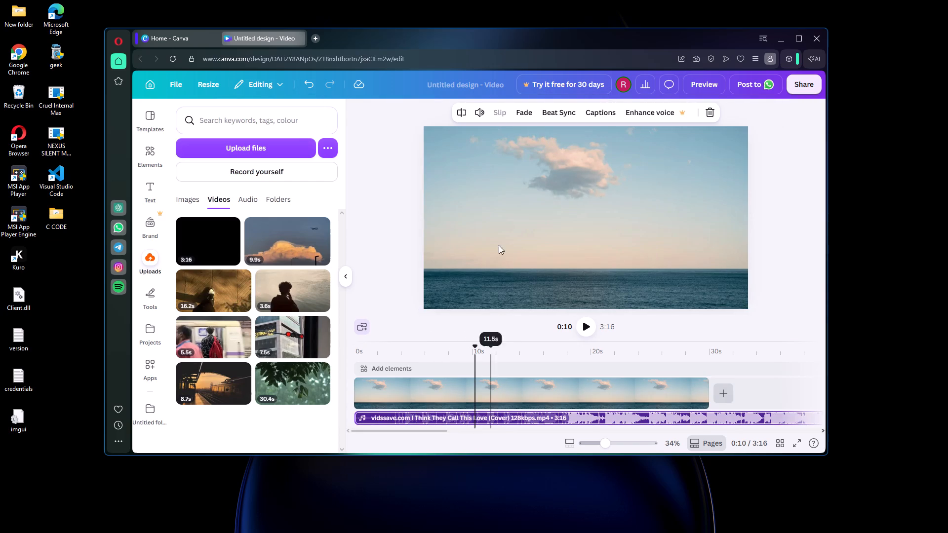
pyautogui.click(484, 114)
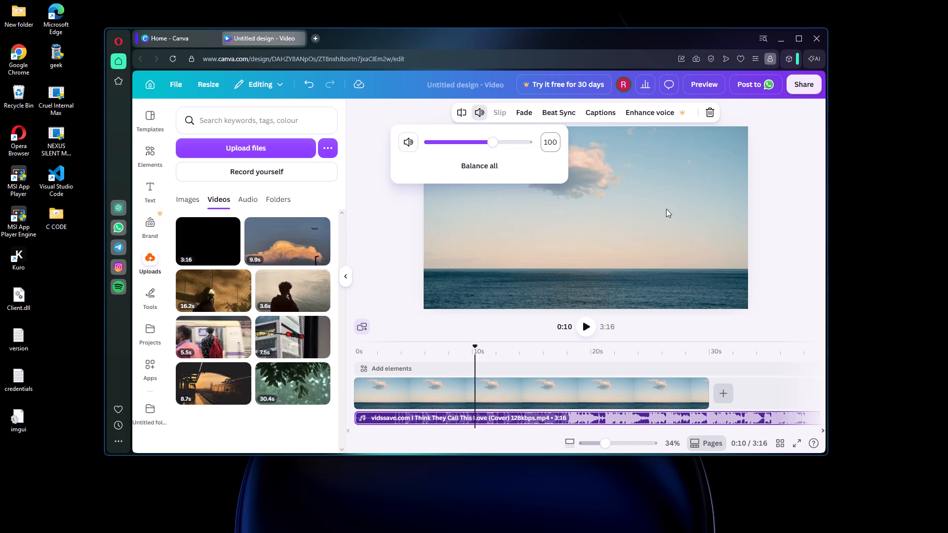
pyautogui.click(795, 199)
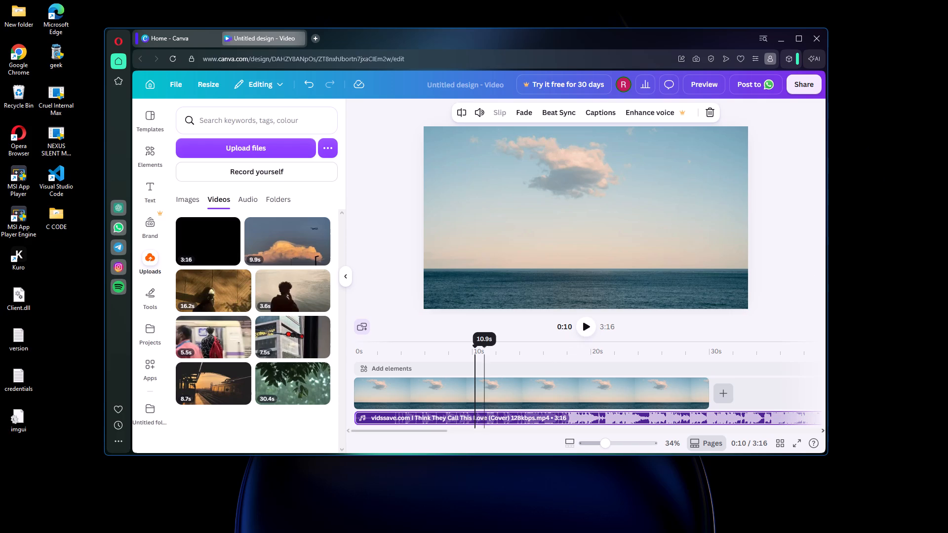
# Listen to the song audio from about 10 s and again from about 7 s to find a cut point.
pyautogui.click(583, 328)
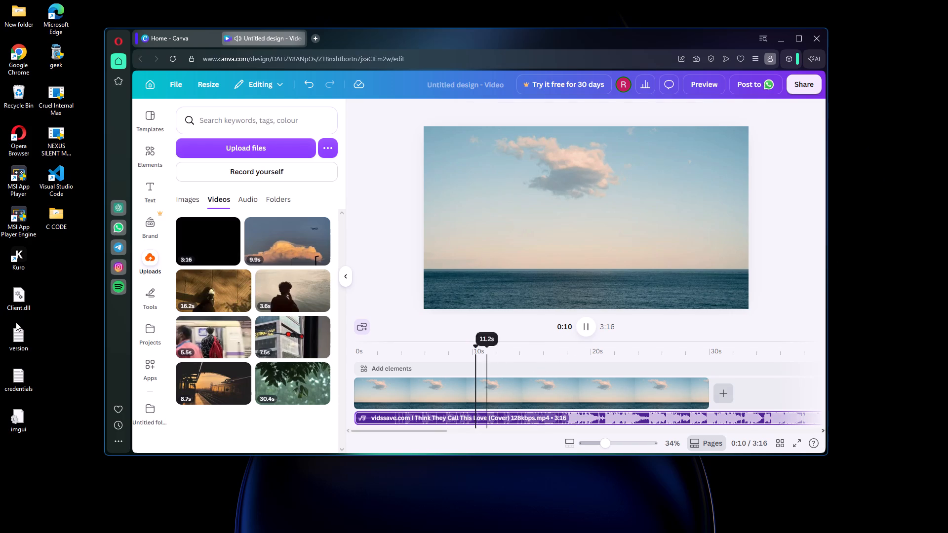
pyautogui.rightClick(66, 304)
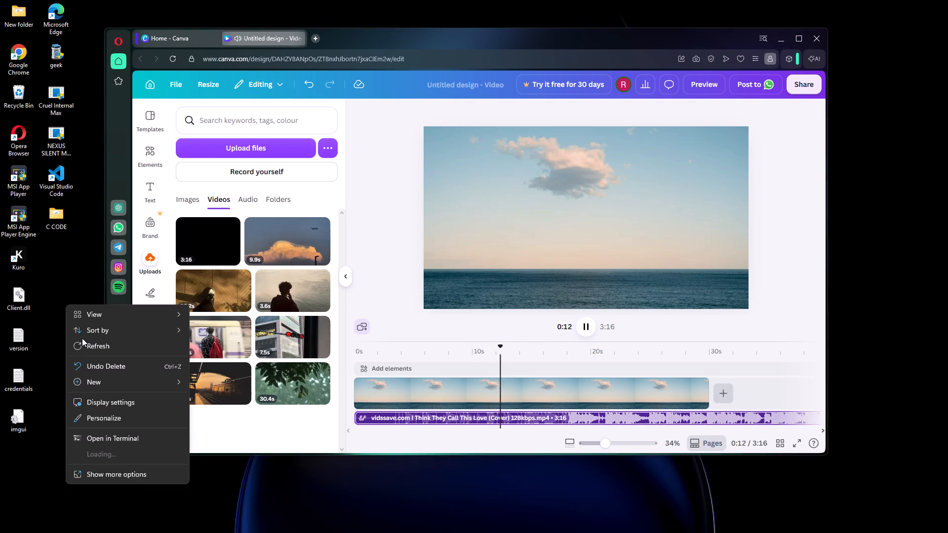
pyautogui.click(88, 349)
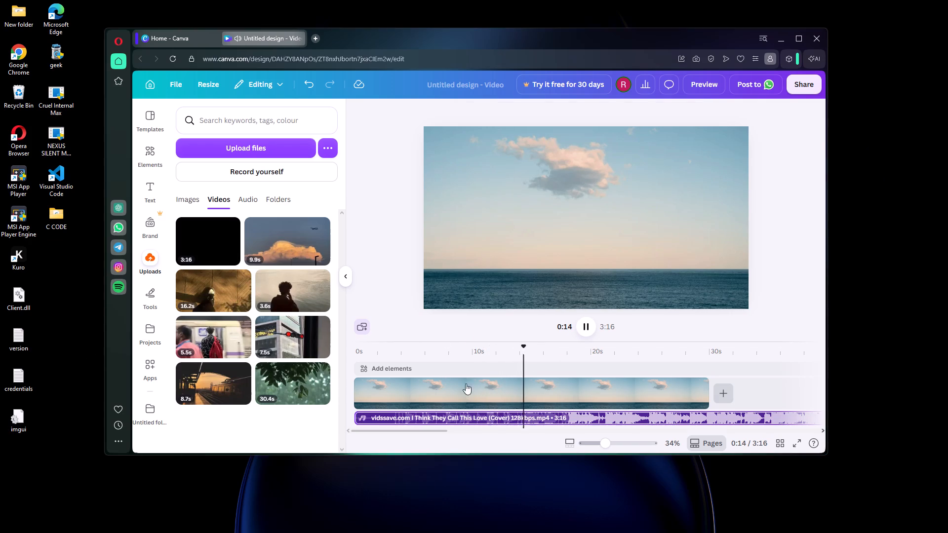
pyautogui.click(448, 417)
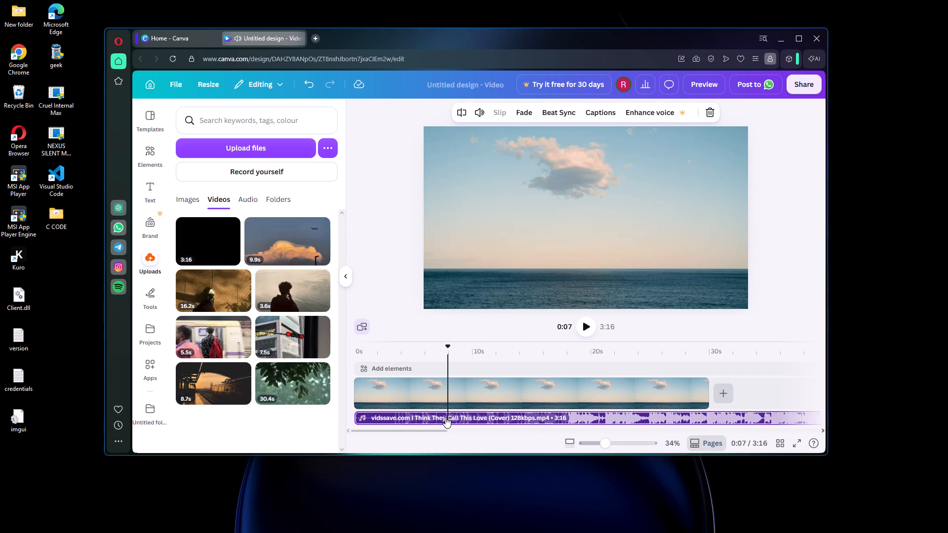
pyautogui.click(587, 326)
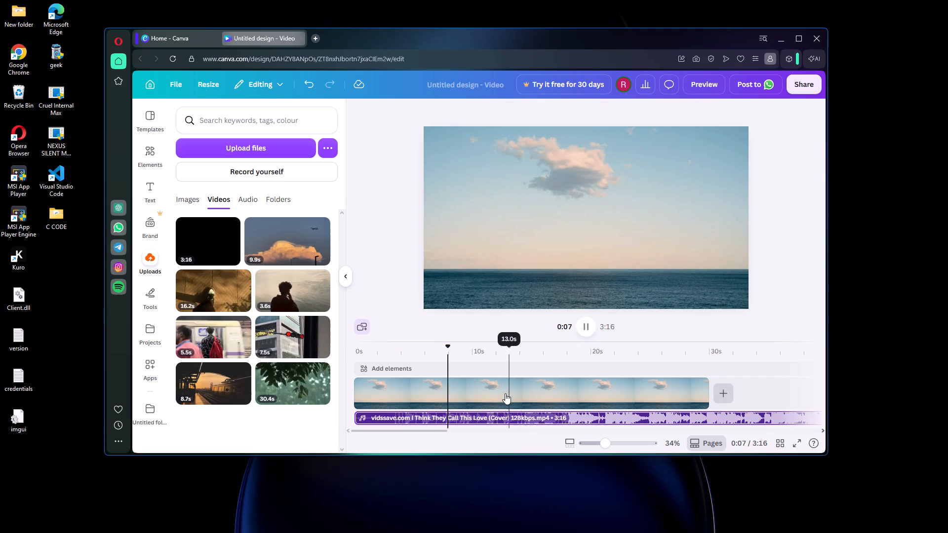
pyautogui.click(591, 327)
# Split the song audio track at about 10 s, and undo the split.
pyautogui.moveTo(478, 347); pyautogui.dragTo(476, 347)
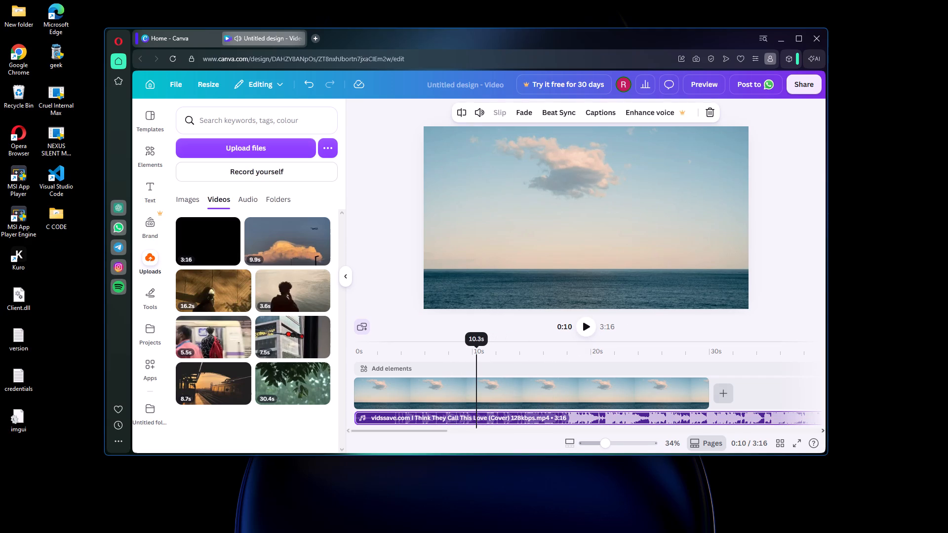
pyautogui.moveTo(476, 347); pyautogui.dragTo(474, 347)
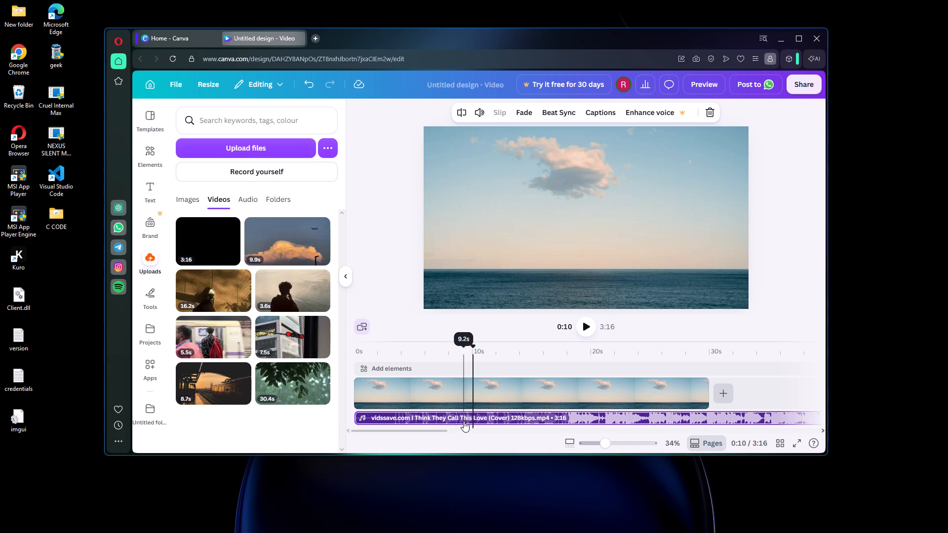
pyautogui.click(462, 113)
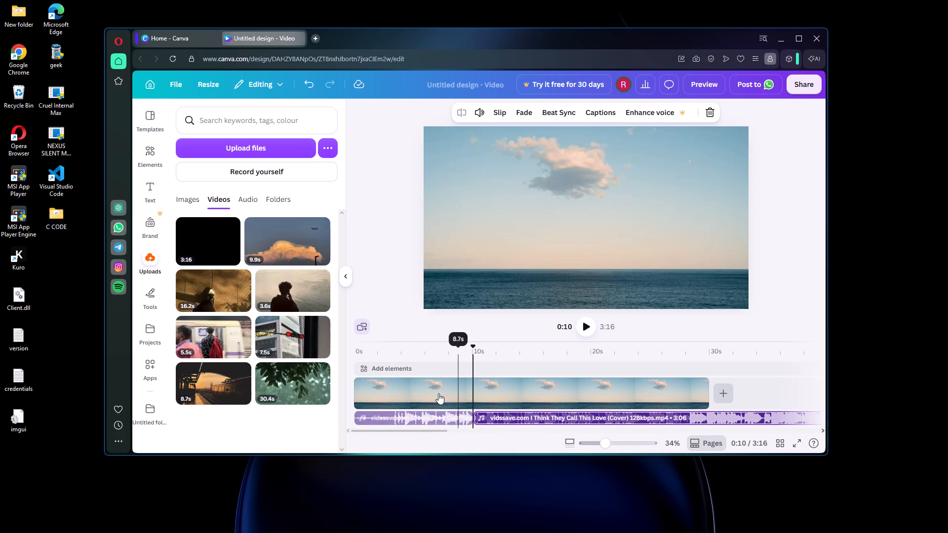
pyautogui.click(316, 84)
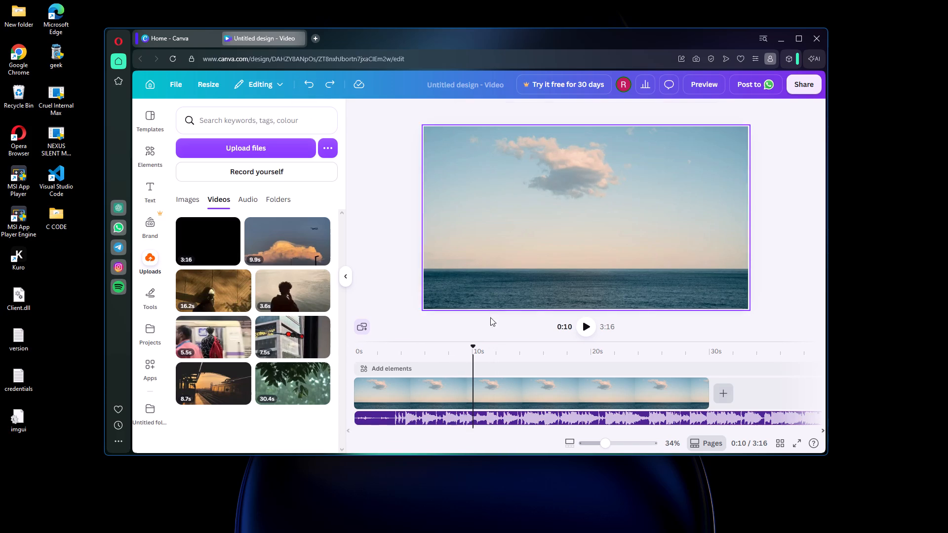
# Split the song audio track at about 9.5 s on the timeline.
pyautogui.moveTo(473, 351); pyautogui.dragTo(467, 352)
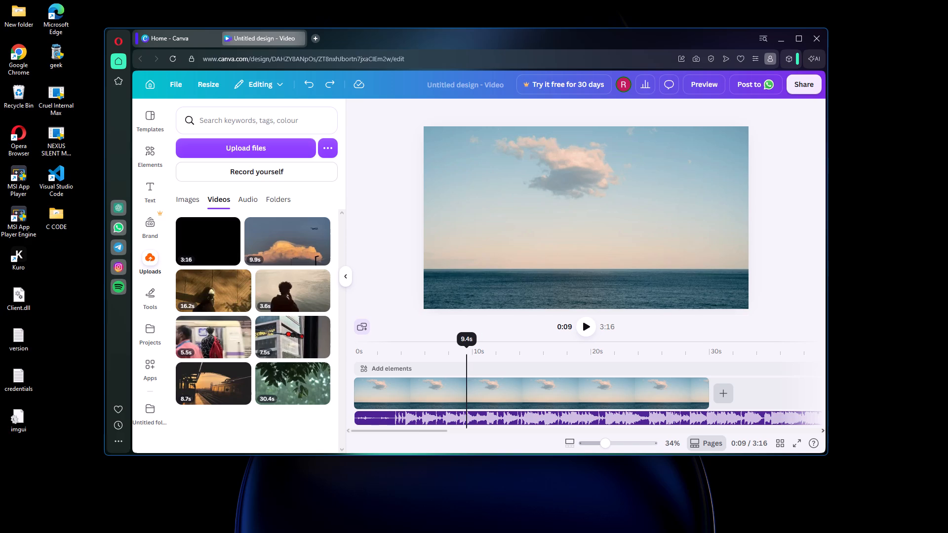
pyautogui.moveTo(467, 352); pyautogui.dragTo(468, 353)
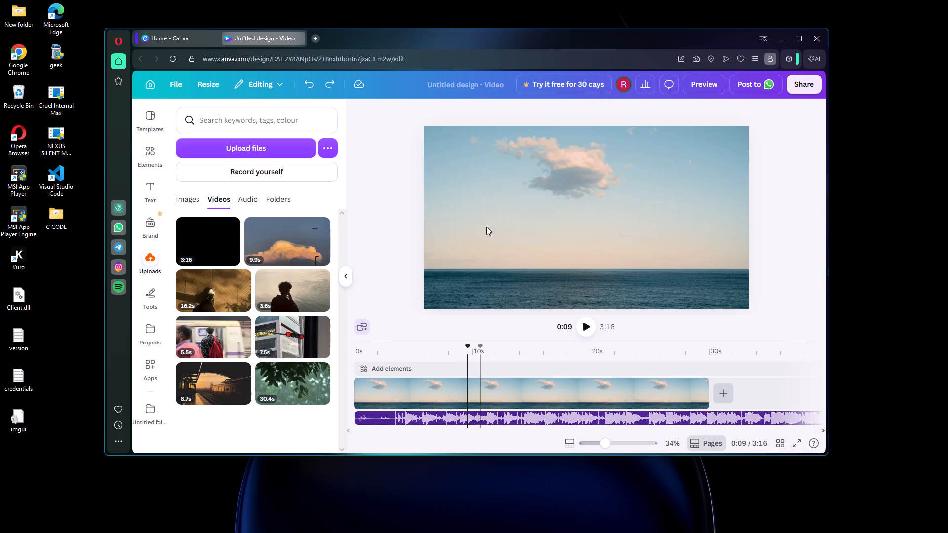
pyautogui.click(482, 421)
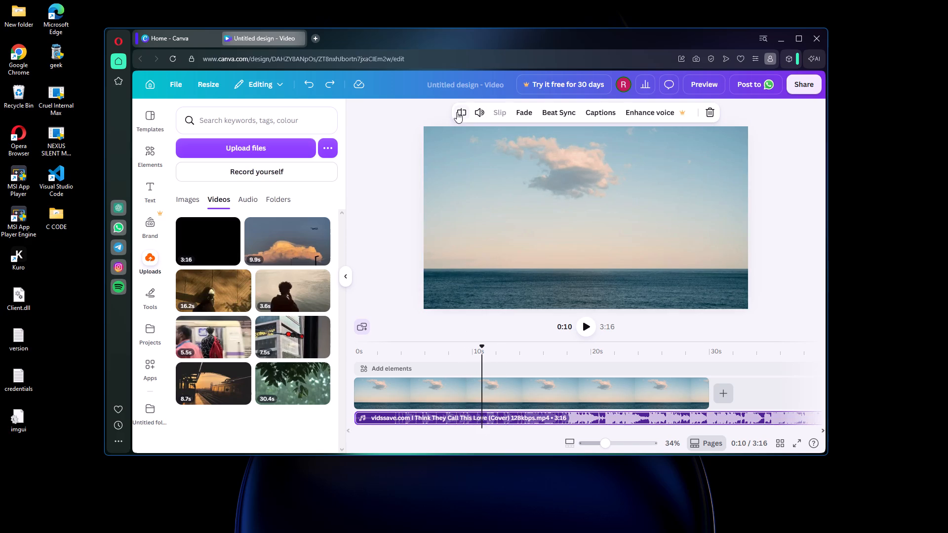
pyautogui.click(468, 420)
pyautogui.click(466, 420)
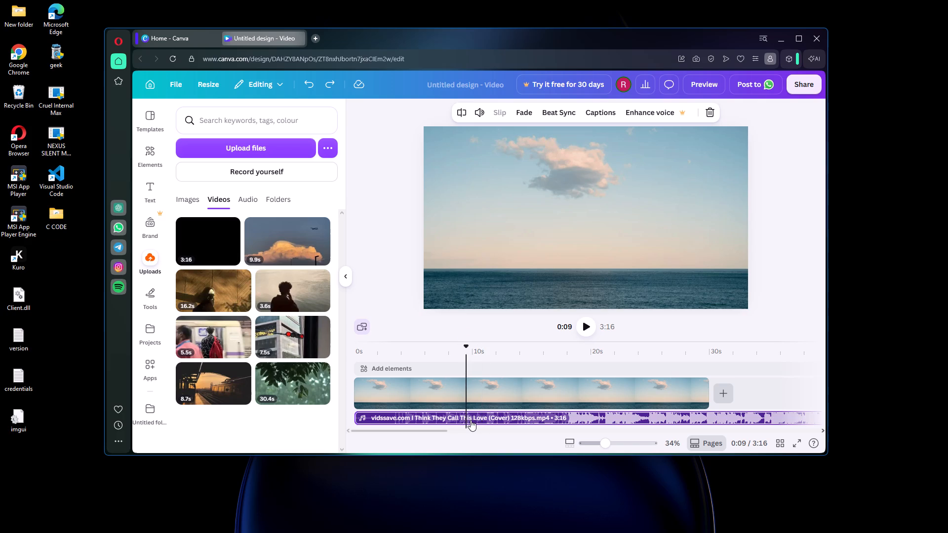
pyautogui.click(468, 415)
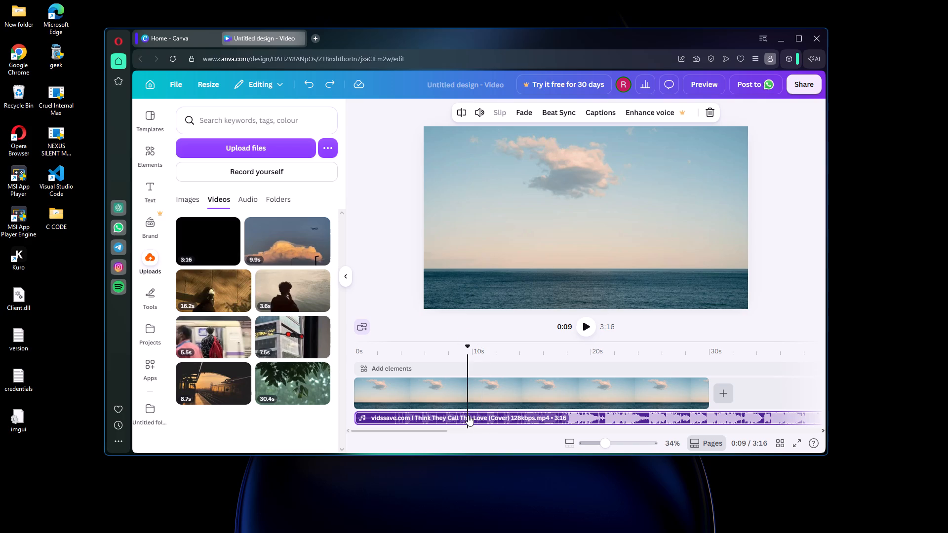
pyautogui.click(468, 415)
pyautogui.click(460, 111)
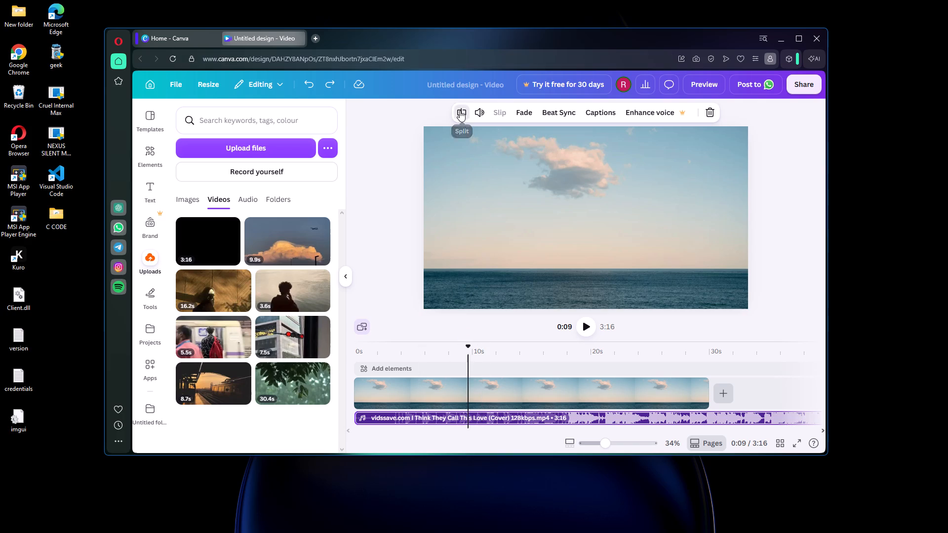
# Delete the song segment before the split, and move the remaining audio to the start of the timeline.
pyautogui.click(408, 412)
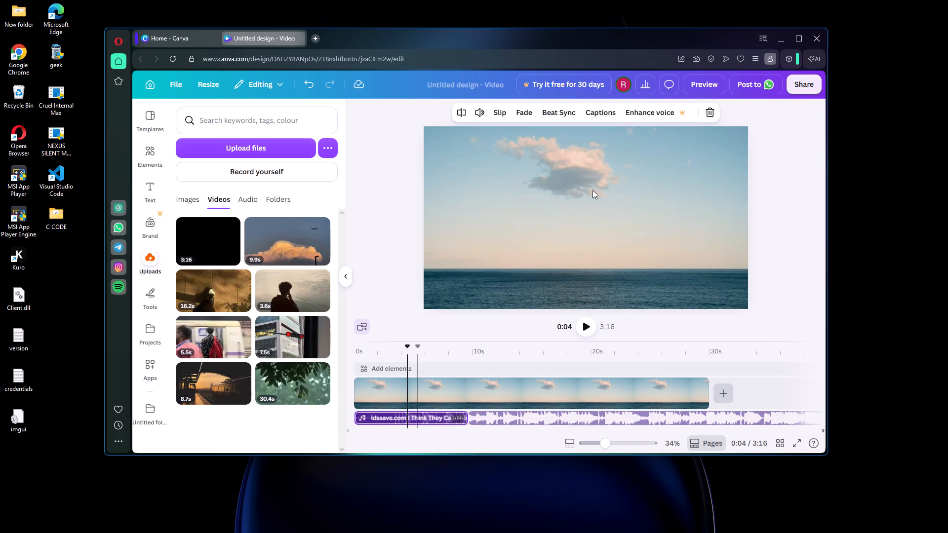
pyautogui.click(707, 111)
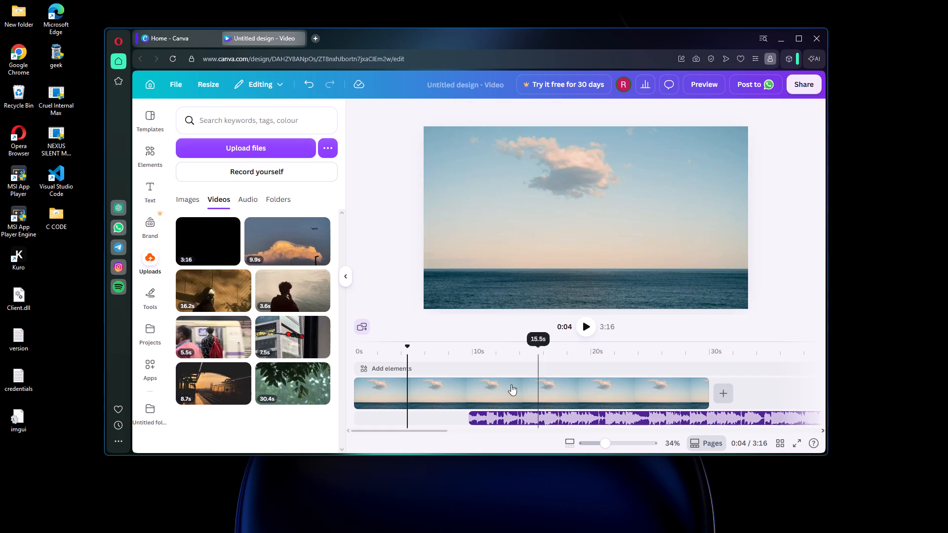
pyautogui.moveTo(506, 418); pyautogui.dragTo(429, 417)
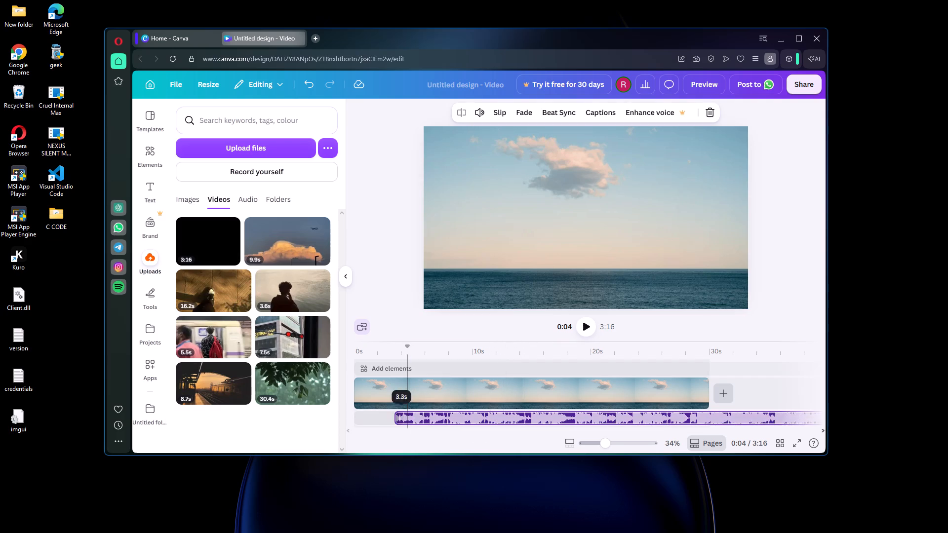
pyautogui.moveTo(429, 417); pyautogui.dragTo(389, 419)
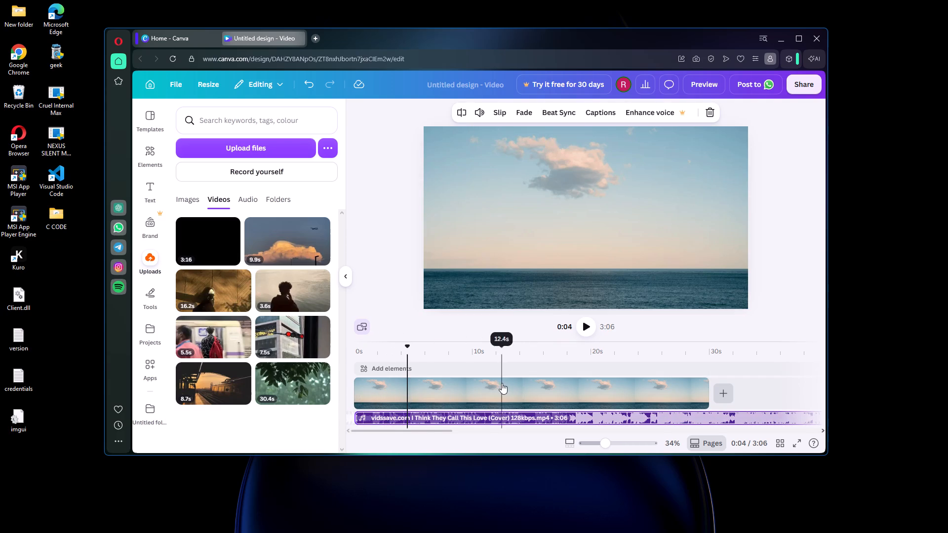
pyautogui.moveTo(407, 346); pyautogui.dragTo(355, 352)
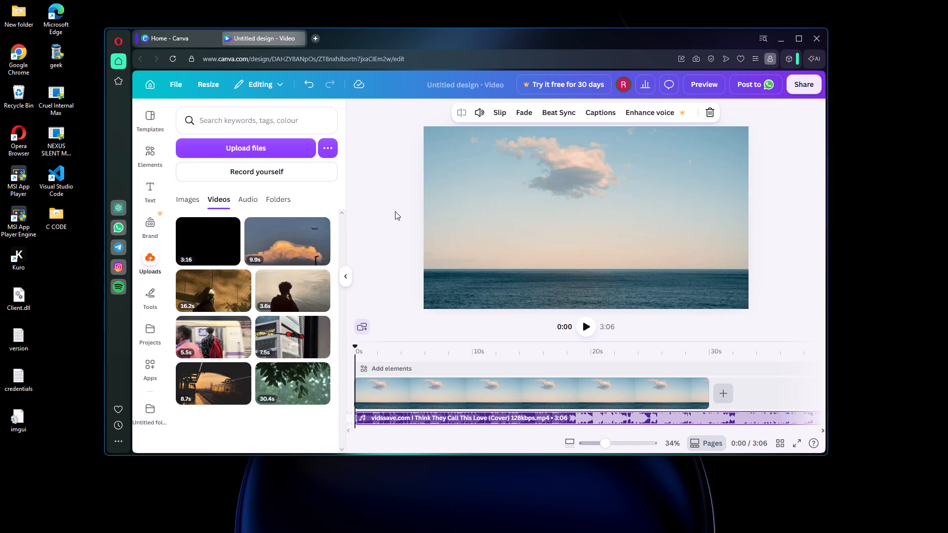
# Browse the suggested video templates for one that suits the cloud-over-sea song video.
pyautogui.click(149, 114)
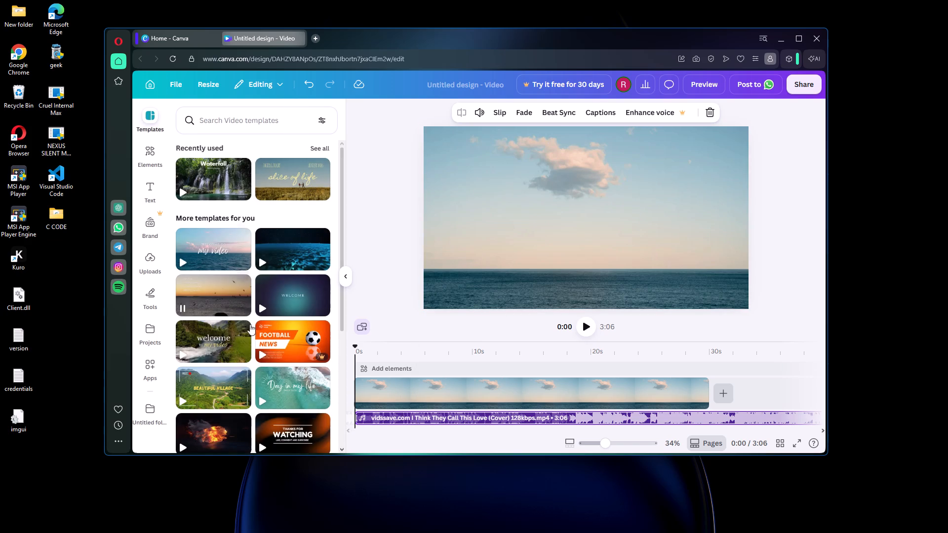
pyautogui.scroll(-4, 253, 314)
pyautogui.scroll(4, 256, 317)
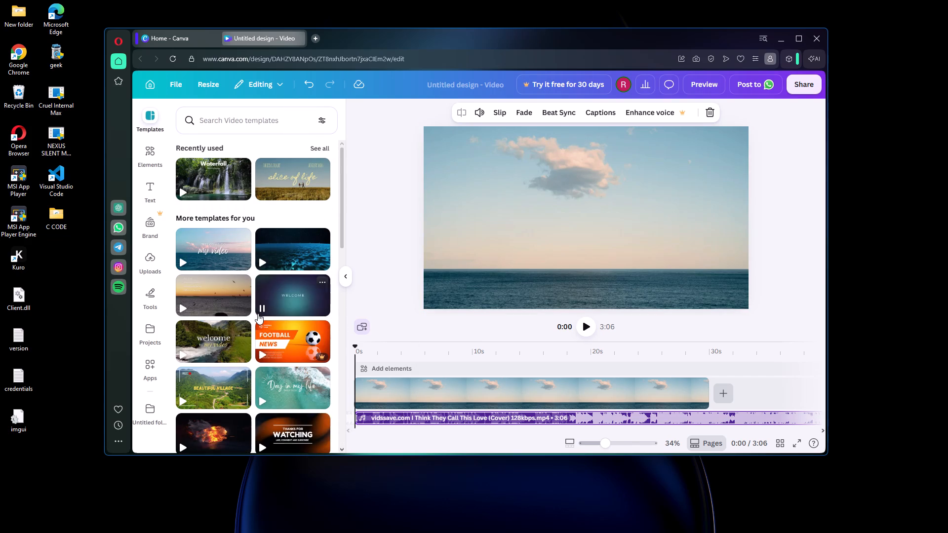
pyautogui.scroll(2, 255, 308)
pyautogui.scroll(-5, 255, 308)
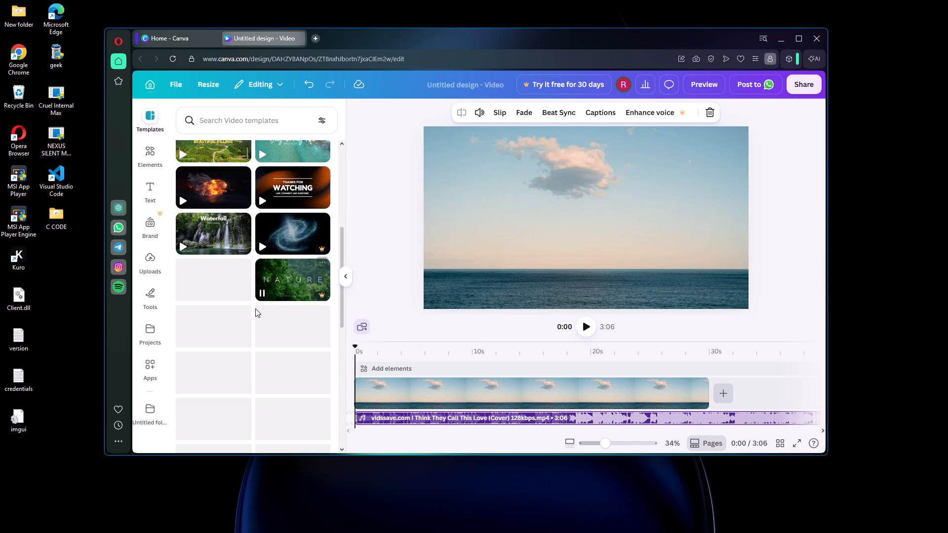
pyautogui.scroll(-7, 255, 308)
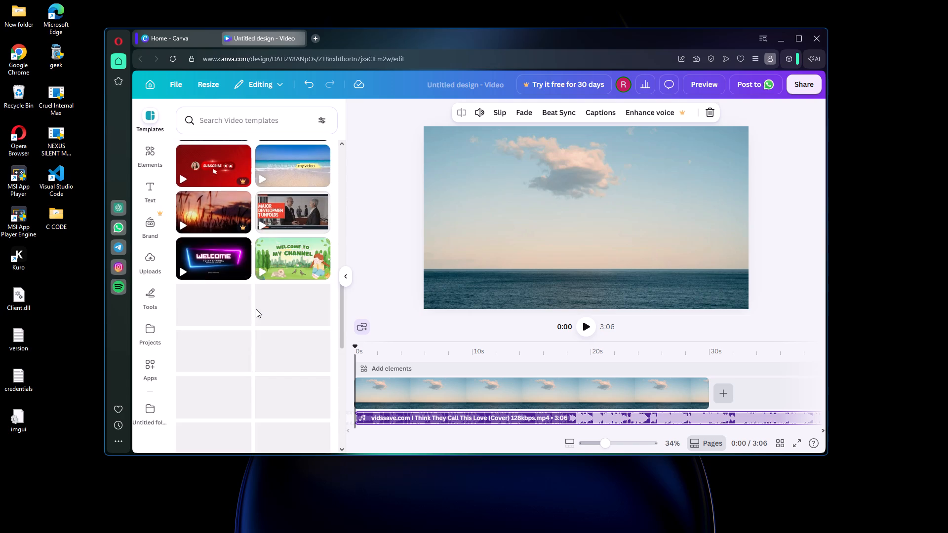
pyautogui.scroll(19, 256, 309)
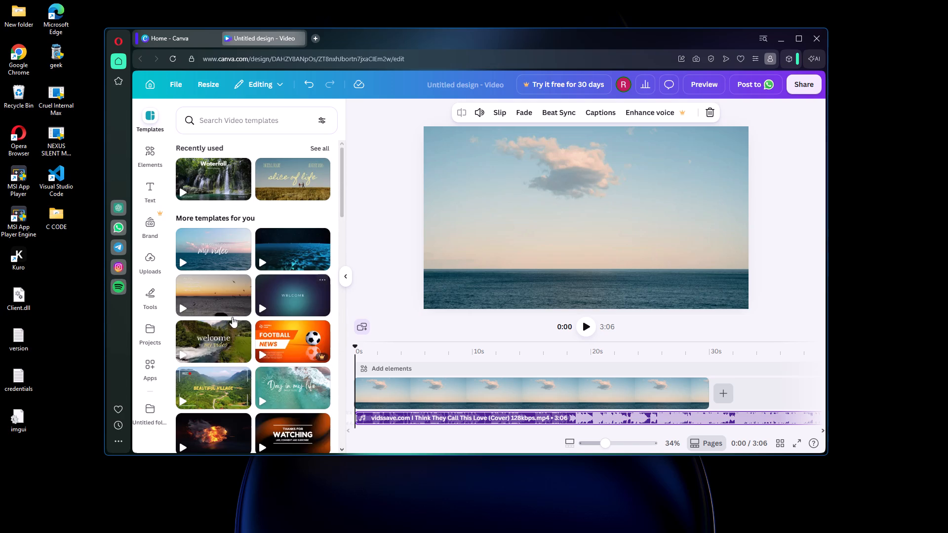
pyautogui.scroll(-10, 202, 327)
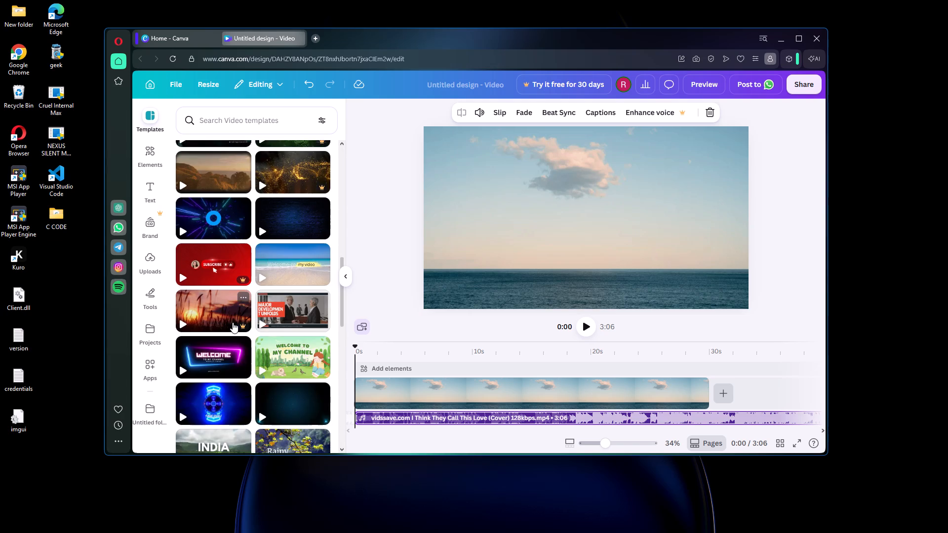
pyautogui.scroll(-6, 233, 322)
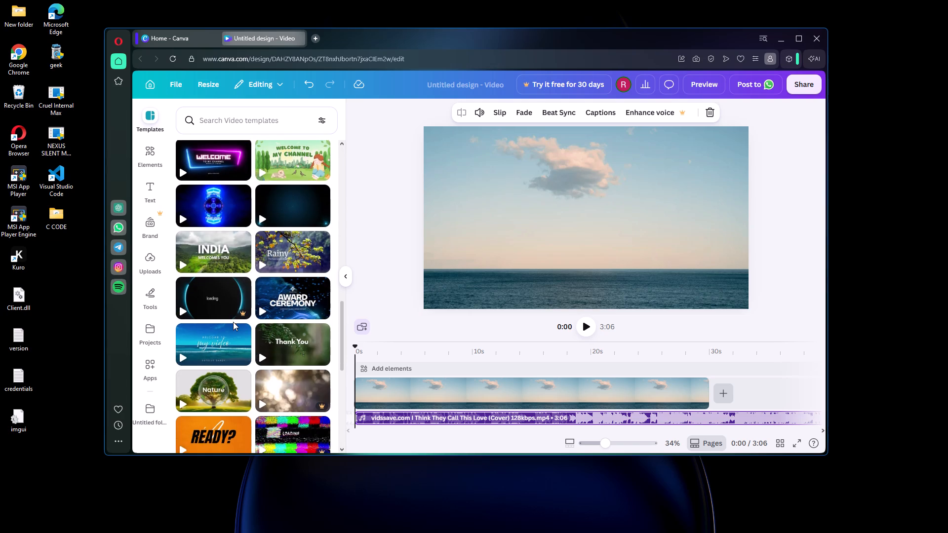
pyautogui.scroll(-3, 233, 322)
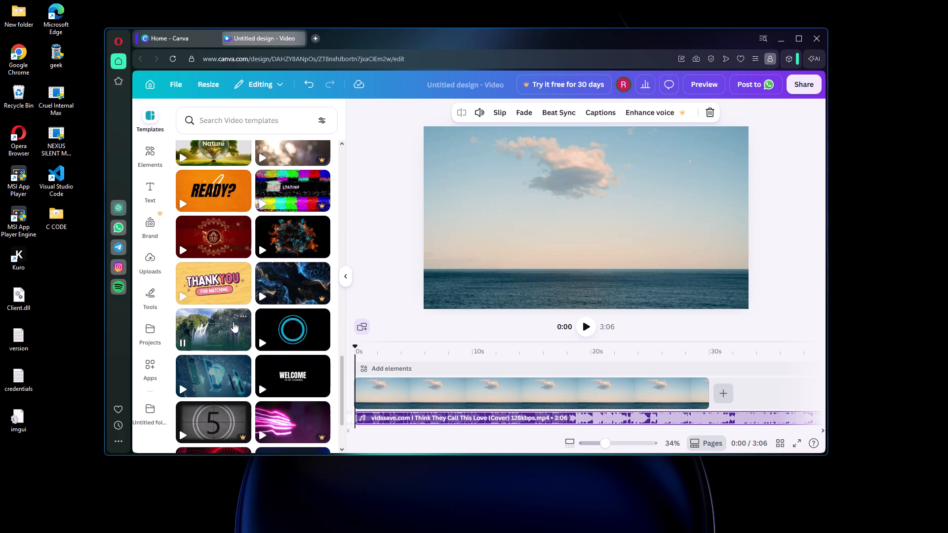
pyautogui.scroll(-10, 233, 322)
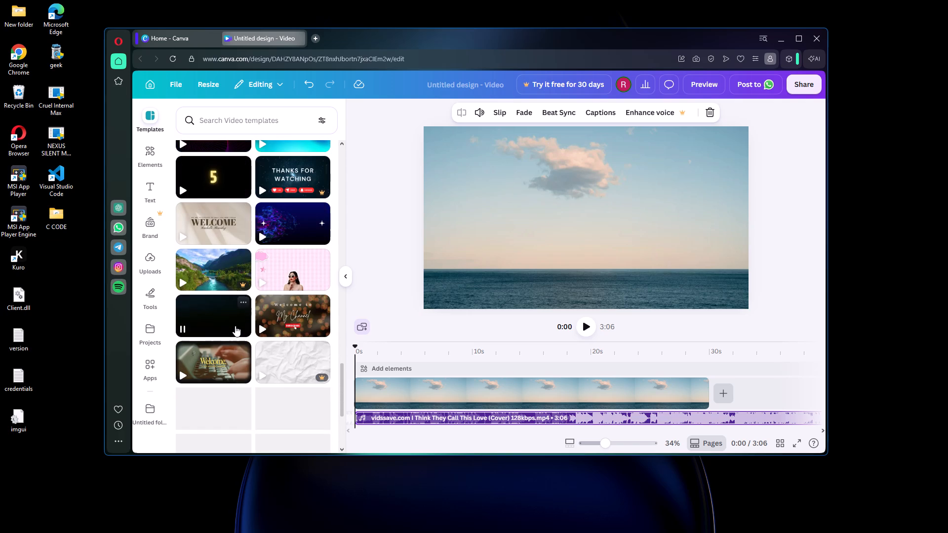
pyautogui.scroll(-2, 236, 326)
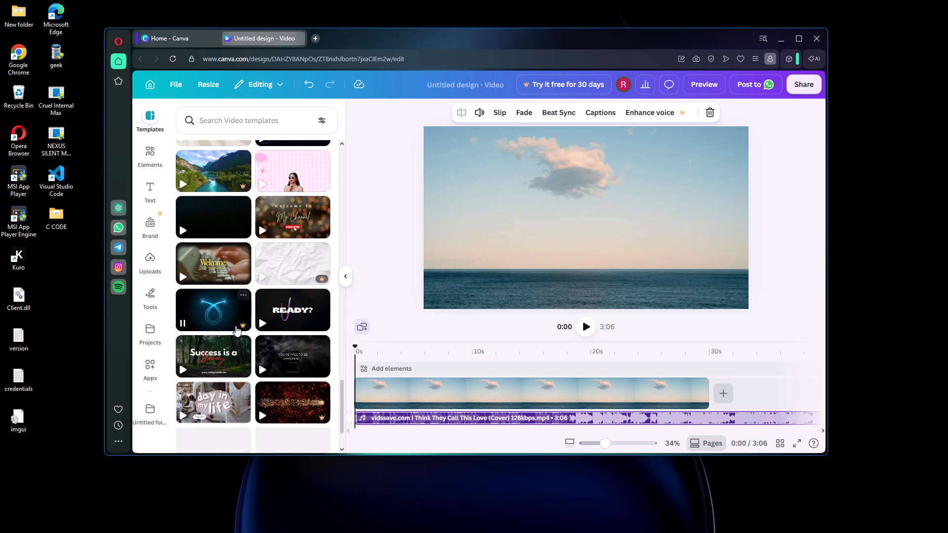
pyautogui.scroll(-2, 236, 326)
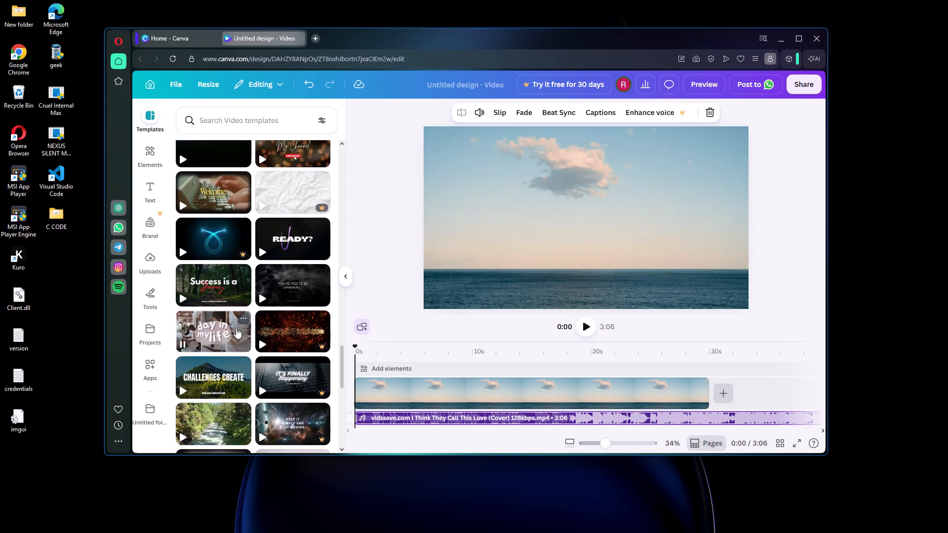
pyautogui.scroll(-3, 236, 328)
pyautogui.scroll(5, 237, 333)
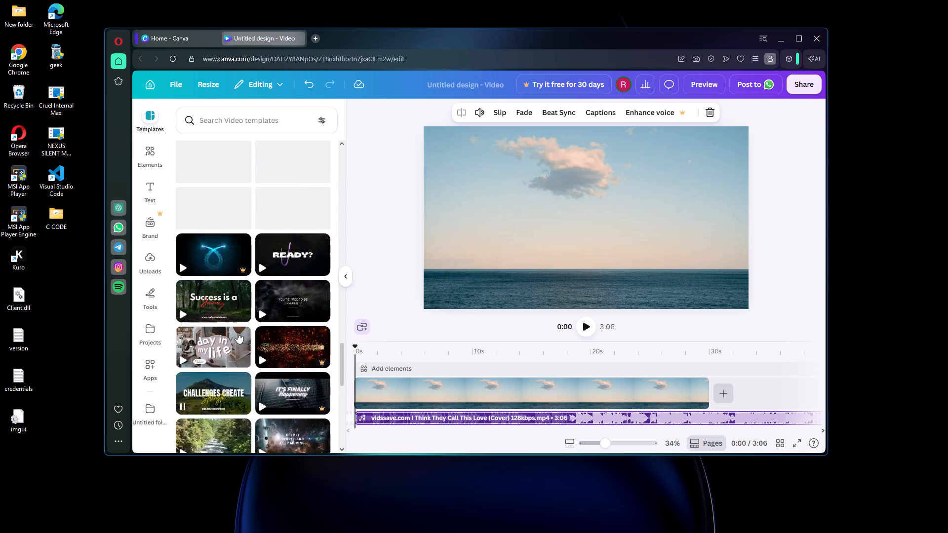
# Search the video templates for "lyrics" and look through the resulting designs.
pyautogui.click(251, 120)
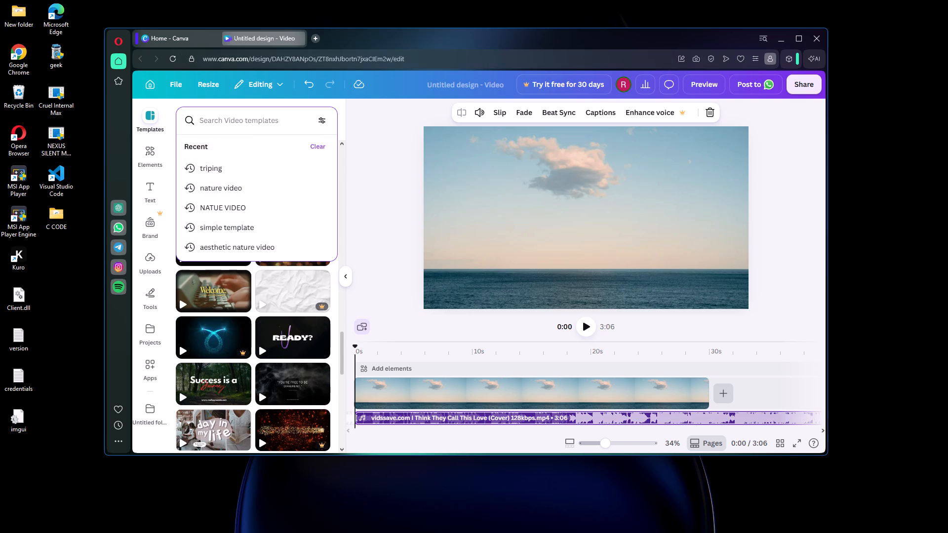
pyautogui.write('lty')
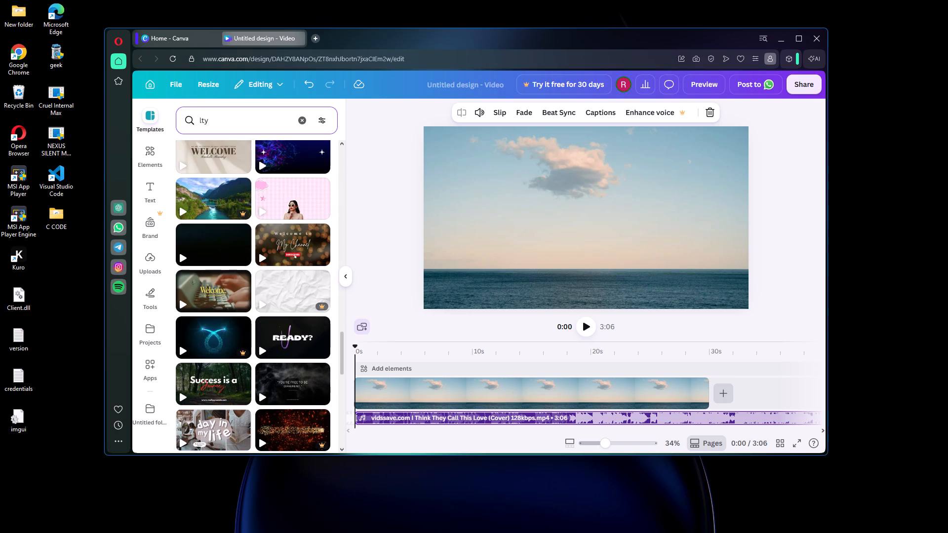
pyautogui.press('BackSpace')
pyautogui.press('BackSpace')
pyautogui.press('y')
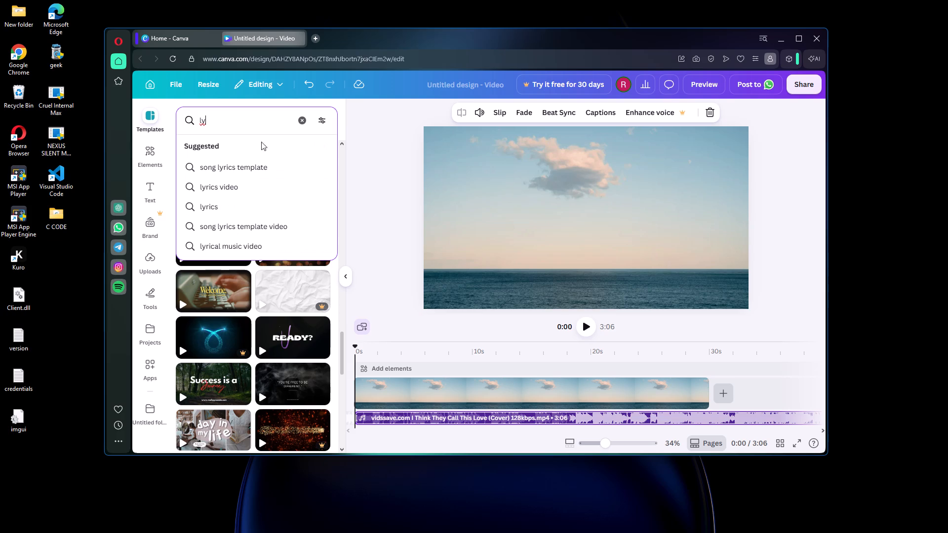
pyautogui.click(271, 211)
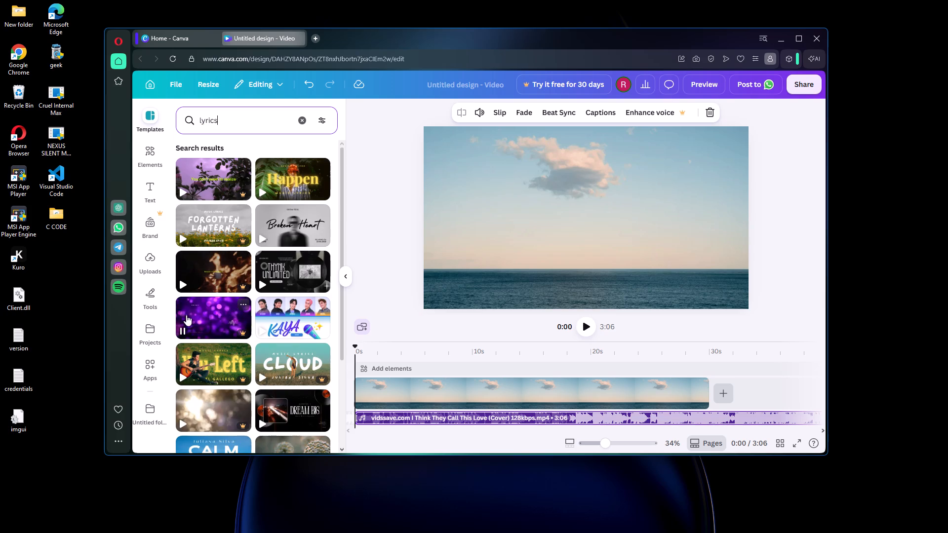
pyautogui.scroll(-2, 265, 297)
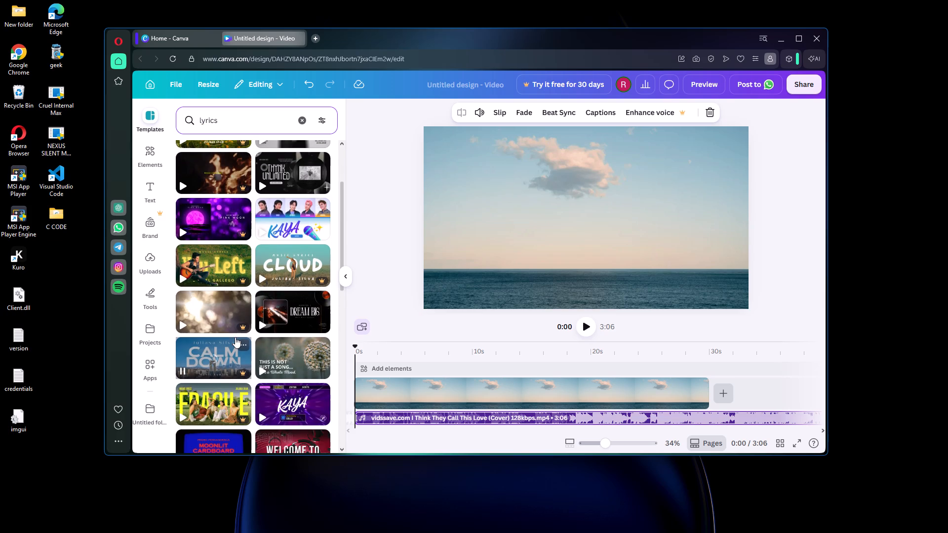
pyautogui.scroll(-3, 277, 295)
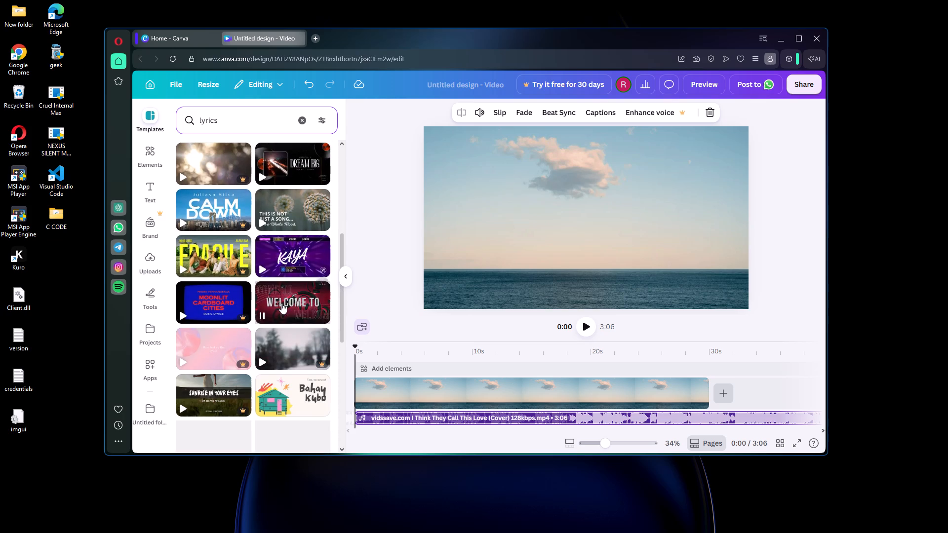
pyautogui.scroll(3, 283, 296)
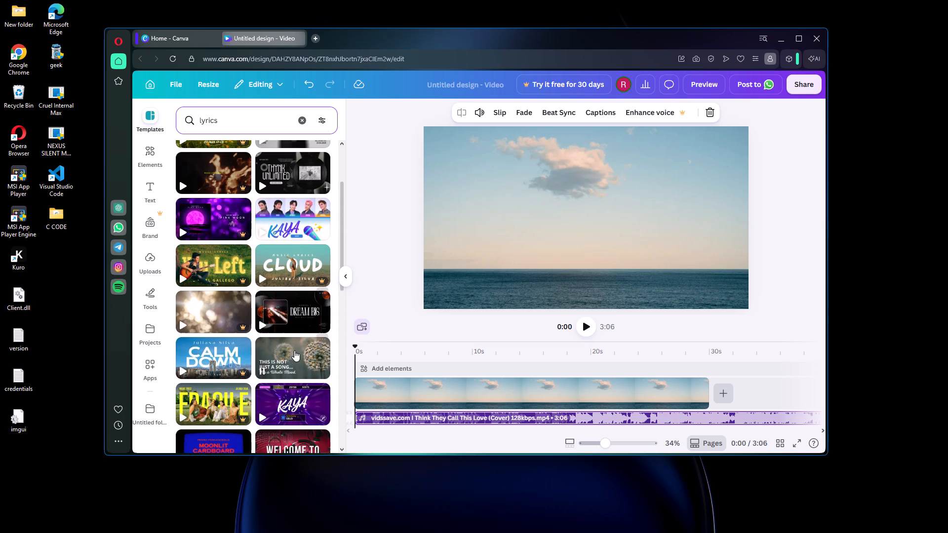
pyautogui.scroll(-4, 224, 322)
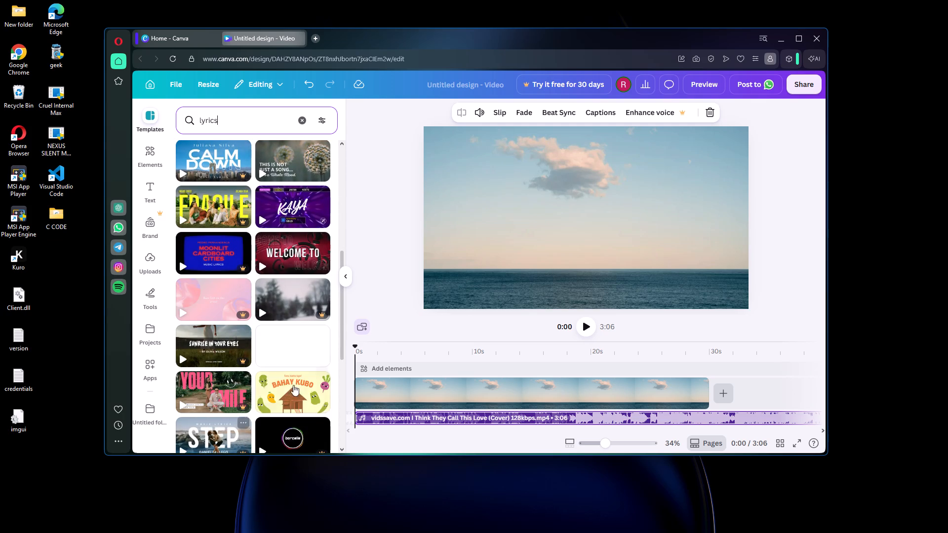
pyautogui.scroll(-5, 285, 381)
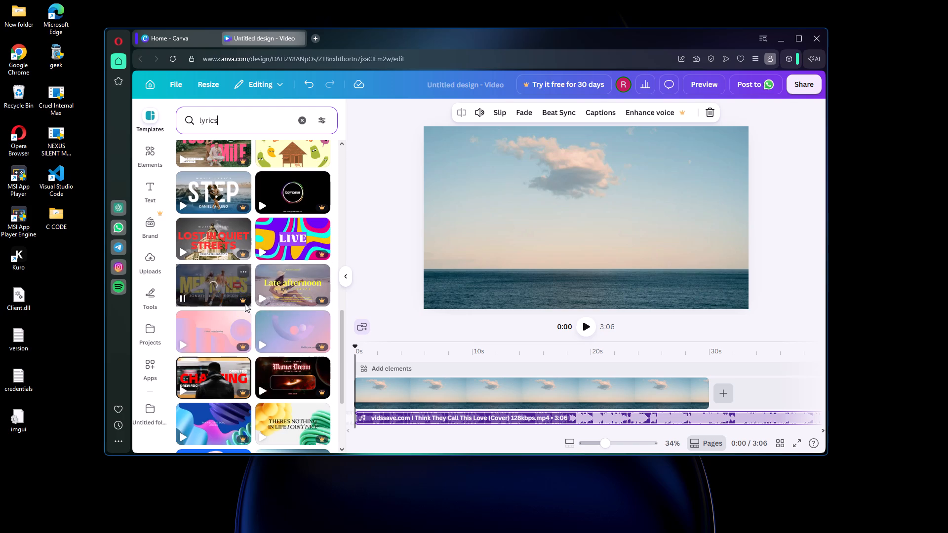
pyautogui.scroll(-4, 275, 371)
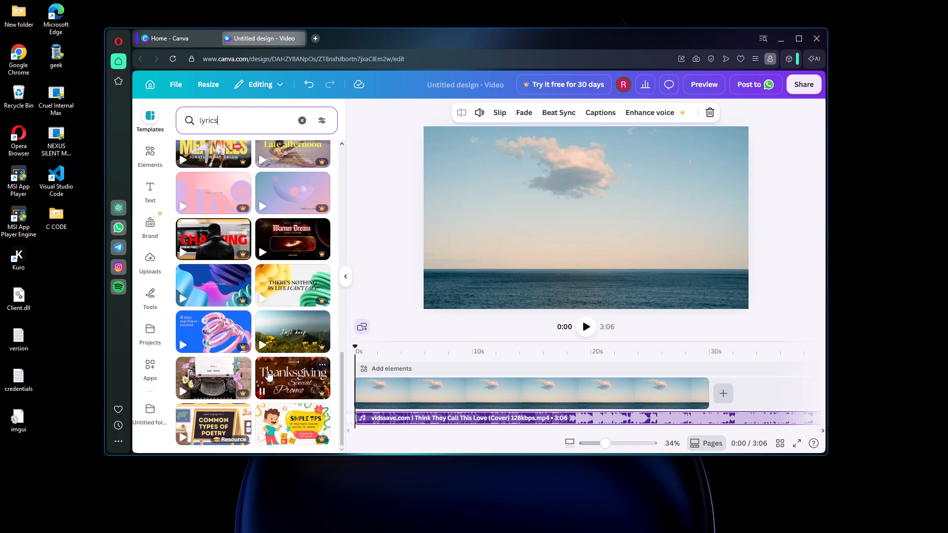
pyautogui.scroll(10, 269, 365)
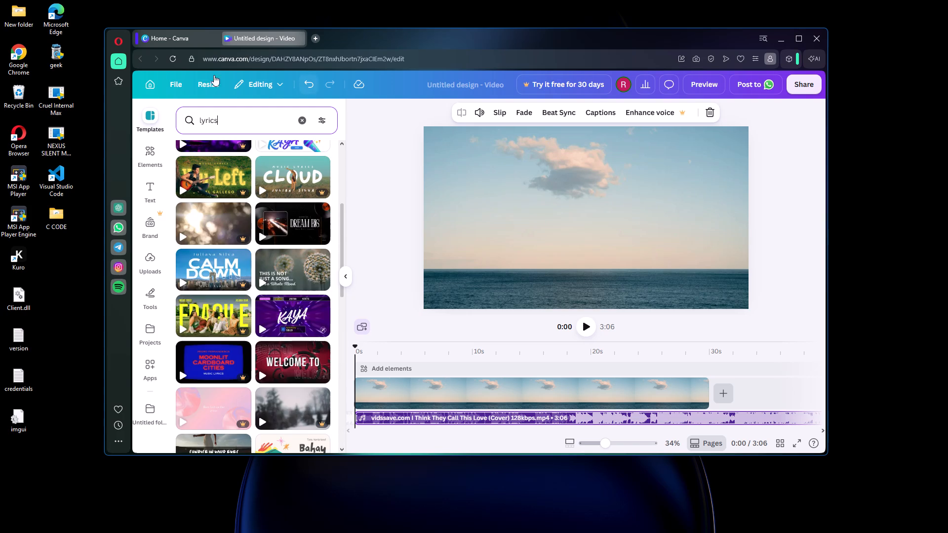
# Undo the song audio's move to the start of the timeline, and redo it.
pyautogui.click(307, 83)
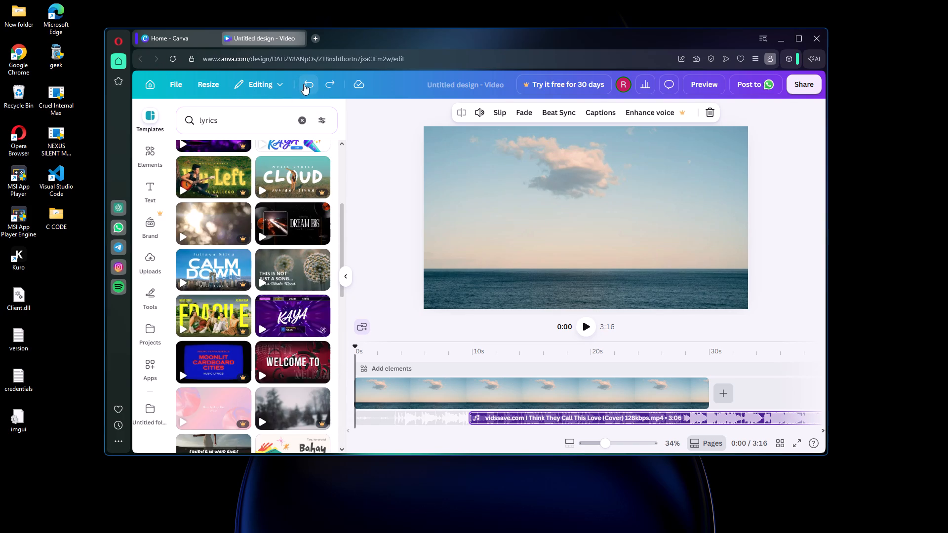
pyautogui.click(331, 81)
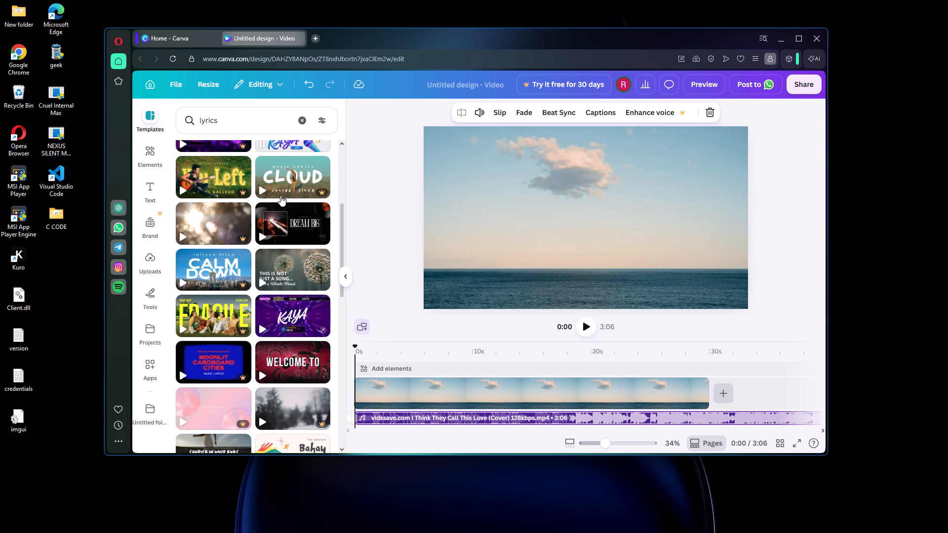
# Look through the available elements, text styles, brand assets, uploaded videos and images, and drawing tools for content to add.
pyautogui.scroll(8, 237, 212)
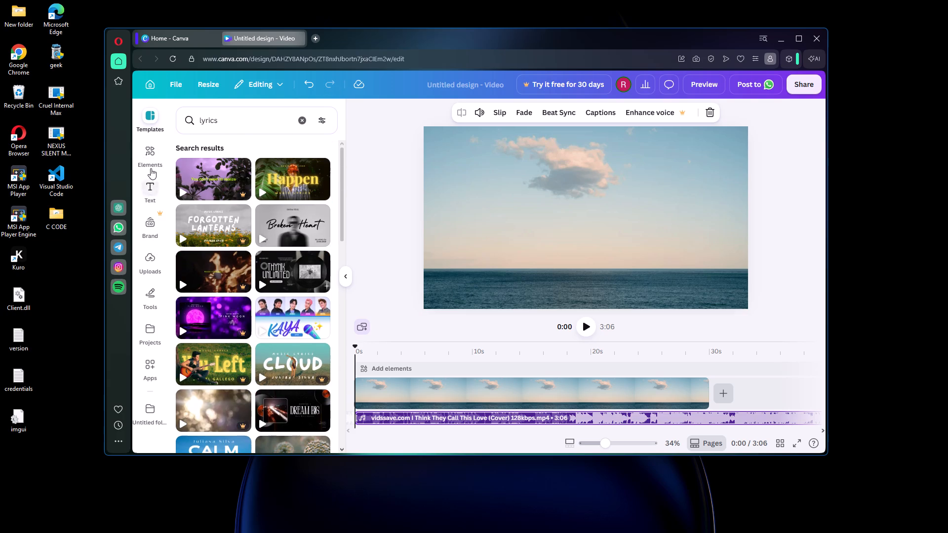
pyautogui.click(152, 165)
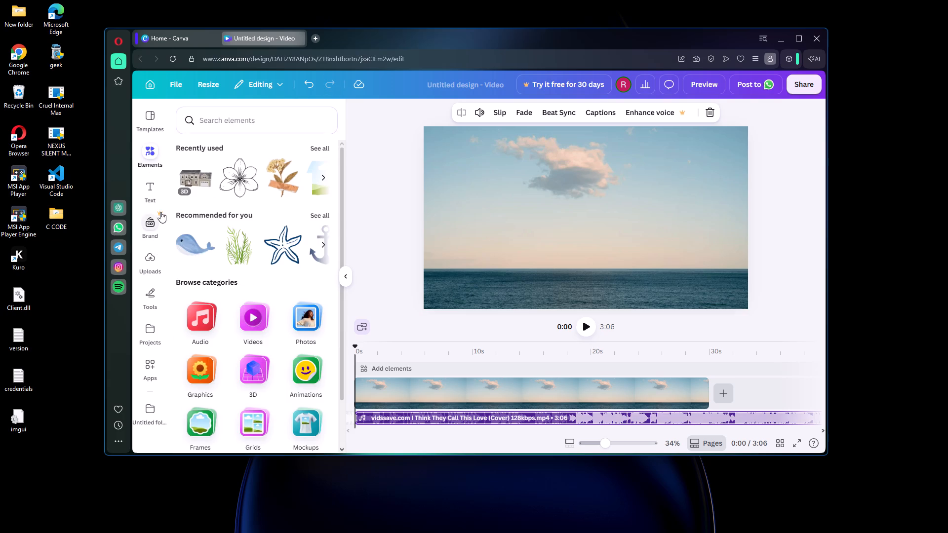
pyautogui.click(155, 207)
pyautogui.scroll(-2, 215, 320)
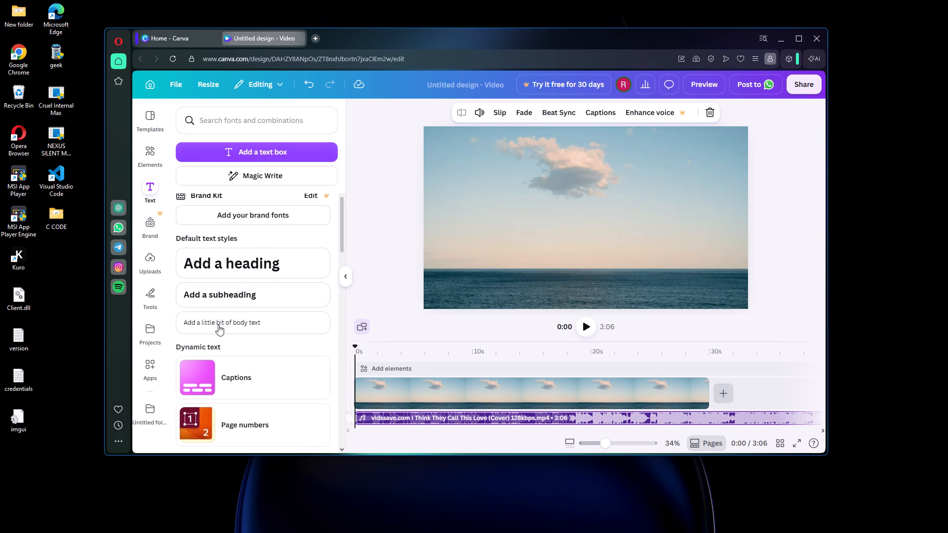
pyautogui.scroll(-4, 218, 325)
pyautogui.click(155, 240)
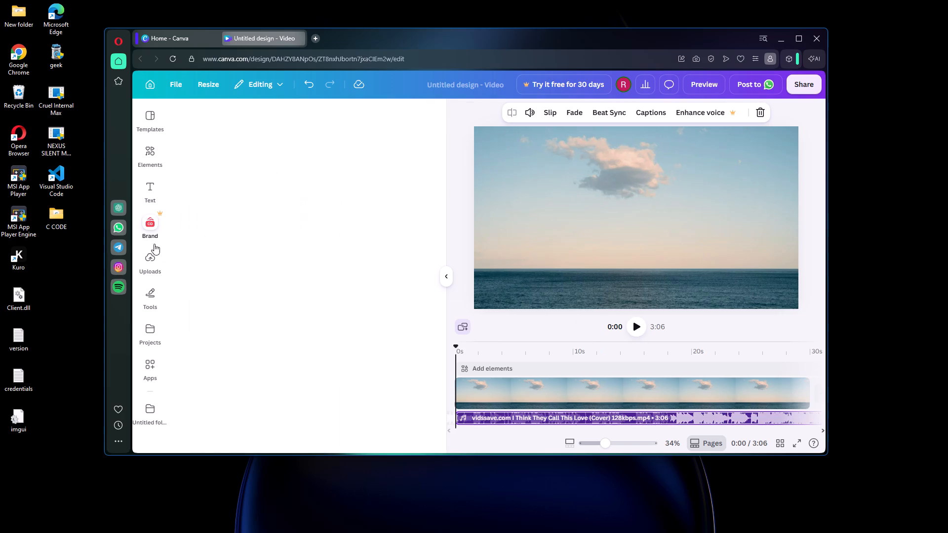
pyautogui.click(147, 269)
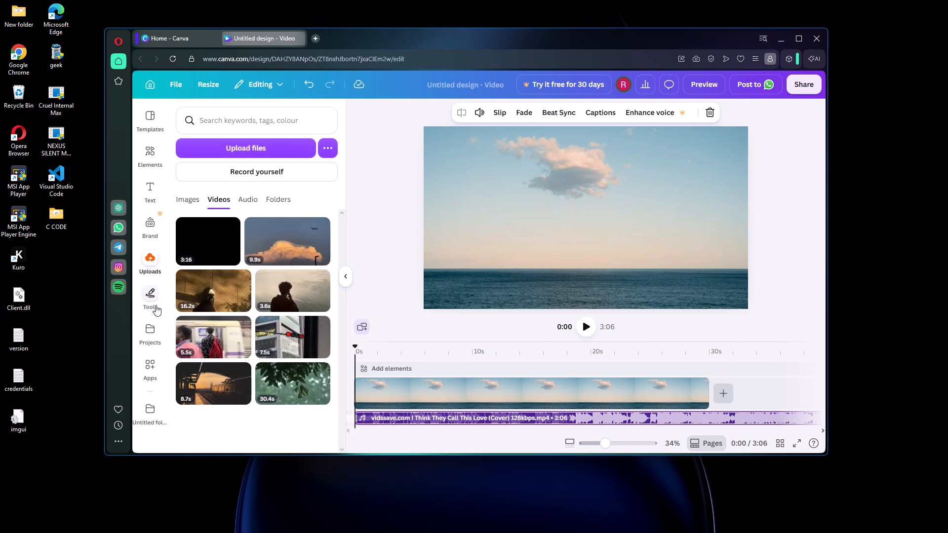
pyautogui.click(189, 201)
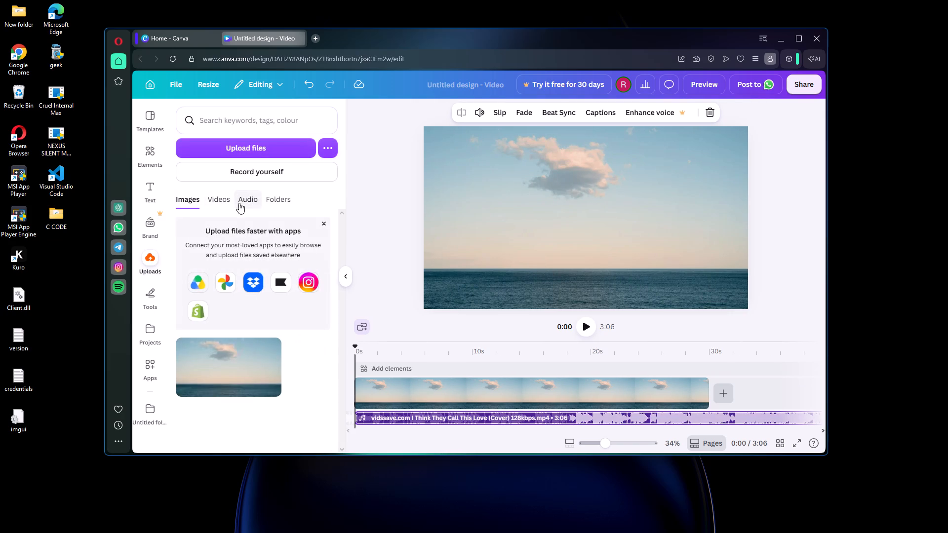
pyautogui.click(150, 293)
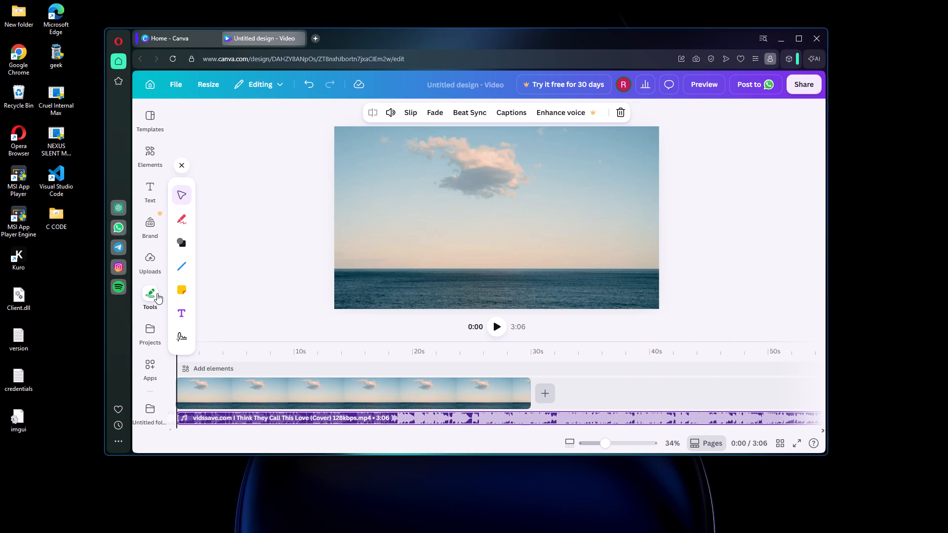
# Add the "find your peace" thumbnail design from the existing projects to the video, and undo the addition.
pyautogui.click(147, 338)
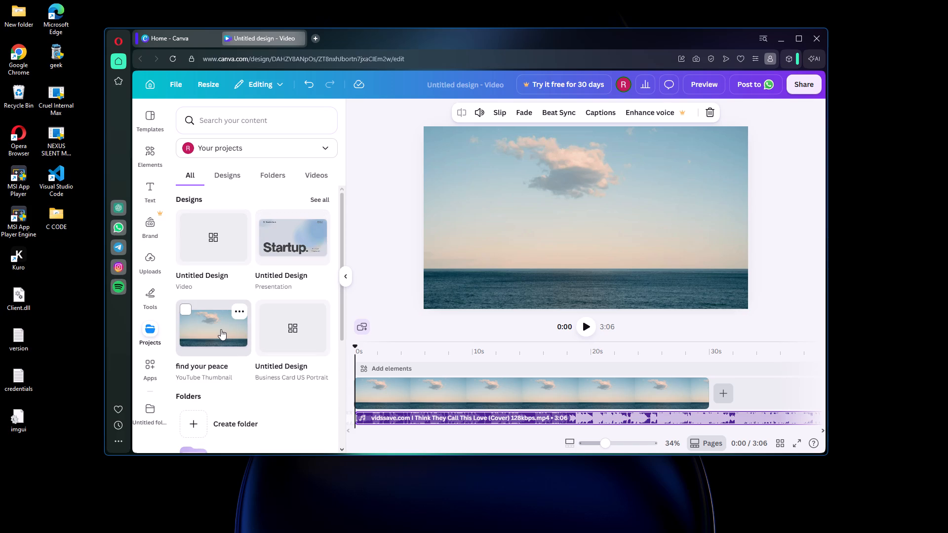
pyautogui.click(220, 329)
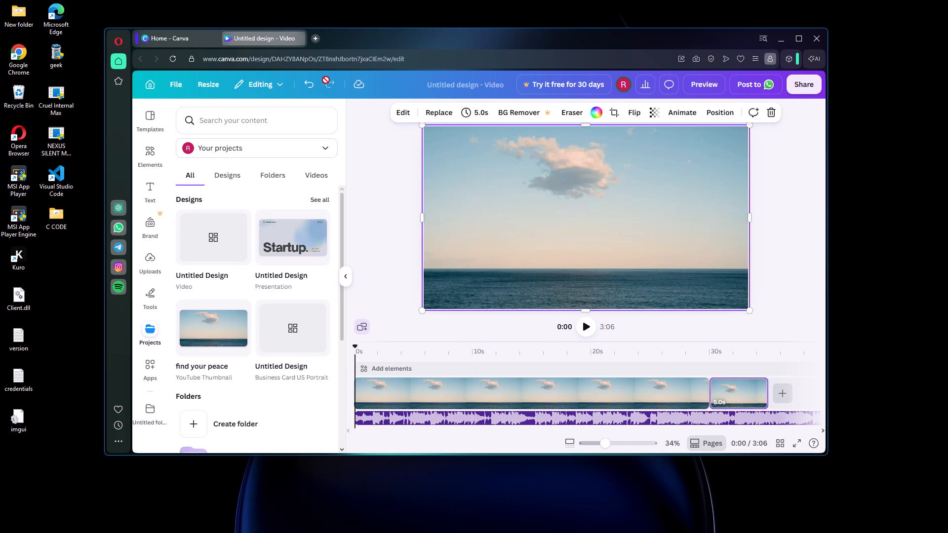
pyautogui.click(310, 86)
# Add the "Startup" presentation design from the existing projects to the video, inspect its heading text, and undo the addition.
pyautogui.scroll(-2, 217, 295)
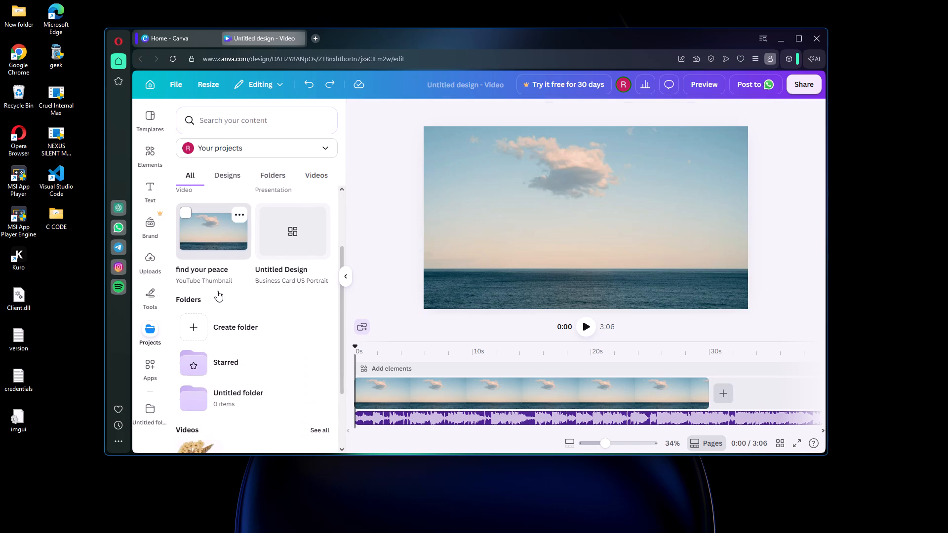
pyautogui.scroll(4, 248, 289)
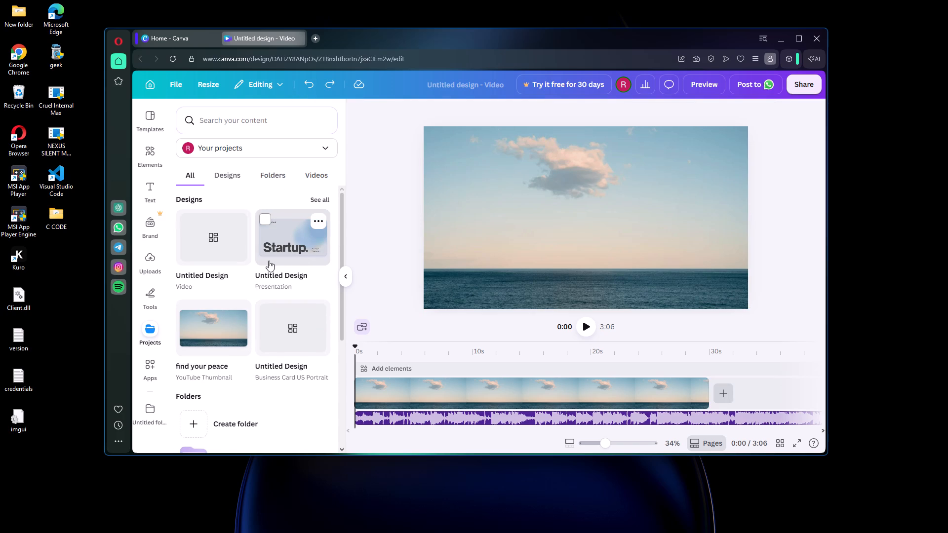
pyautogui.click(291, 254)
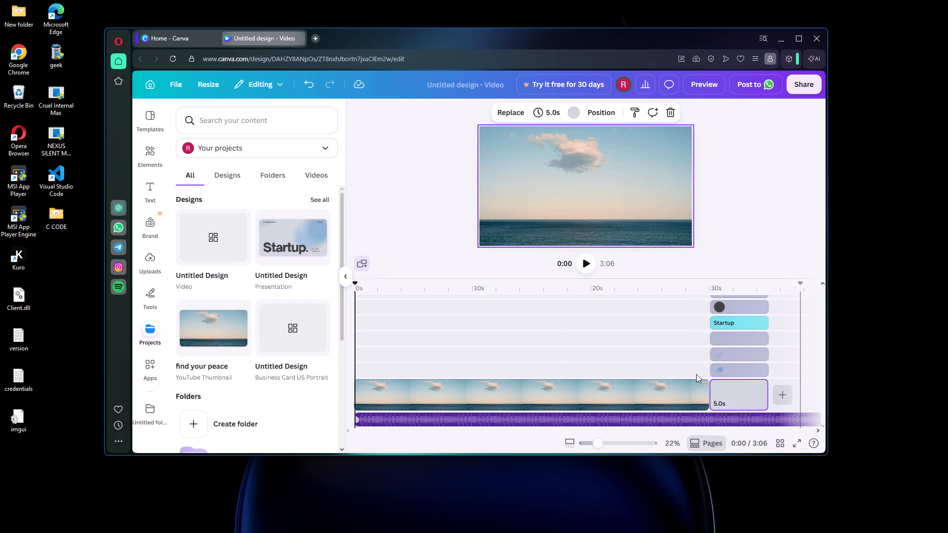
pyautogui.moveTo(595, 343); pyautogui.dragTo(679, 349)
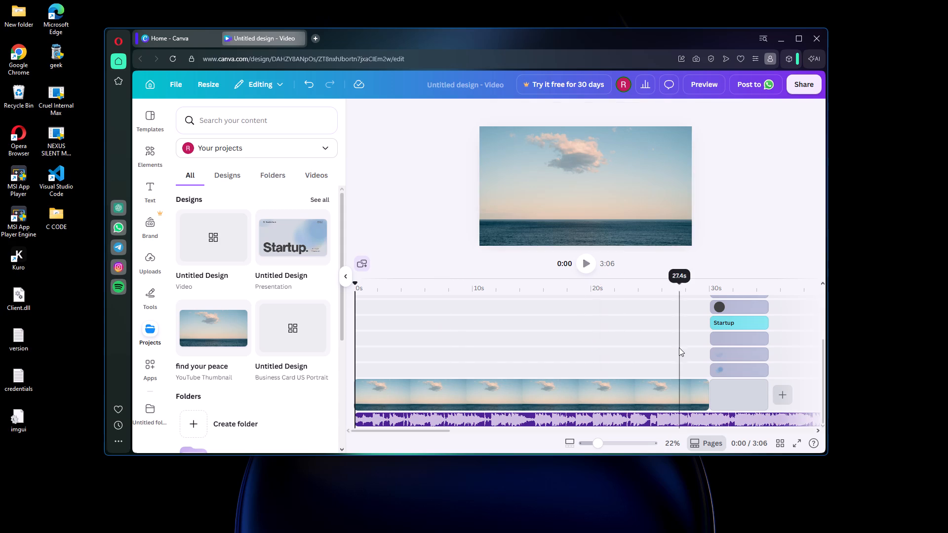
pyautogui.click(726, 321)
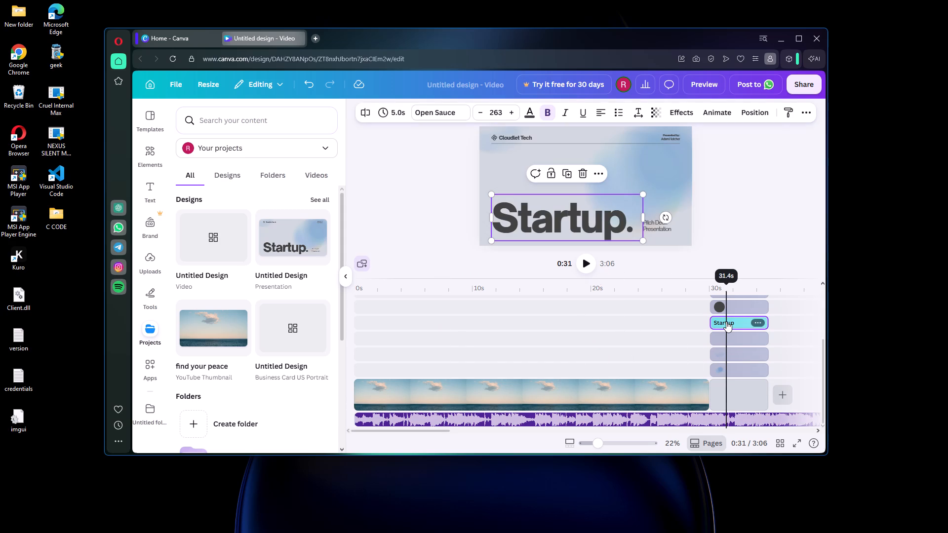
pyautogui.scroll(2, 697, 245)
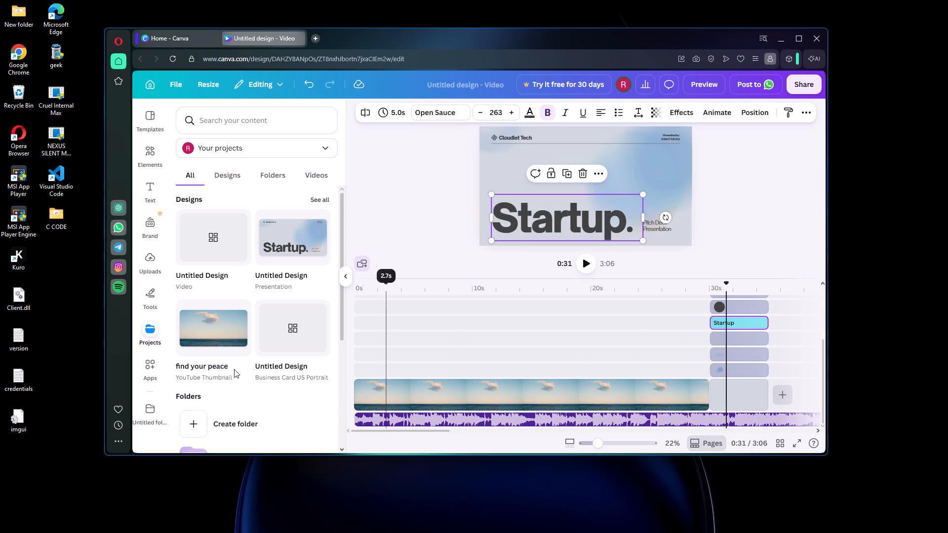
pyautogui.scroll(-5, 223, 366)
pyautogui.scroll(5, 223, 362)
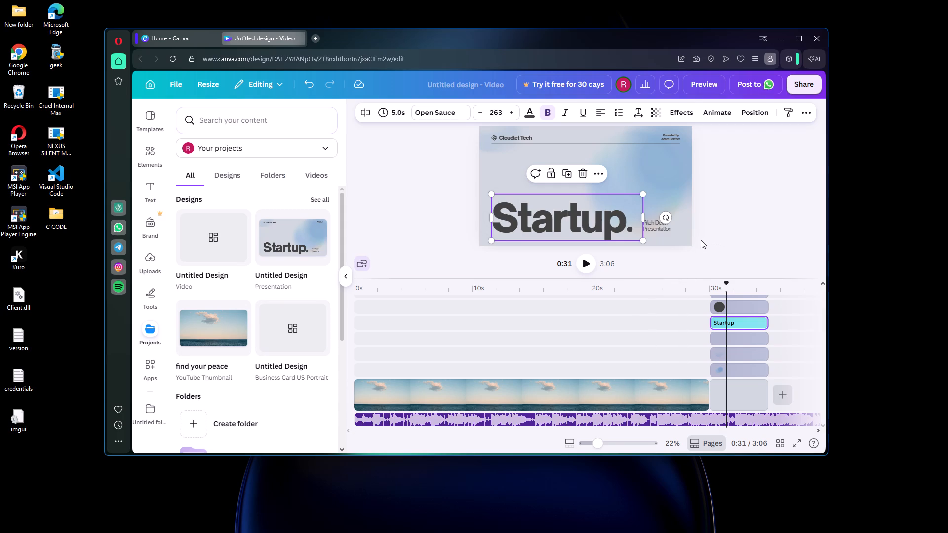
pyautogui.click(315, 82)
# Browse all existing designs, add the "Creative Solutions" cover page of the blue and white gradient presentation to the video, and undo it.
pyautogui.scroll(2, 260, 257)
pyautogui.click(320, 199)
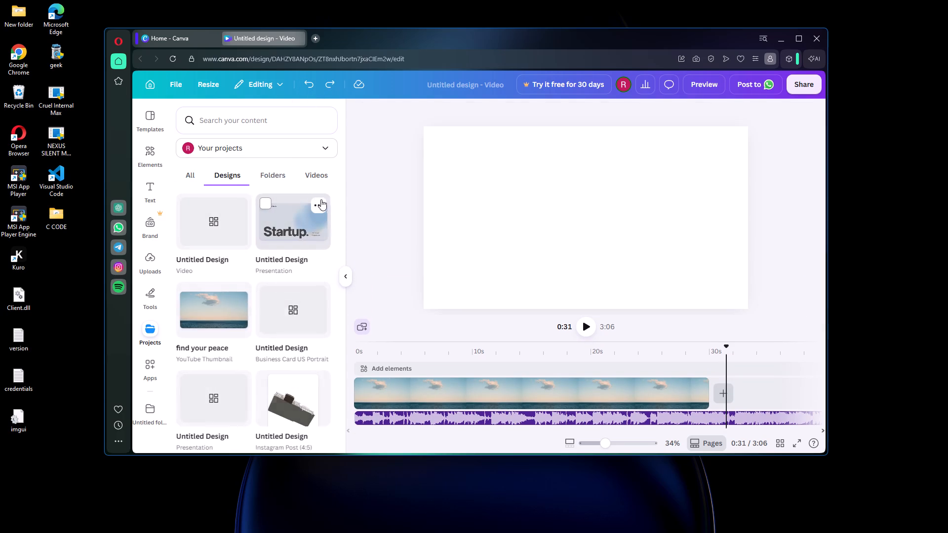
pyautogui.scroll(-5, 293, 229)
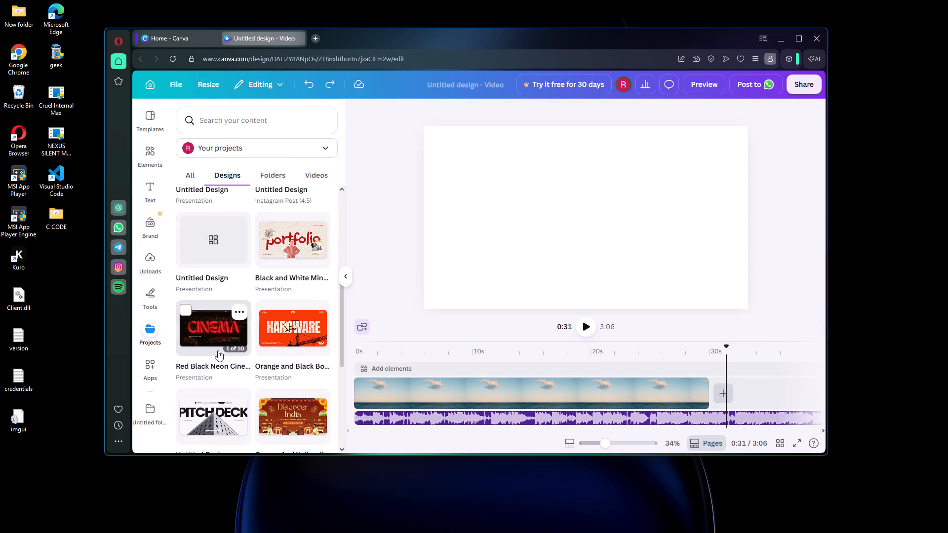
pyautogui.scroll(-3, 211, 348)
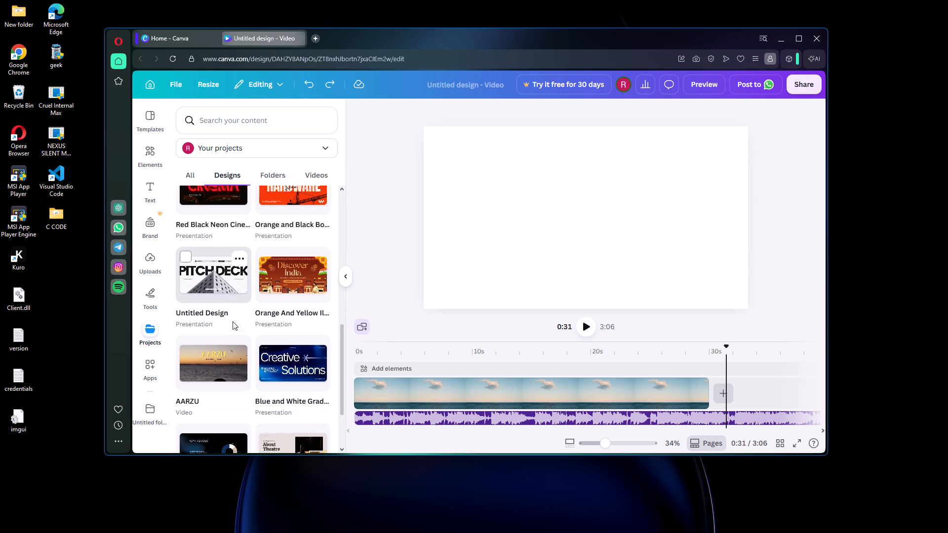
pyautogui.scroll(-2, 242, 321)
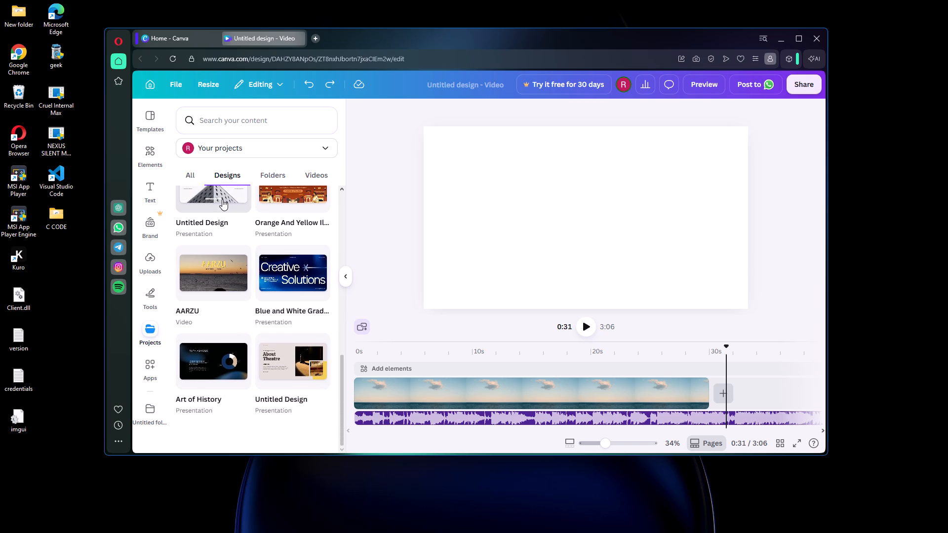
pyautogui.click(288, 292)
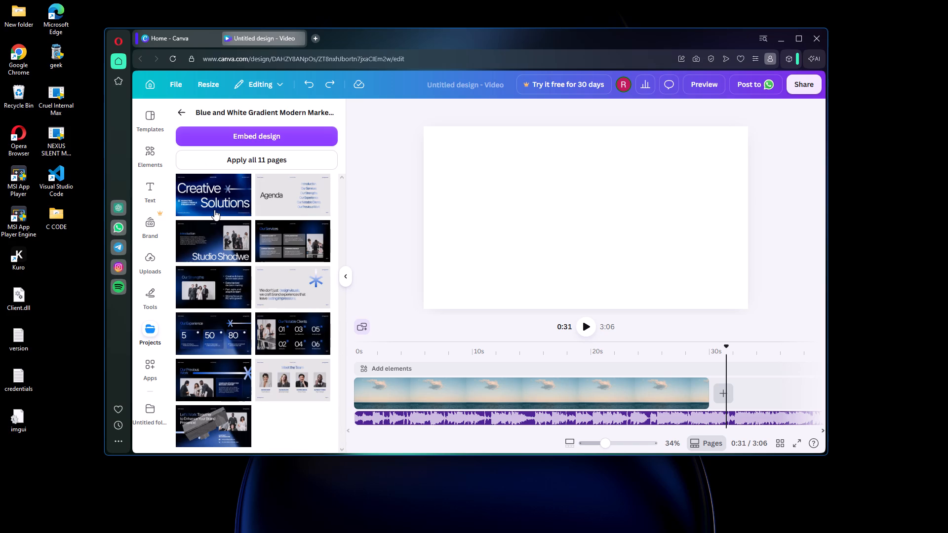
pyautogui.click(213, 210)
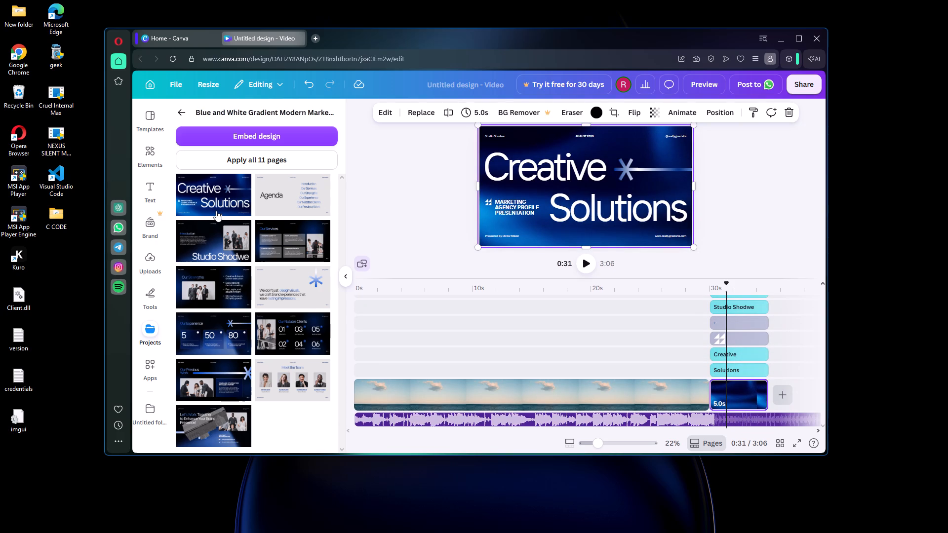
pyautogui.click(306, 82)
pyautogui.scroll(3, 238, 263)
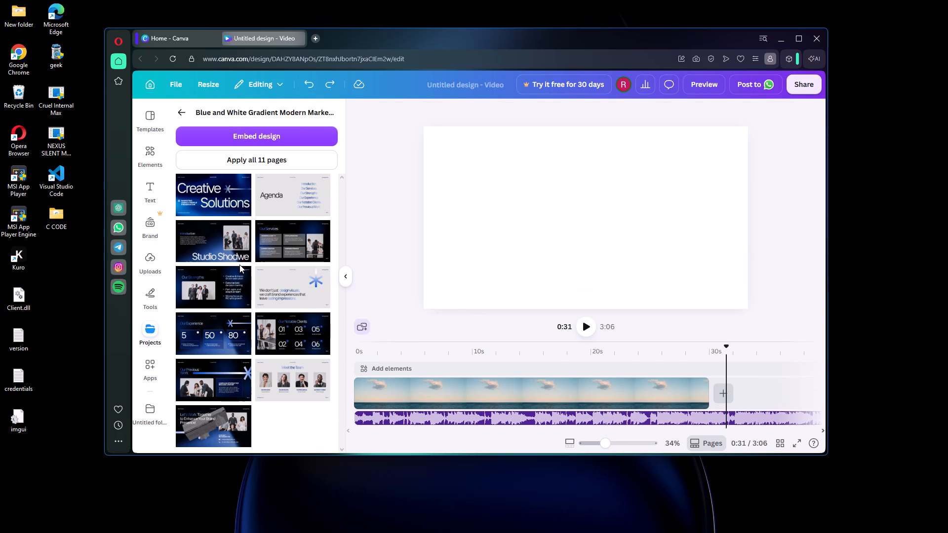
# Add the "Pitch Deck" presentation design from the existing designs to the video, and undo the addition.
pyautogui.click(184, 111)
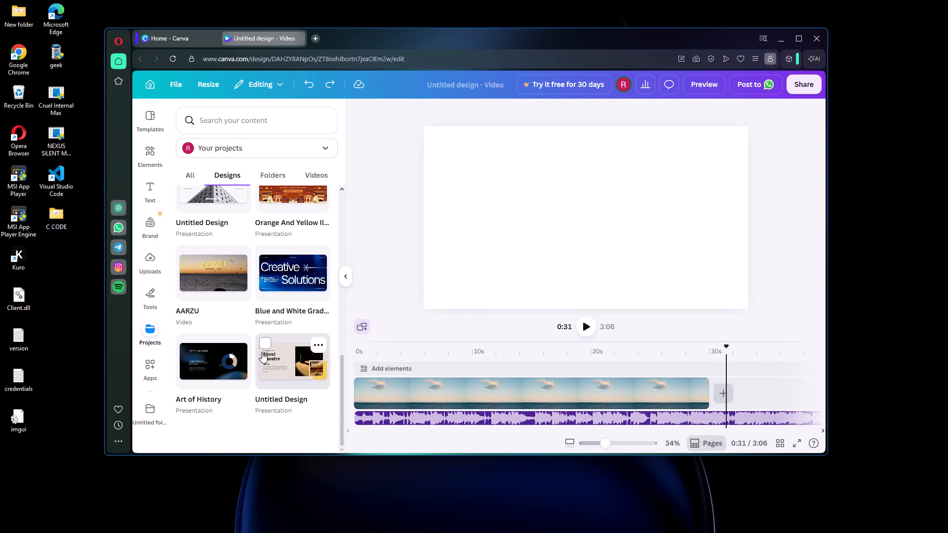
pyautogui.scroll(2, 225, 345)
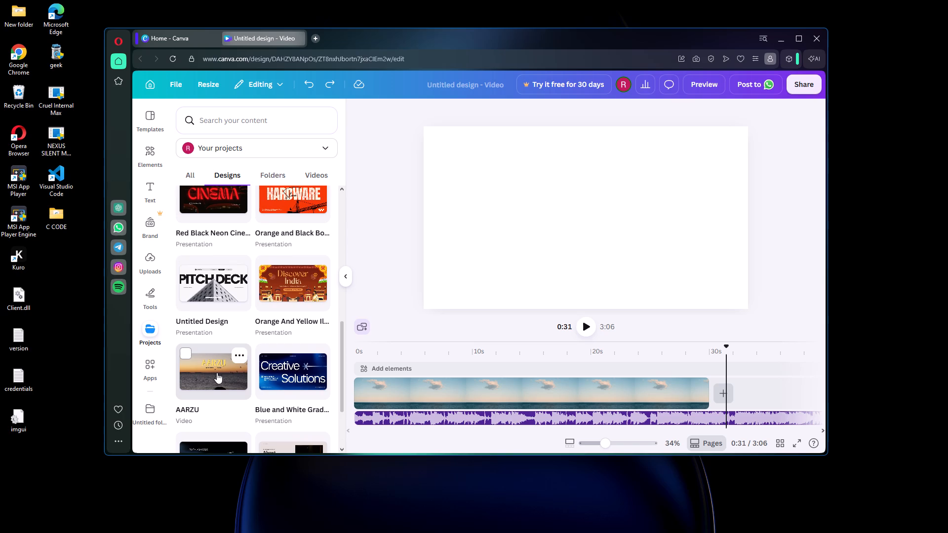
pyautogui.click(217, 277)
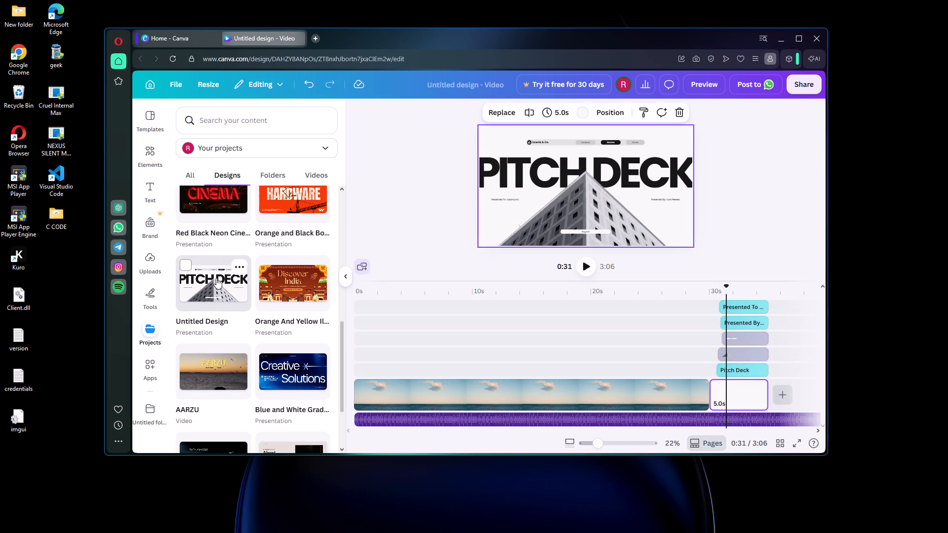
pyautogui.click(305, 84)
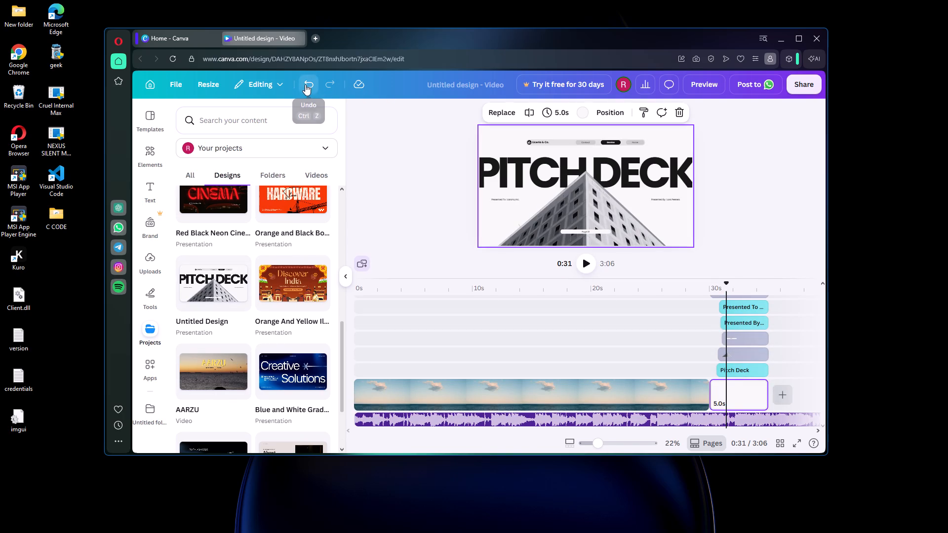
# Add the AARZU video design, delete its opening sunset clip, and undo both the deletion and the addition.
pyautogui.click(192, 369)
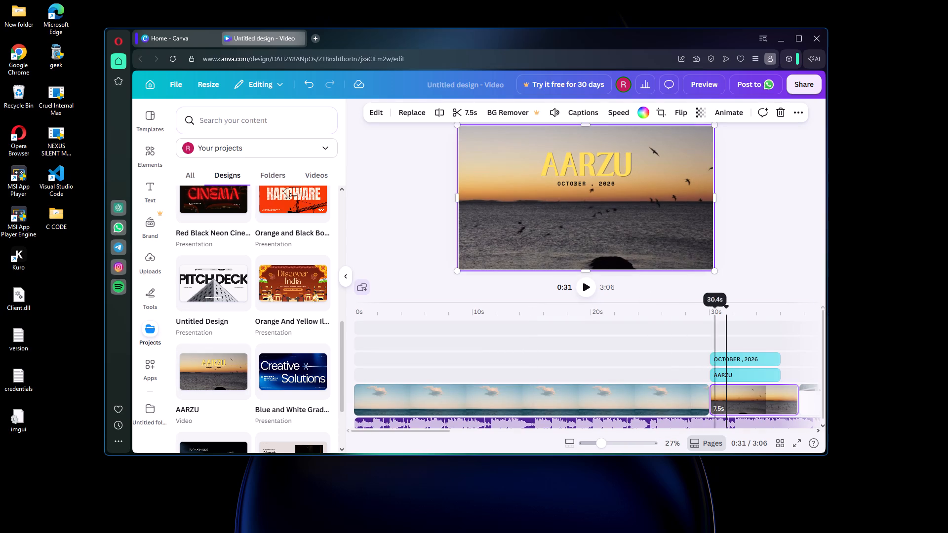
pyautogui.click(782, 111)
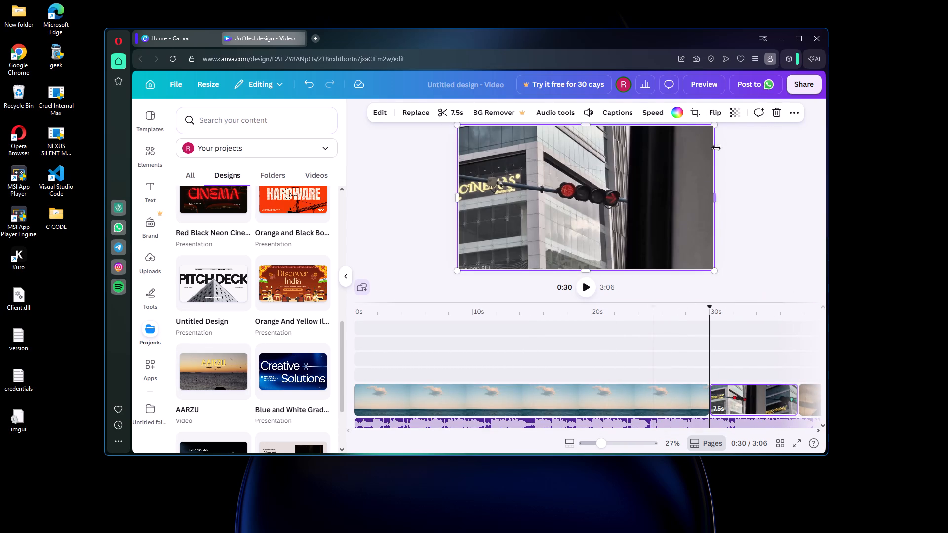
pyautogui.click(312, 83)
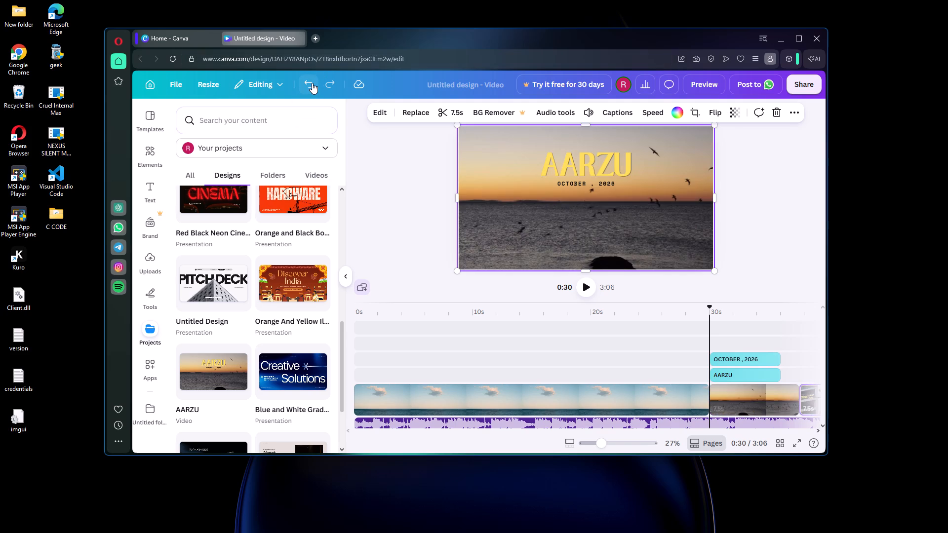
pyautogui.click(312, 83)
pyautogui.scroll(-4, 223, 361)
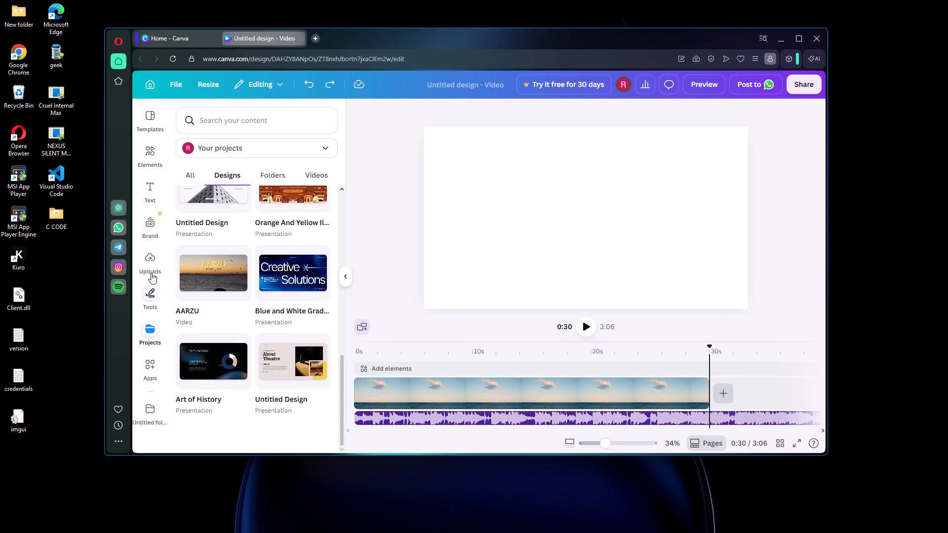
# Clear the "lyrics" template search and look through the recommended video templates.
pyautogui.click(148, 125)
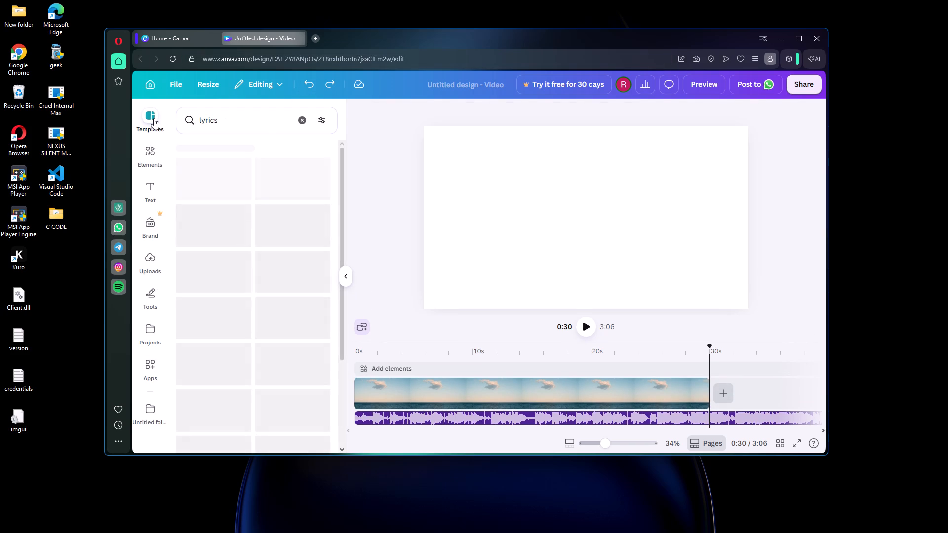
pyautogui.click(301, 119)
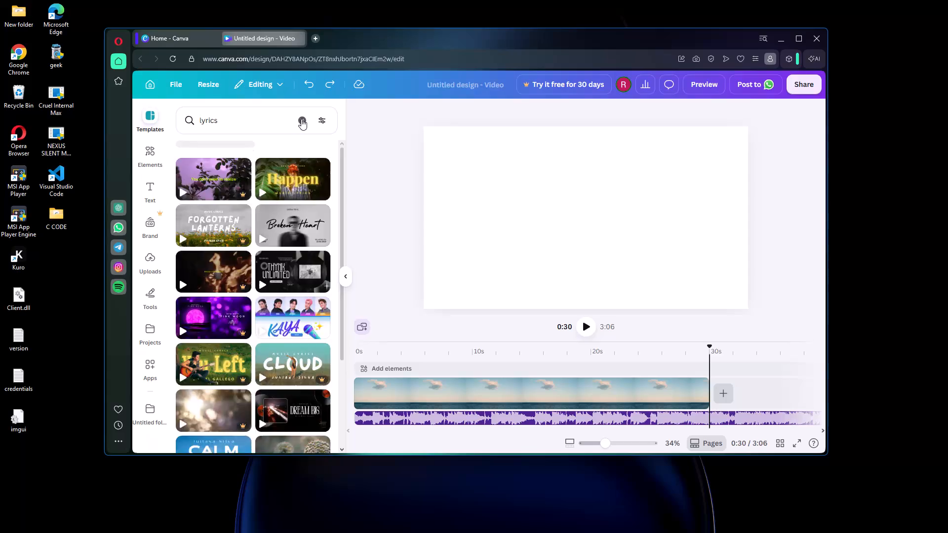
pyautogui.rightClick(27, 475)
pyautogui.click(75, 357)
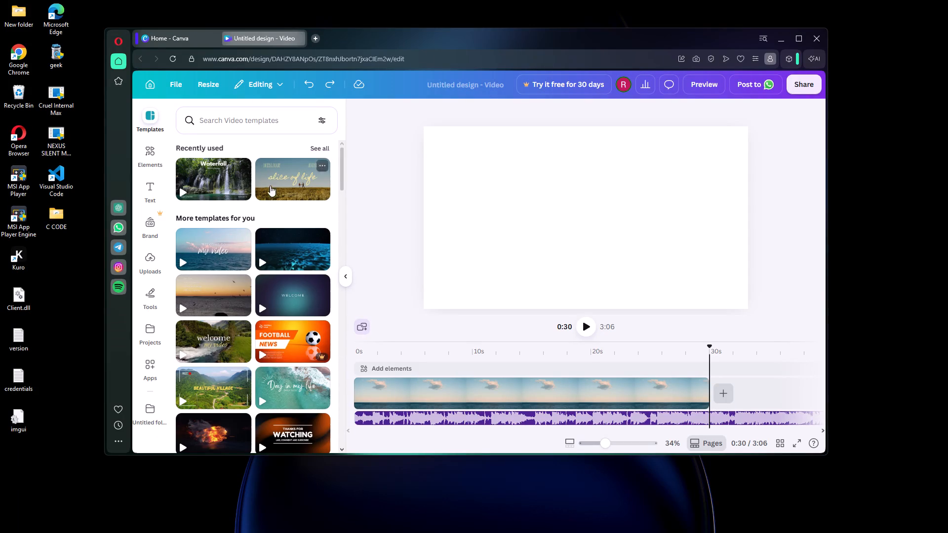
pyautogui.scroll(-4, 292, 379)
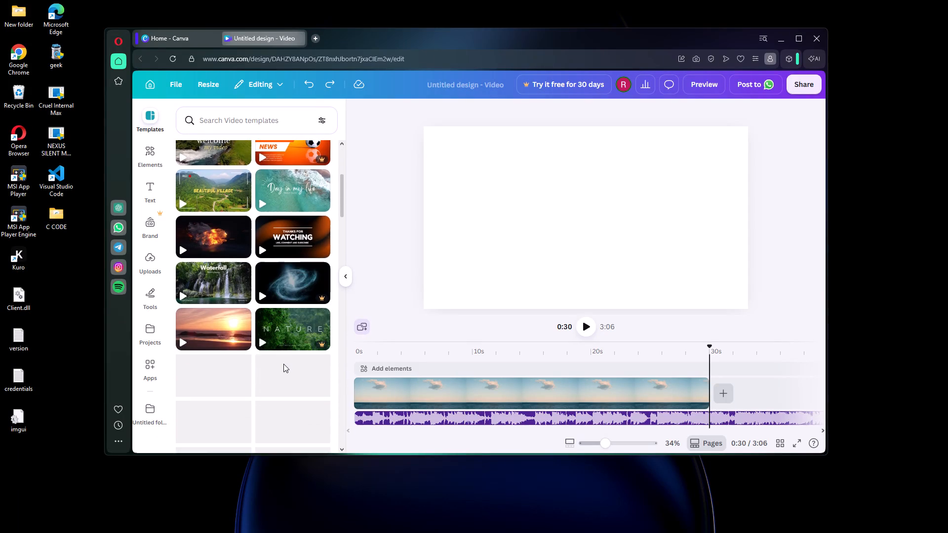
pyautogui.scroll(-3, 283, 364)
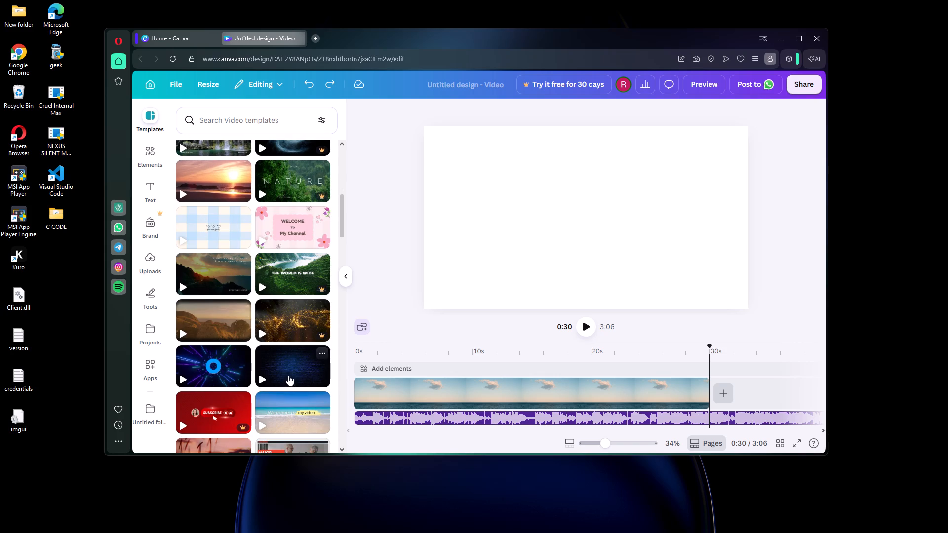
pyautogui.scroll(-5, 275, 302)
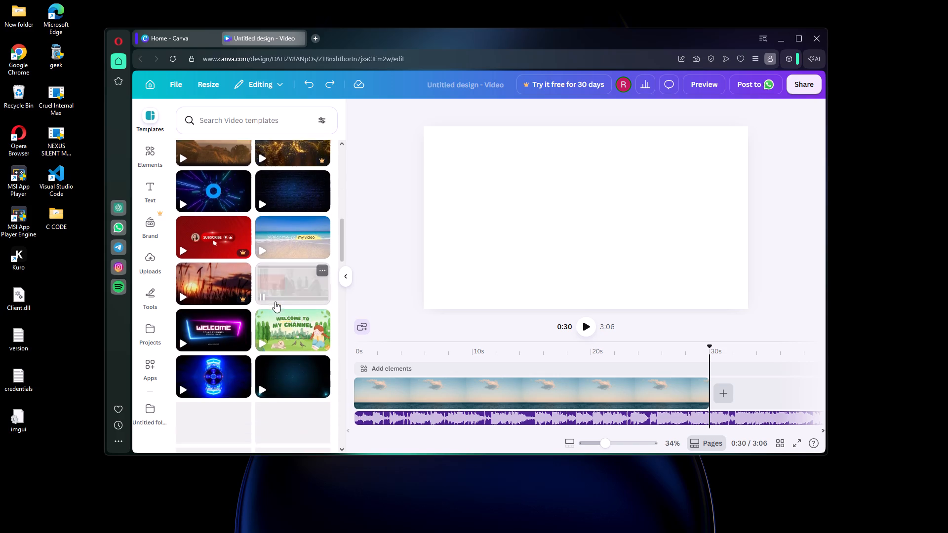
pyautogui.scroll(-3, 276, 301)
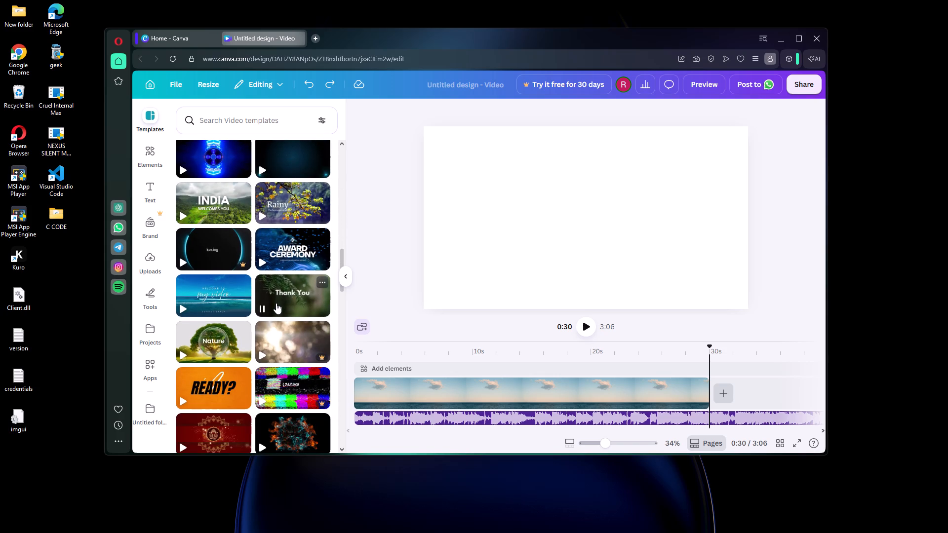
pyautogui.scroll(-3, 276, 304)
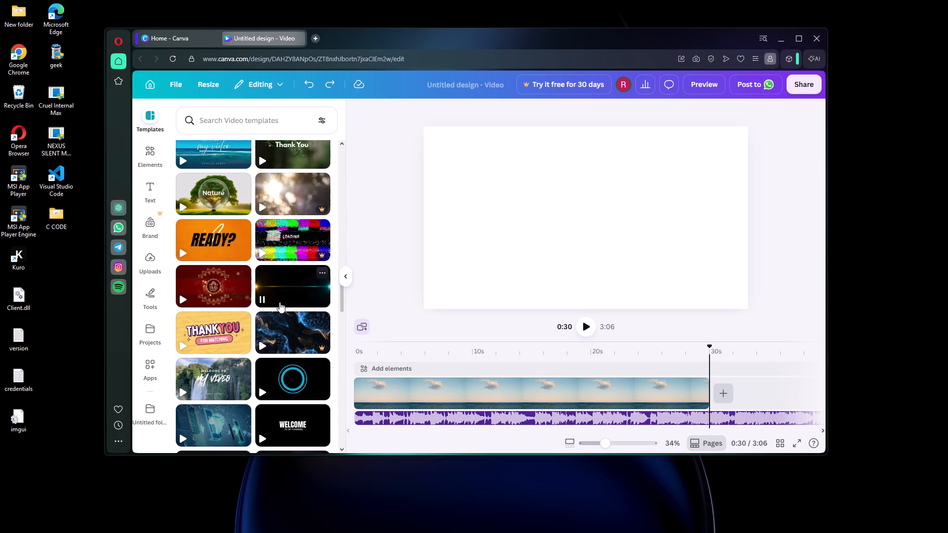
# Select the cloud-over-sea clip and move the playhead back to the start of the timeline.
pyautogui.click(405, 385)
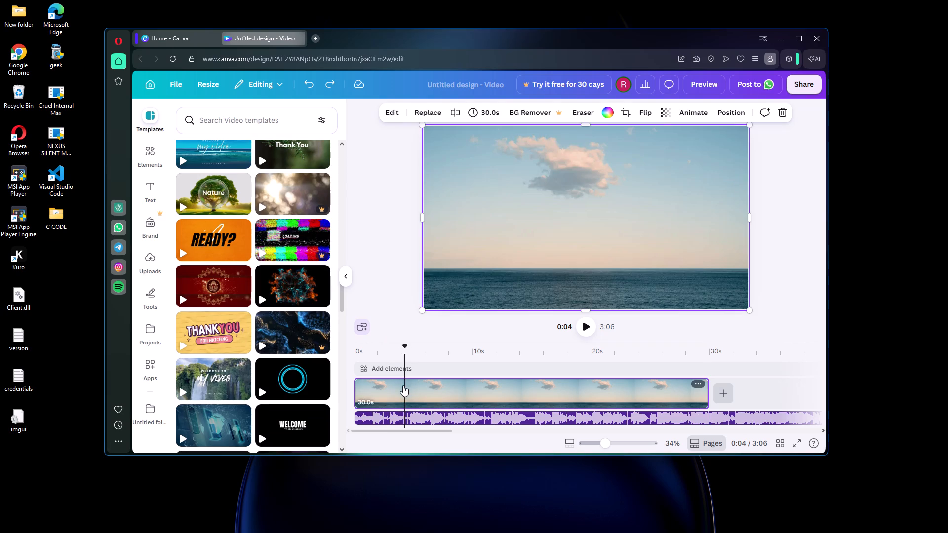
pyautogui.moveTo(403, 347); pyautogui.dragTo(366, 353)
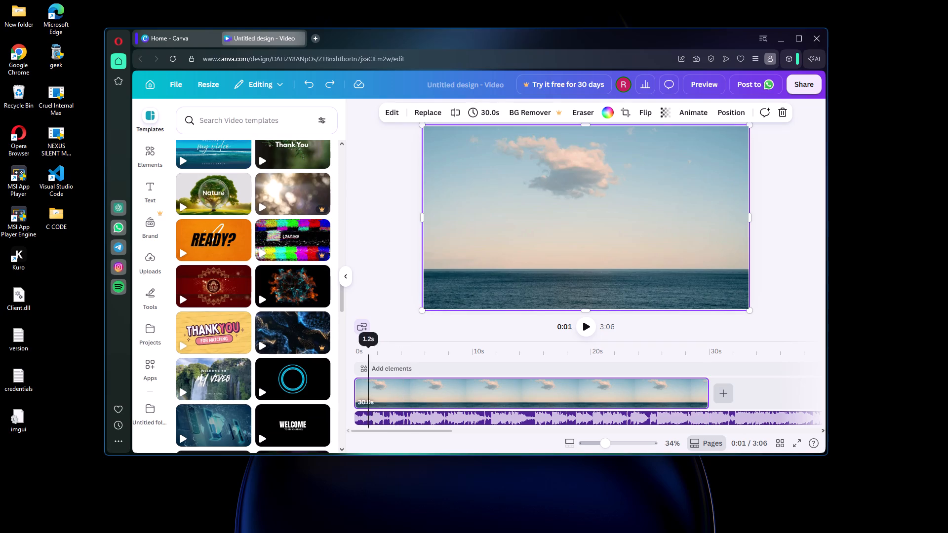
pyautogui.moveTo(366, 353); pyautogui.dragTo(335, 364)
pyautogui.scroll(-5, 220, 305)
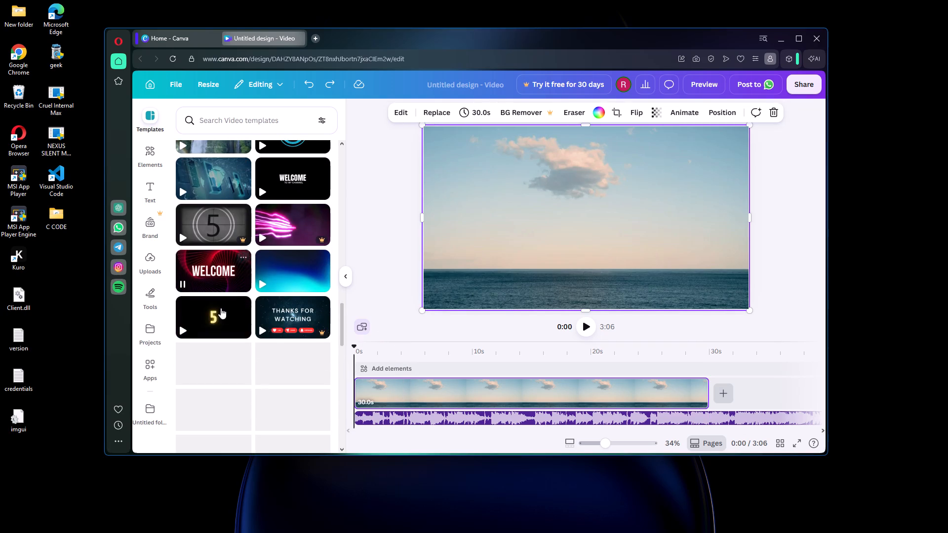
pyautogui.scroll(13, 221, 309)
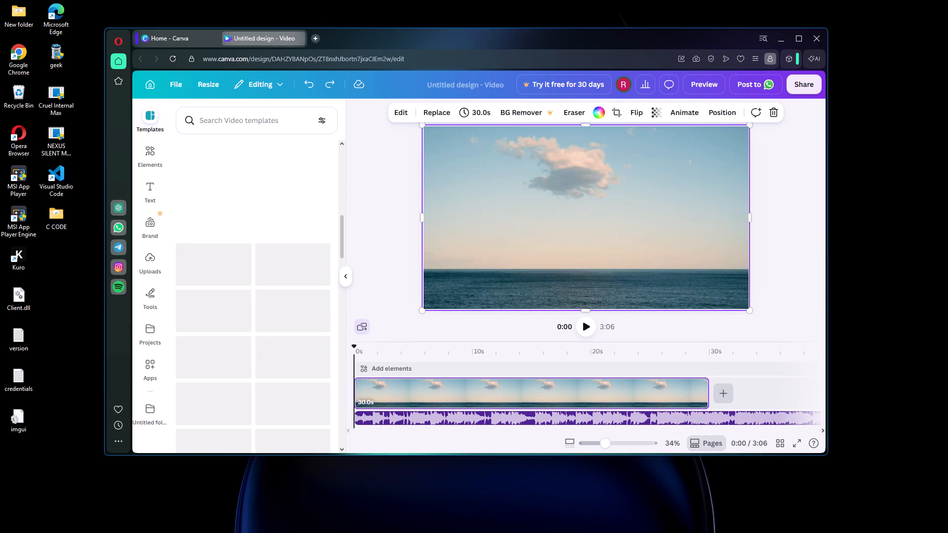
# Create a new blank 1920 × 1080 px Presentation design from the frequently used design types.
pyautogui.click(179, 37)
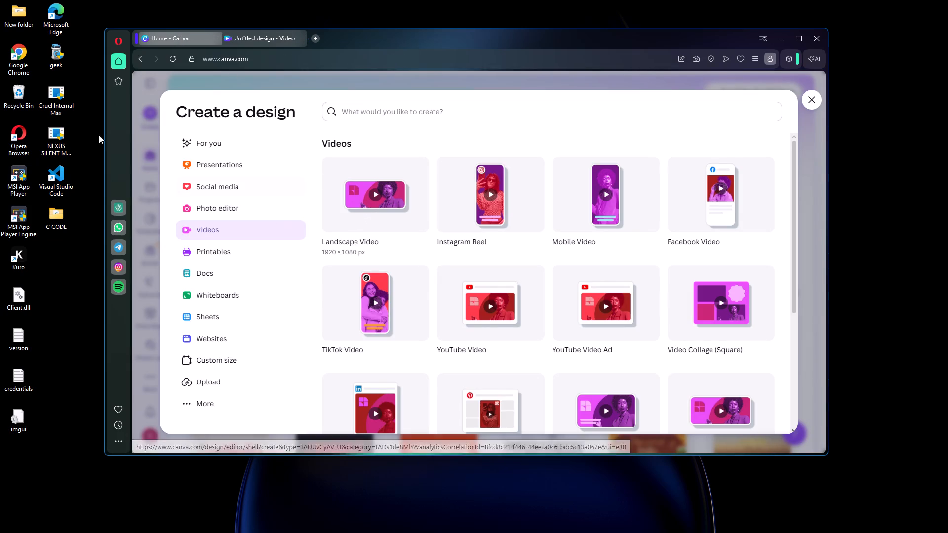
pyautogui.click(207, 145)
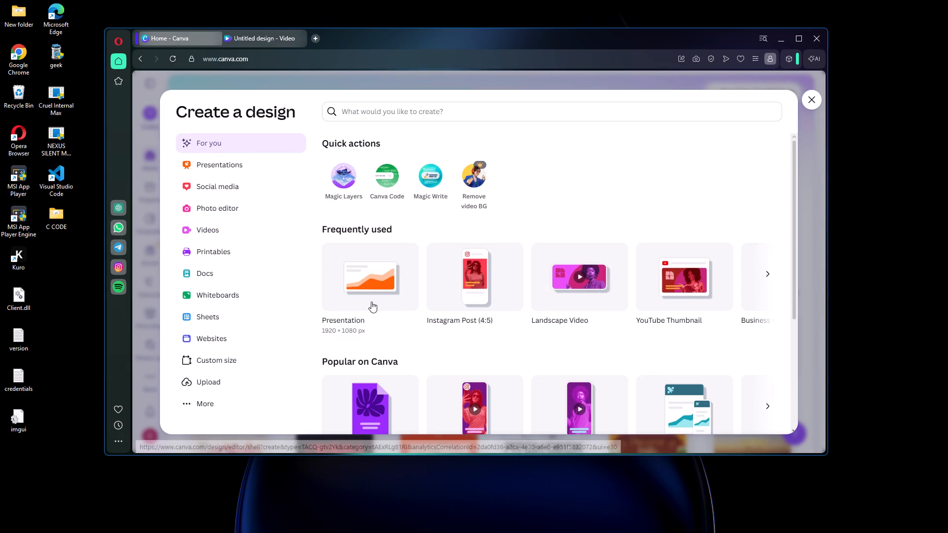
pyautogui.click(368, 299)
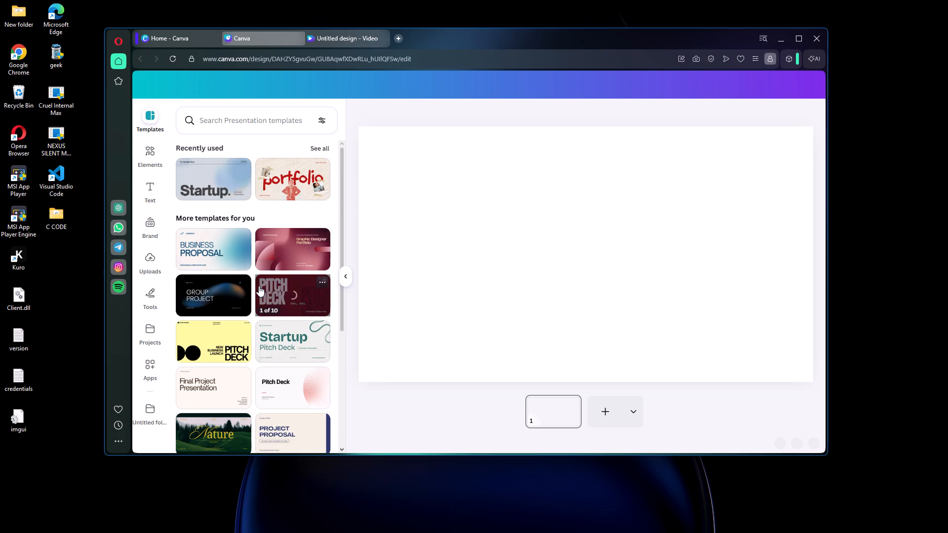
# Look through the recommended presentation templates for a suitable title slide design.
pyautogui.scroll(-4, 261, 286)
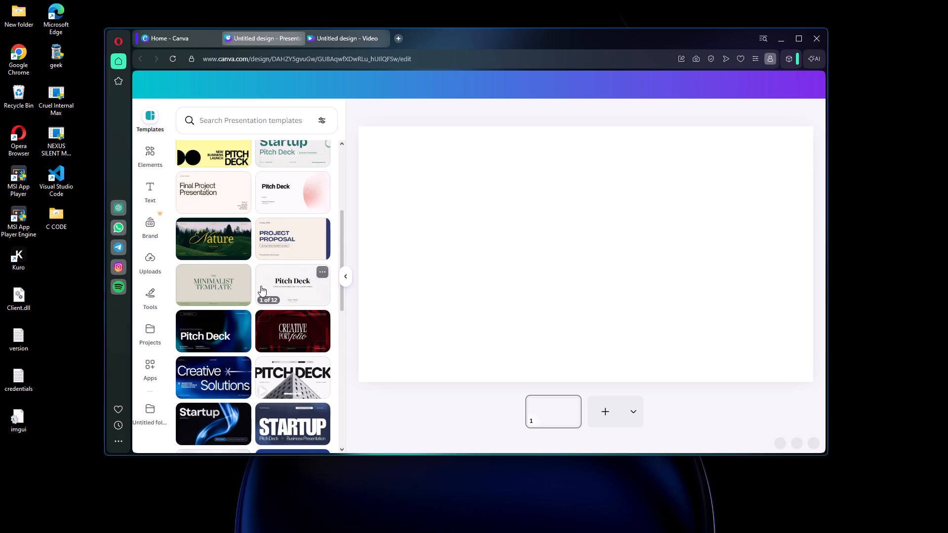
pyautogui.scroll(4, 244, 233)
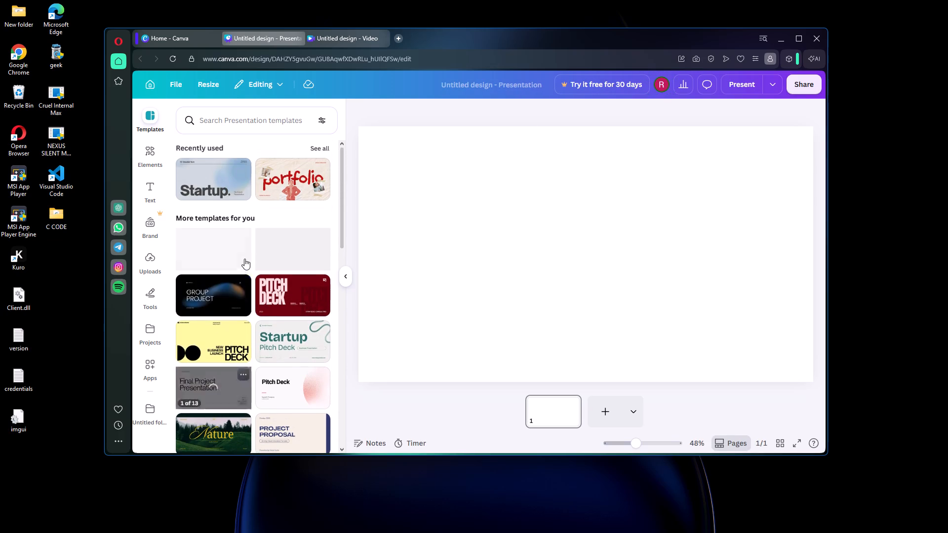
pyautogui.scroll(-6, 248, 301)
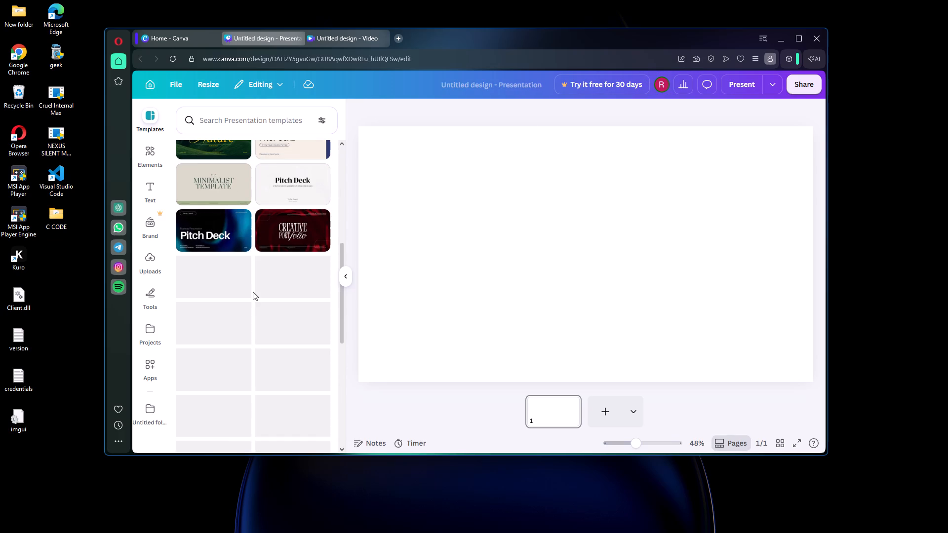
pyautogui.scroll(-11, 253, 292)
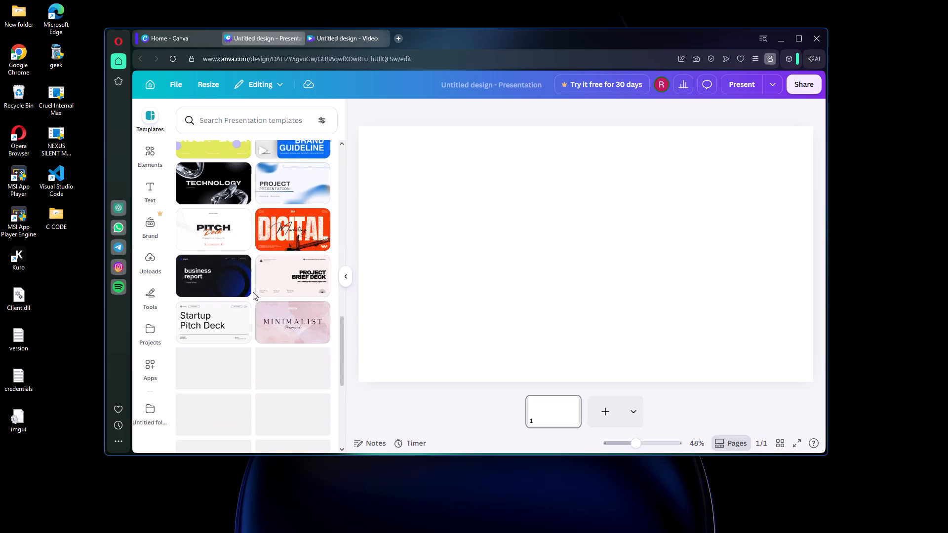
pyautogui.scroll(-3, 252, 308)
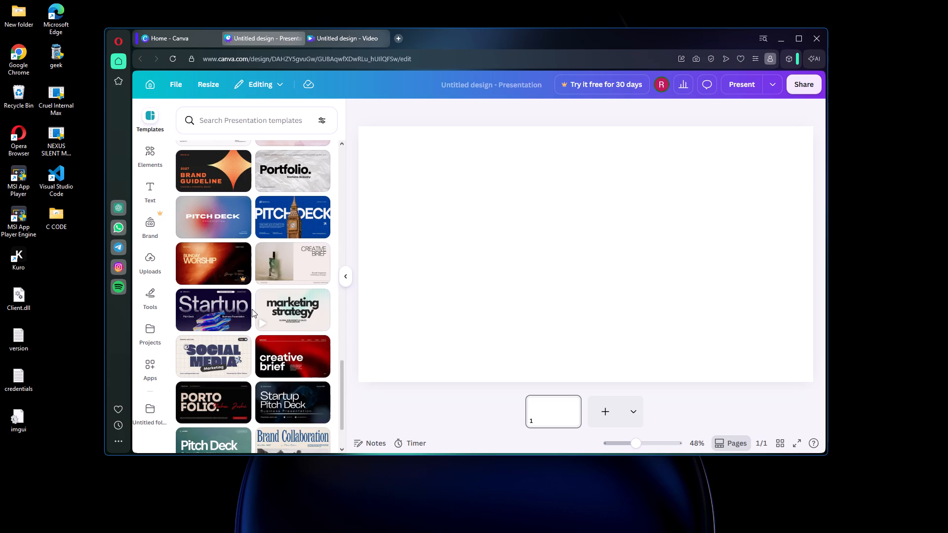
pyautogui.scroll(5, 252, 309)
pyautogui.scroll(-5, 252, 309)
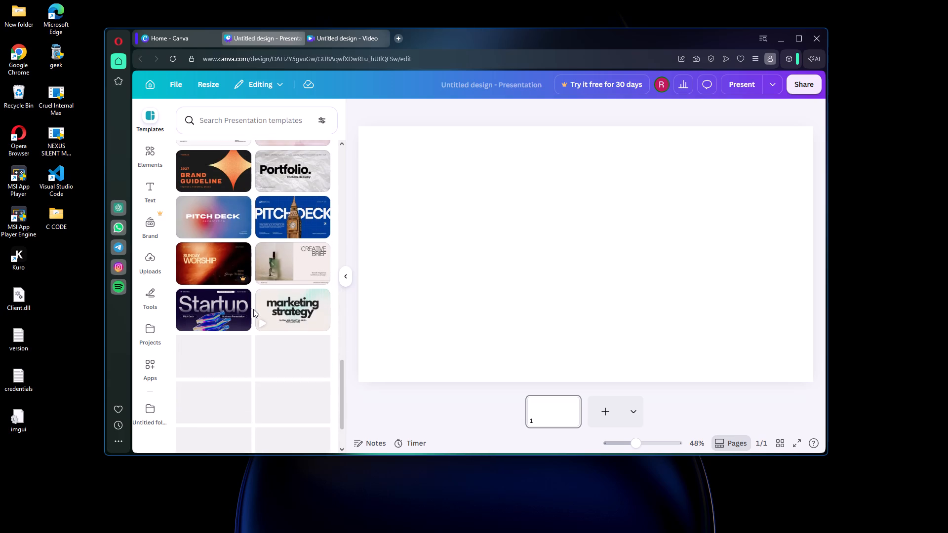
pyautogui.scroll(-9, 253, 309)
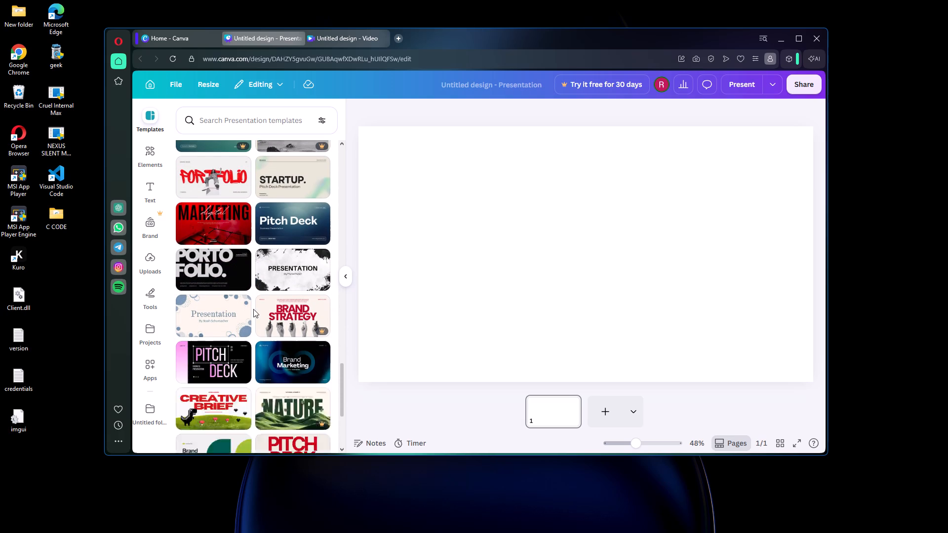
pyautogui.scroll(-4, 262, 307)
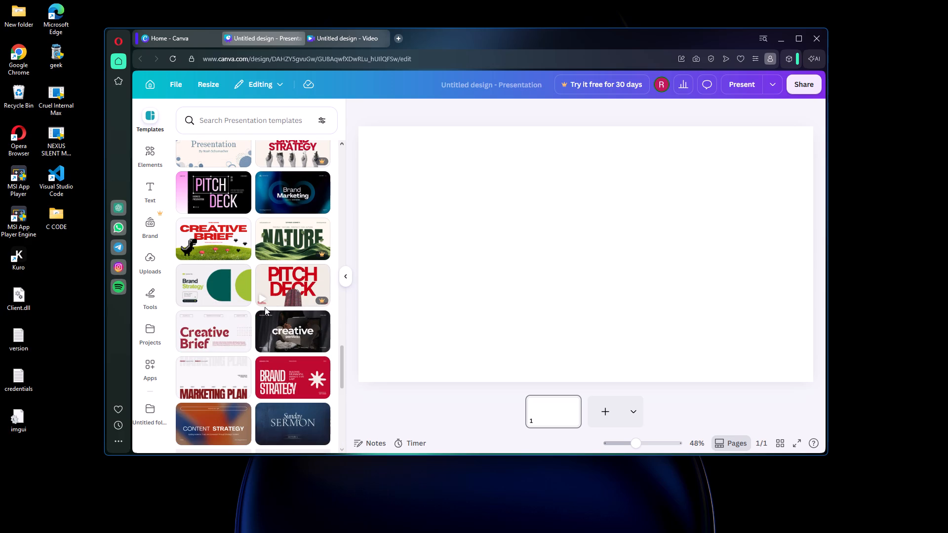
pyautogui.scroll(4, 236, 308)
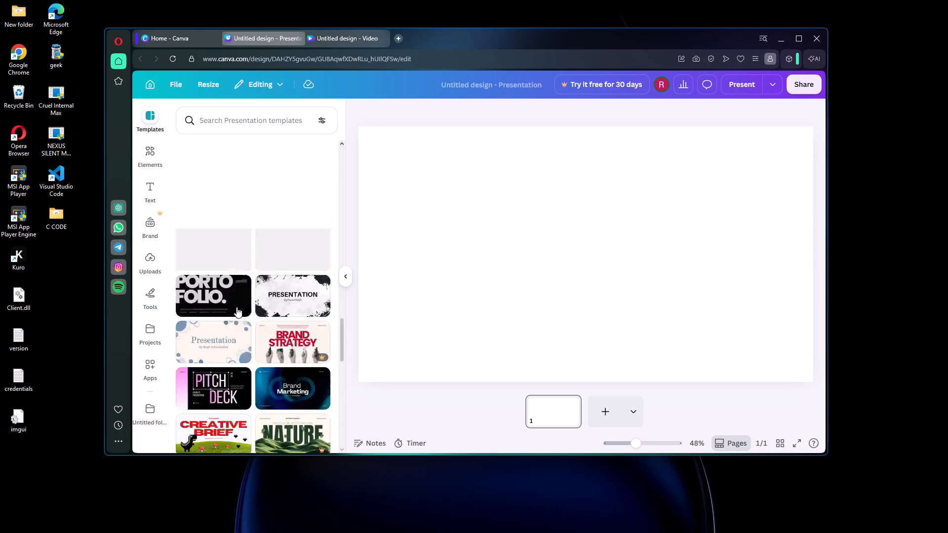
pyautogui.scroll(14, 237, 307)
pyautogui.scroll(7, 237, 305)
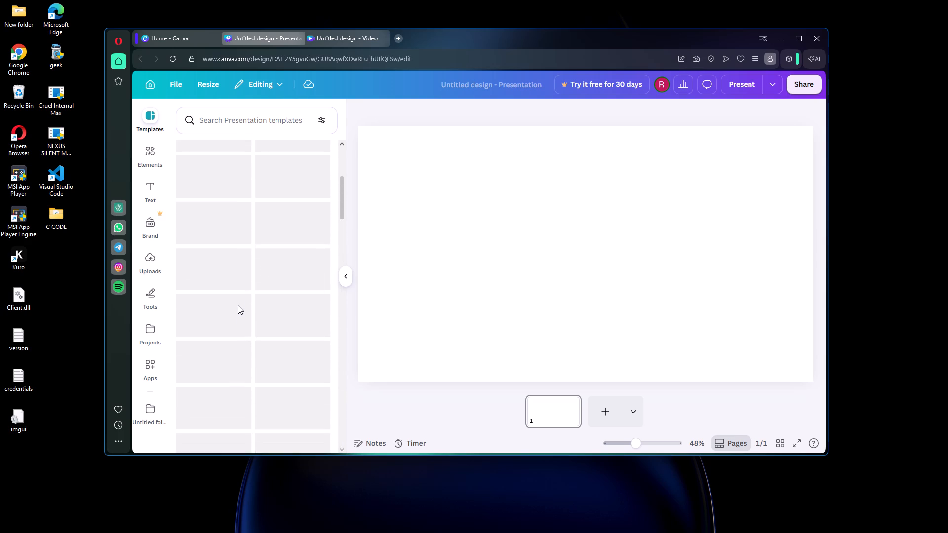
pyautogui.scroll(5, 238, 305)
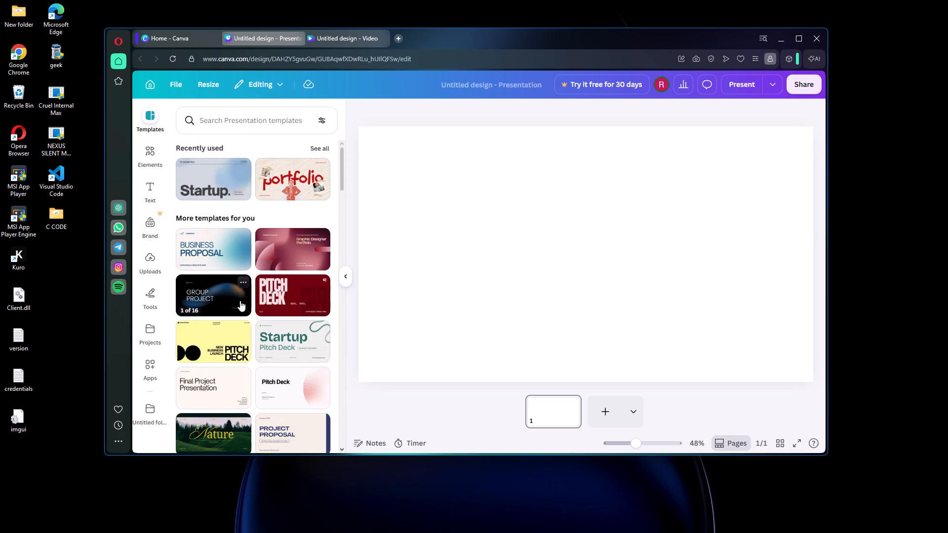
pyautogui.scroll(-2, 276, 354)
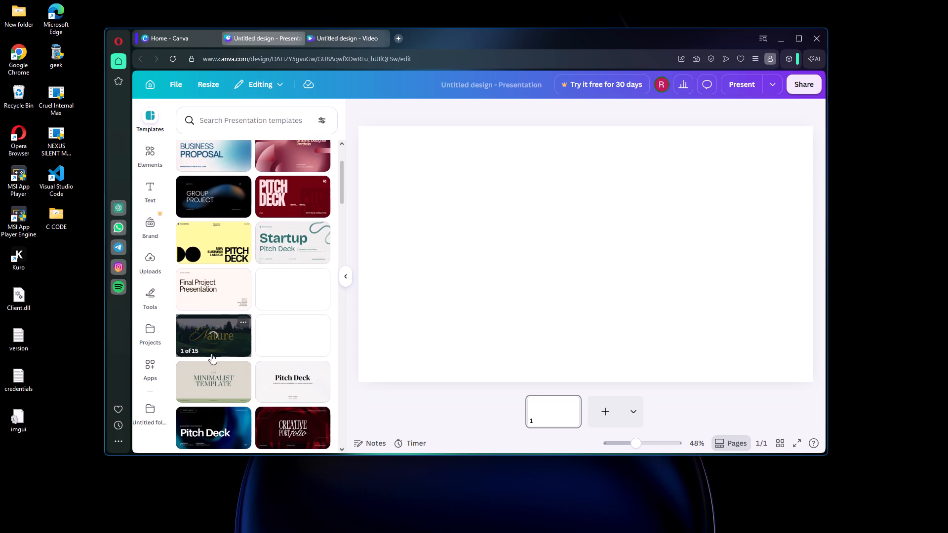
pyautogui.scroll(-3, 300, 352)
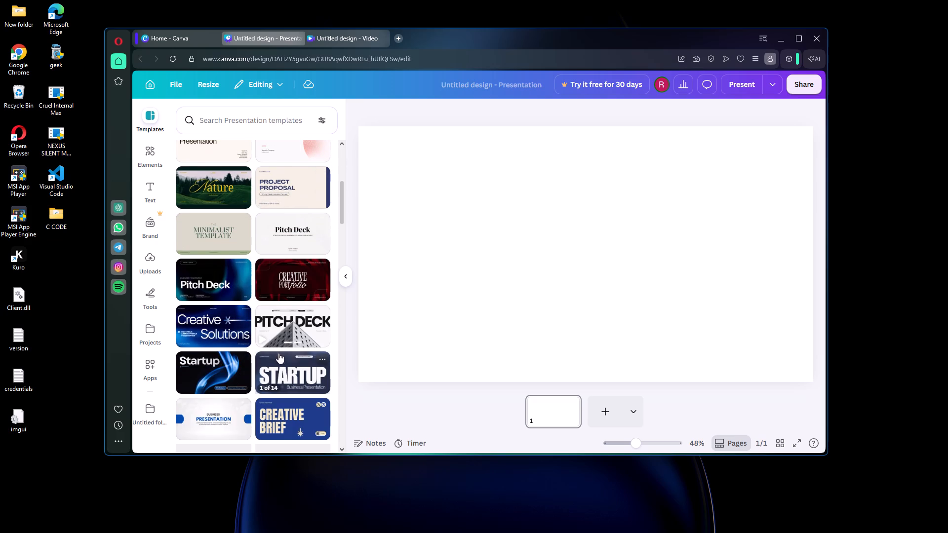
pyautogui.scroll(-3, 276, 363)
pyautogui.scroll(2, 264, 372)
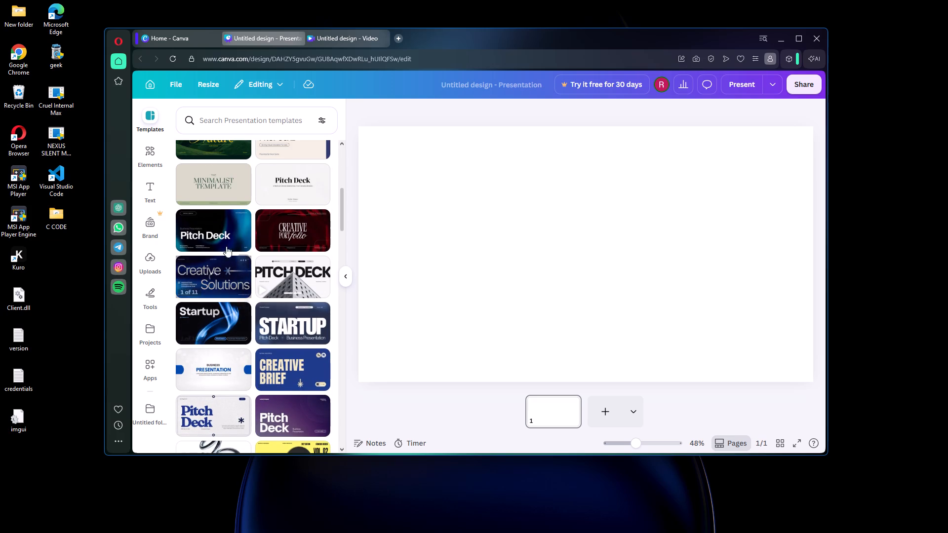
# Apply the "Pitch Deck" cover page of the Blue Modern Business Pitch Deck Presentation template to the blank slide.
pyautogui.click(219, 235)
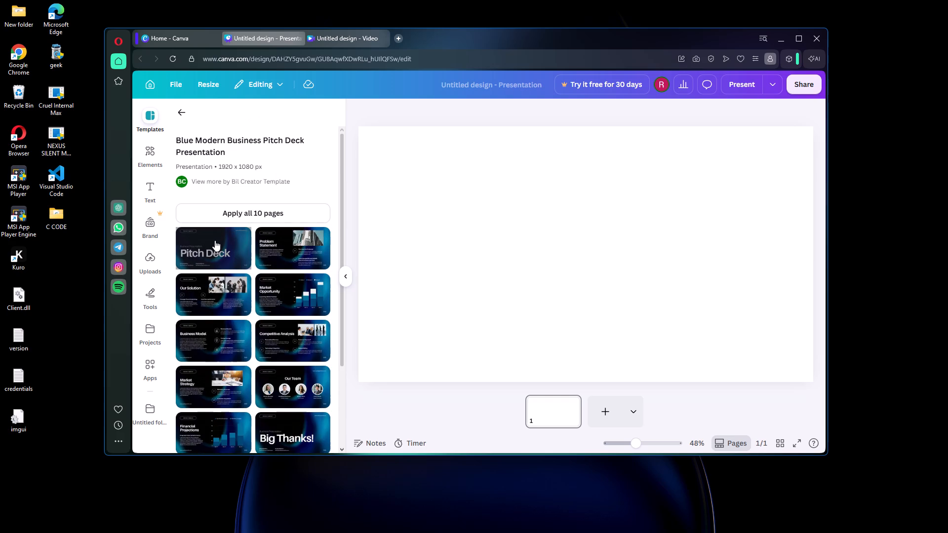
pyautogui.click(214, 240)
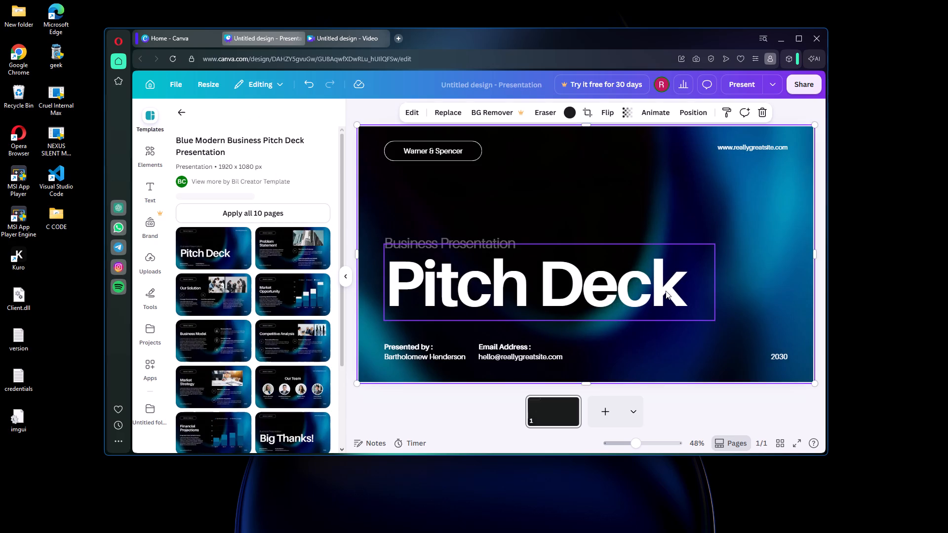
# Replace the slide's "Pitch Deck" title text with "They Say".
pyautogui.click(674, 295)
pyautogui.click(676, 290)
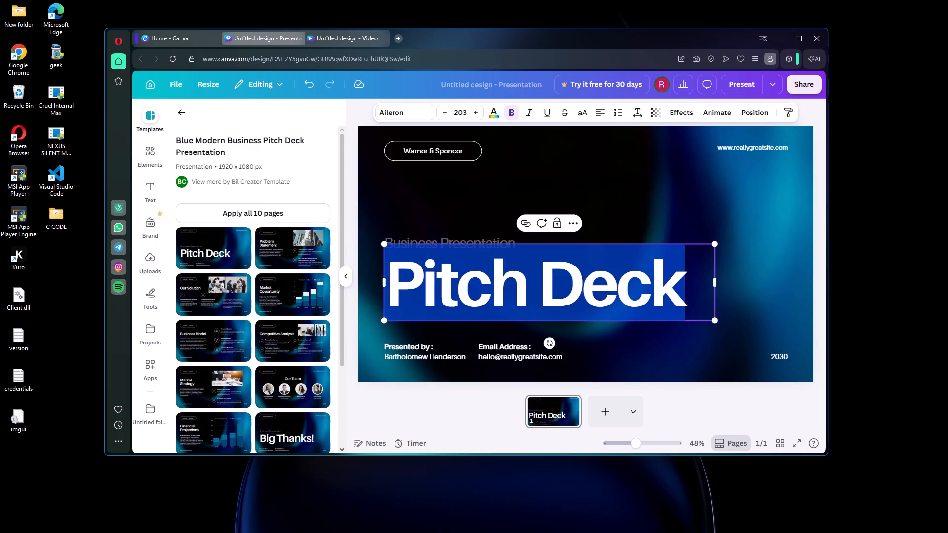
pyautogui.press('BackSpace')
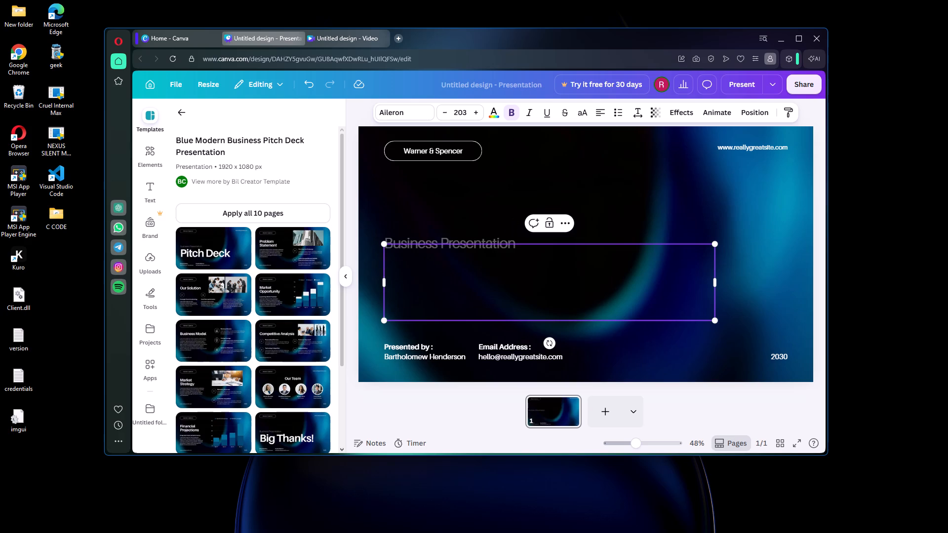
pyautogui.hotkey('shift', 't')
pyautogui.write('he')
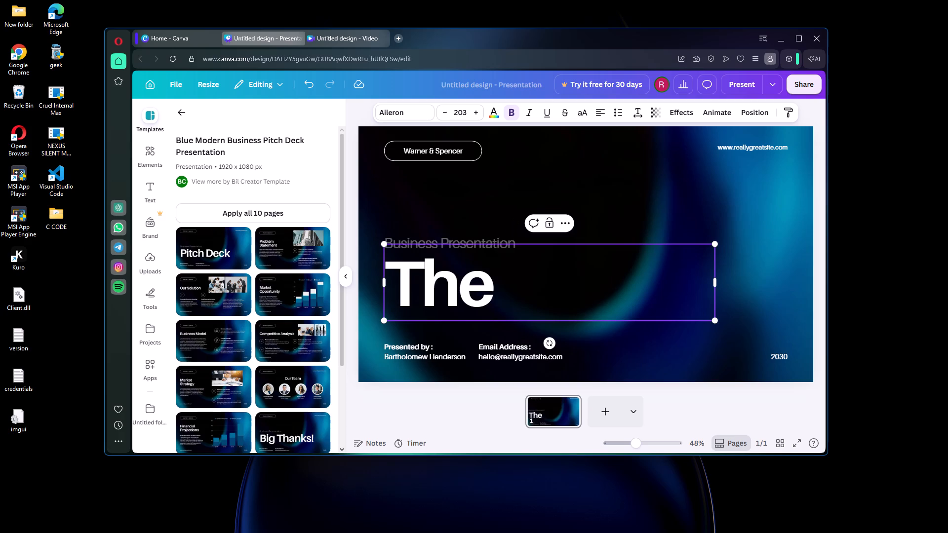
pyautogui.write('y')
pyautogui.press('space')
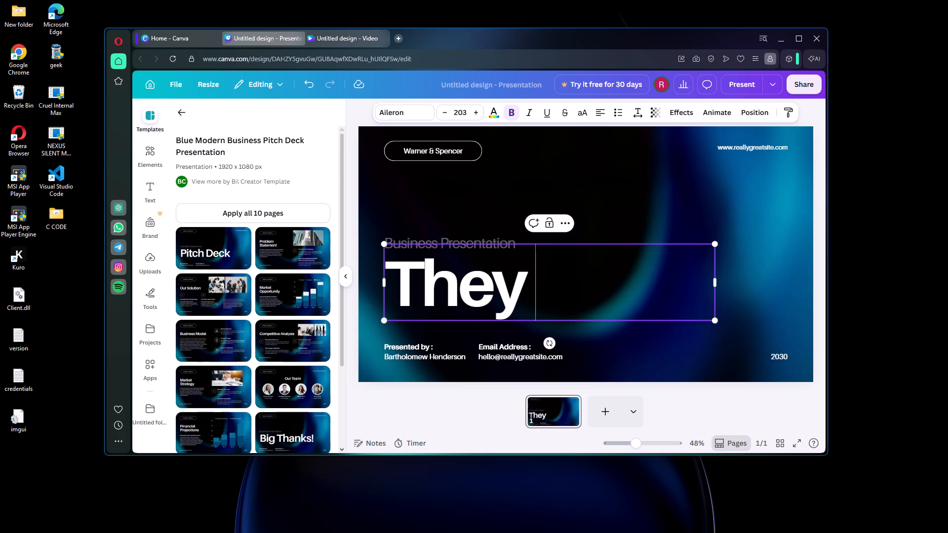
pyautogui.write('SAy')
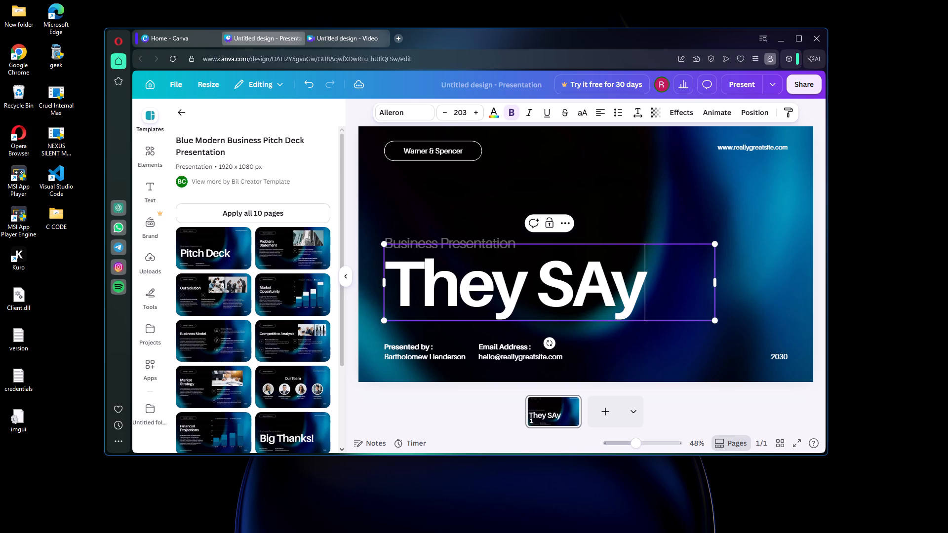
pyautogui.press('BackSpace')
pyautogui.press('BackSpace')
pyautogui.press('a')
pyautogui.press('y')
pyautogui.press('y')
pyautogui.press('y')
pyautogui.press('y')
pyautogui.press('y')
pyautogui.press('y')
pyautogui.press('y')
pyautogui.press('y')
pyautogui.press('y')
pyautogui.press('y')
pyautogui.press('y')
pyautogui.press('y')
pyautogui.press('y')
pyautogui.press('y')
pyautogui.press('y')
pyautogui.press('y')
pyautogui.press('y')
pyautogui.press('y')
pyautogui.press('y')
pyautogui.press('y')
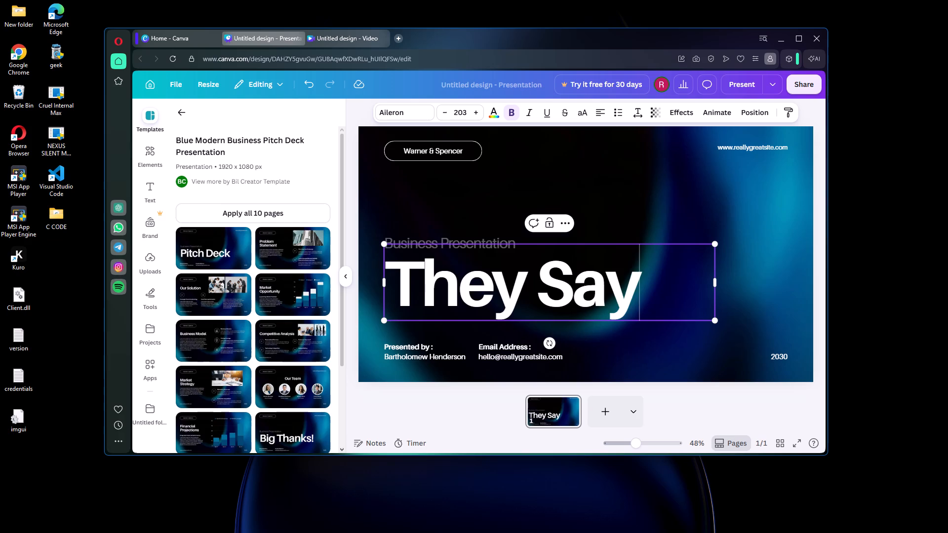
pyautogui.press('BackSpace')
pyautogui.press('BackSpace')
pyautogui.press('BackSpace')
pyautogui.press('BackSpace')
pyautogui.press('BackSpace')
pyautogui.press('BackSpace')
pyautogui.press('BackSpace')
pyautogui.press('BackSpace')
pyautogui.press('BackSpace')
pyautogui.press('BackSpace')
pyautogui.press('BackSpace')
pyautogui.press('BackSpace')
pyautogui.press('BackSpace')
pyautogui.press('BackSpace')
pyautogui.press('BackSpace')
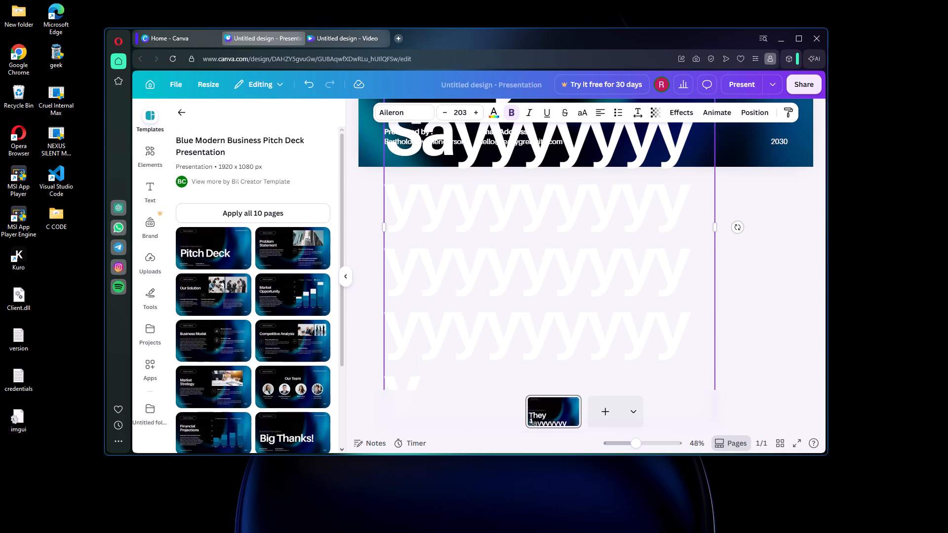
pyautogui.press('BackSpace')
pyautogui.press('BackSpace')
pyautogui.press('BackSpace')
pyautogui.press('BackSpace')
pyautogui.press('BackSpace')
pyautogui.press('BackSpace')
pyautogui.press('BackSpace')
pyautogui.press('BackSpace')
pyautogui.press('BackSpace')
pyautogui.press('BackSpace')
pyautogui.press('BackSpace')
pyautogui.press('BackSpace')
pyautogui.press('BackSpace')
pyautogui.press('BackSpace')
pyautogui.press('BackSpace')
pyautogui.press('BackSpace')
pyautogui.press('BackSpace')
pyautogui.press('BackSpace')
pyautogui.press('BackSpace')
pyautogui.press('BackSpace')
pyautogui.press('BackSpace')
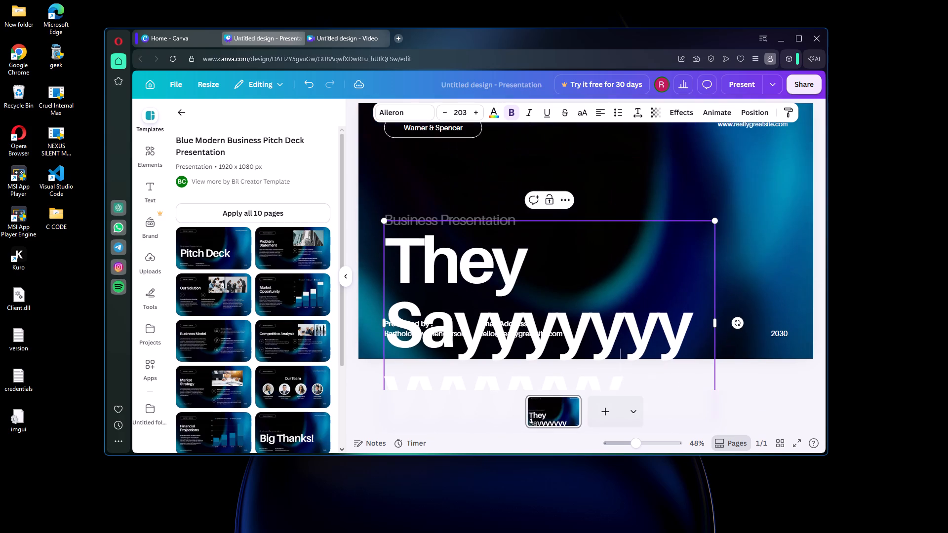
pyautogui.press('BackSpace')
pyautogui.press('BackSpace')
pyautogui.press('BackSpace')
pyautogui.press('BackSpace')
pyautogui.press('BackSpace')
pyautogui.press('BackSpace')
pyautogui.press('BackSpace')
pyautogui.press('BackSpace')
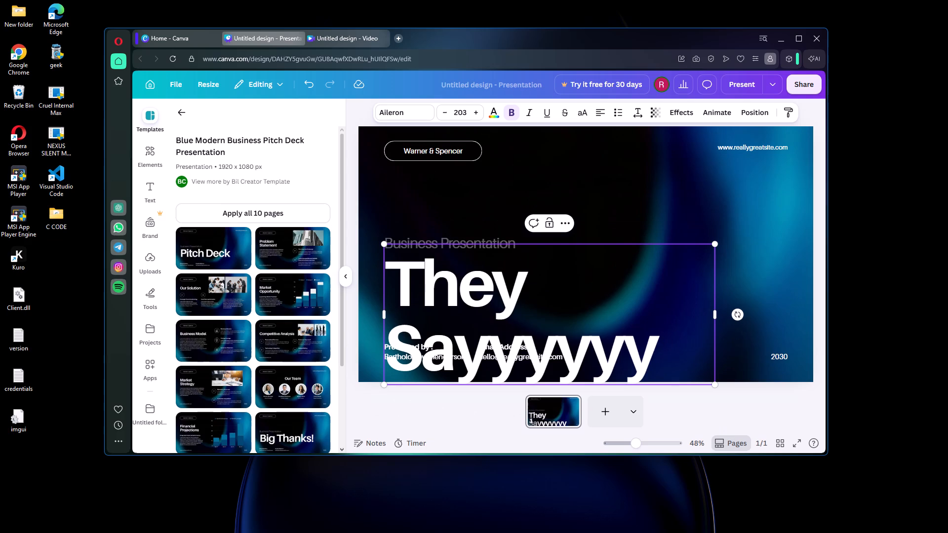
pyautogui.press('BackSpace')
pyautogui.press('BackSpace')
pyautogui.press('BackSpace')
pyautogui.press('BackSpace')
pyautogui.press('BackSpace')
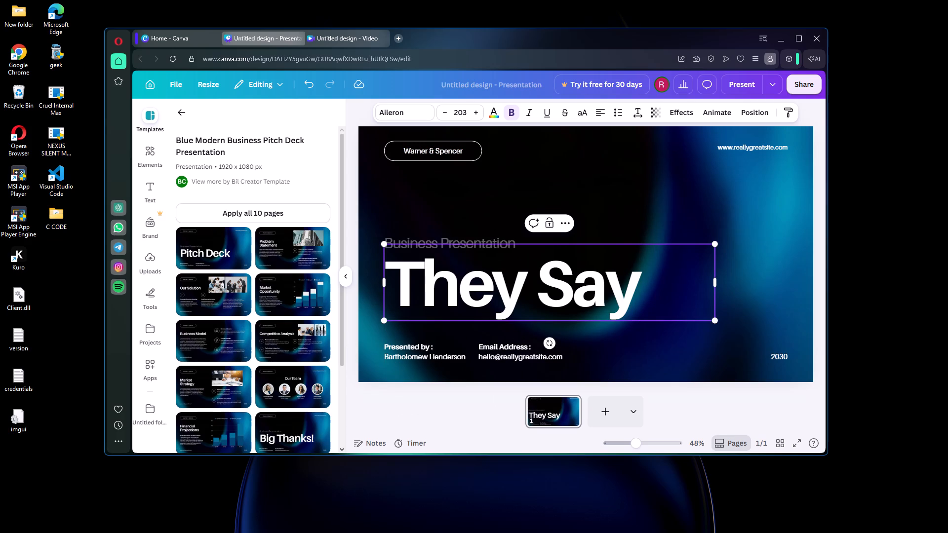
# Look through the recommended presentation templates for other slide designs.
pyautogui.click(446, 236)
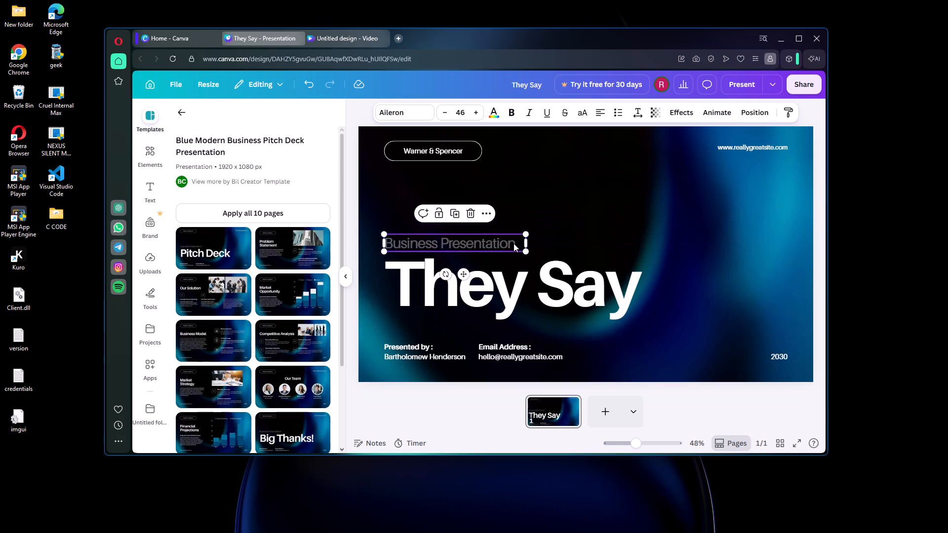
pyautogui.click(184, 113)
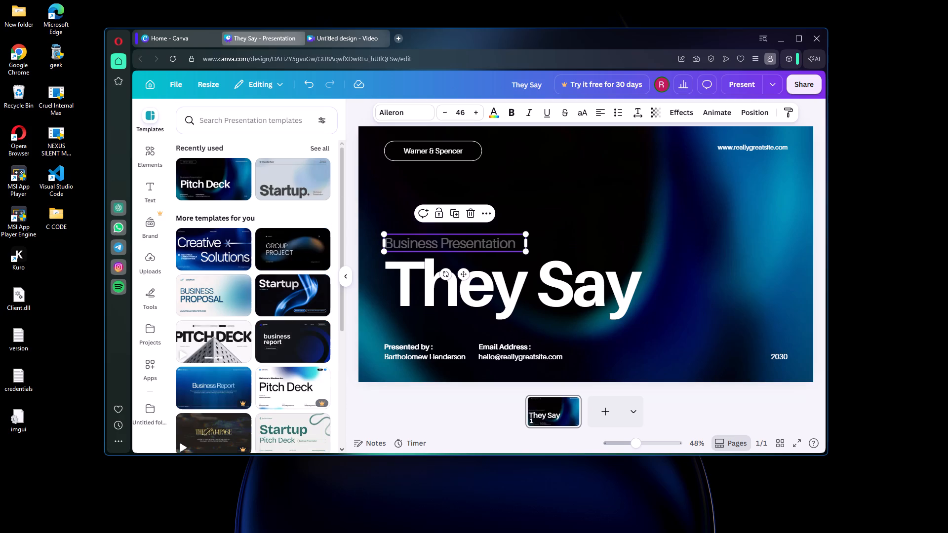
pyautogui.scroll(-2, 277, 290)
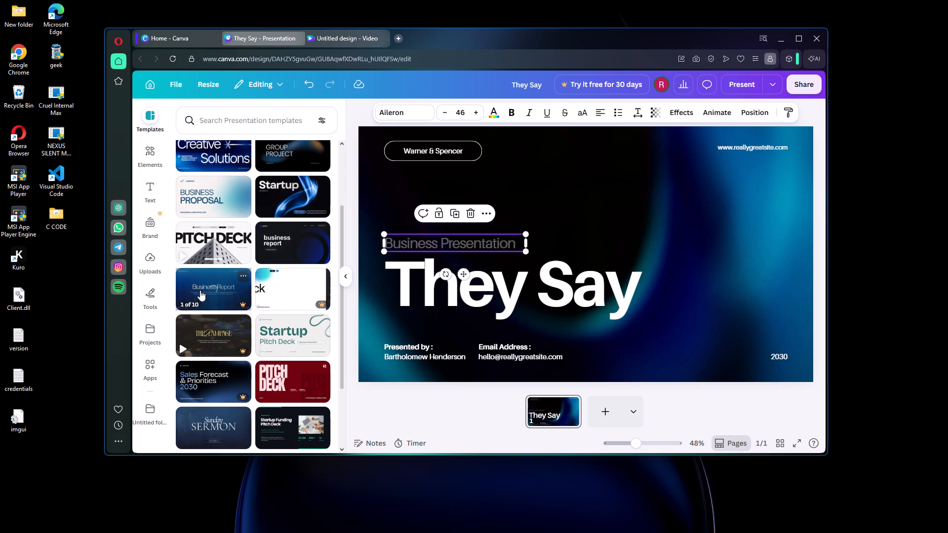
pyautogui.scroll(-3, 234, 278)
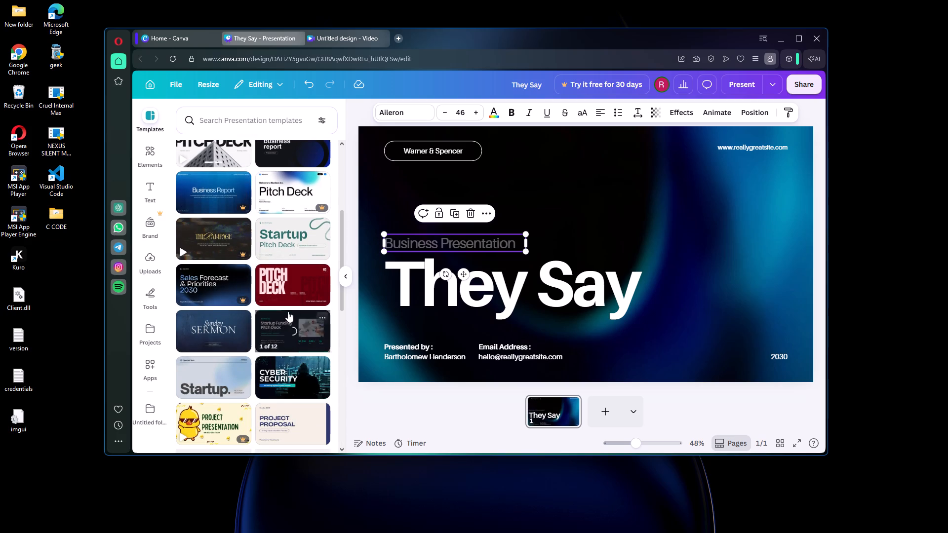
pyautogui.scroll(-2, 313, 323)
pyautogui.scroll(-2, 263, 345)
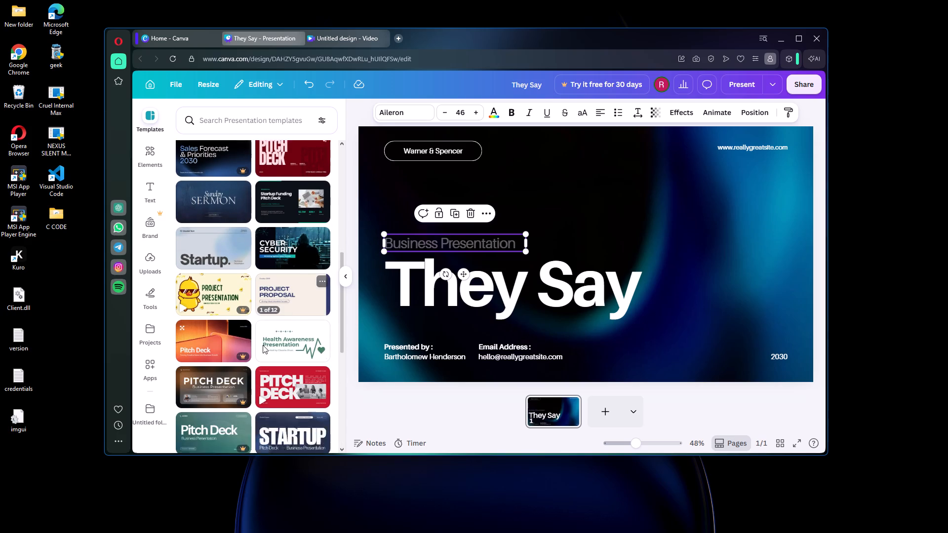
pyautogui.scroll(-3, 293, 327)
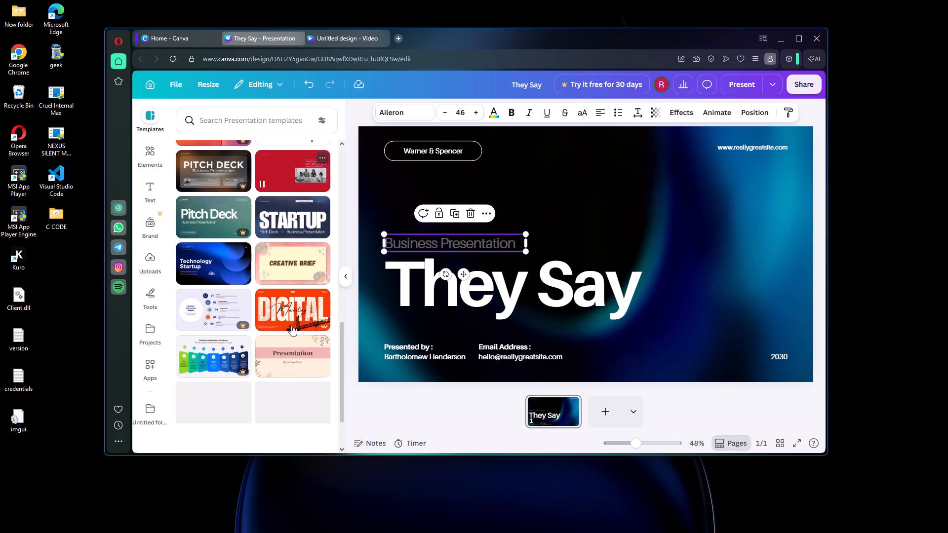
pyautogui.scroll(-5, 281, 319)
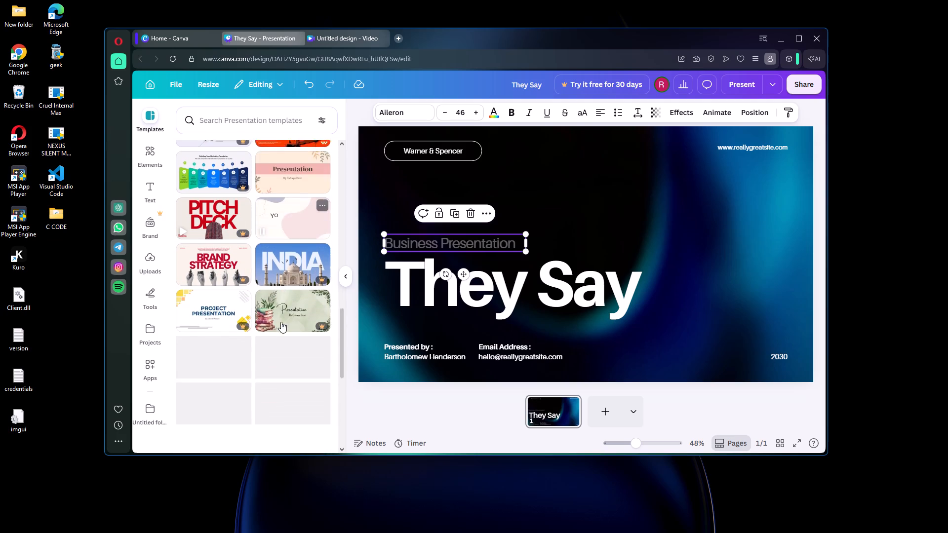
pyautogui.scroll(1, 271, 349)
pyautogui.scroll(-5, 271, 349)
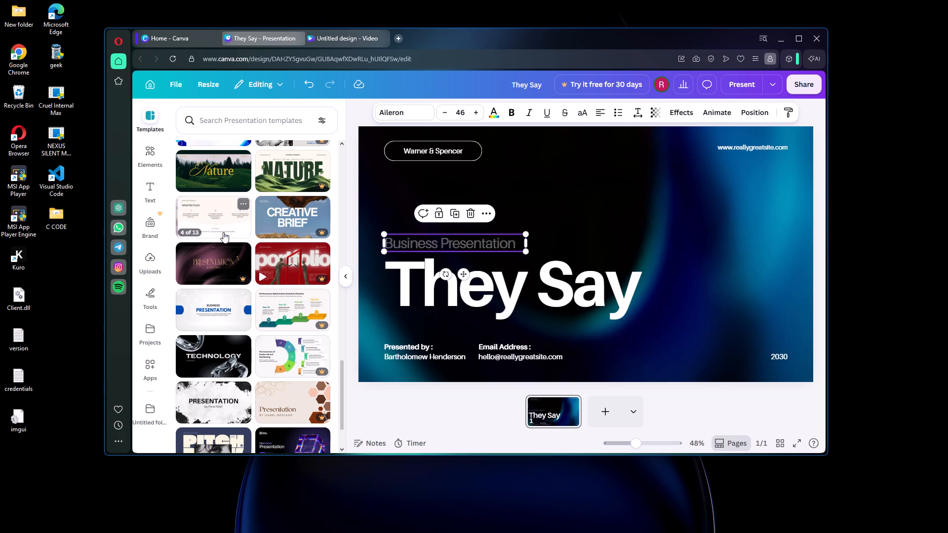
# Replace the "Business Presentation" subtitle above the title with "They Say".
pyautogui.click(508, 243)
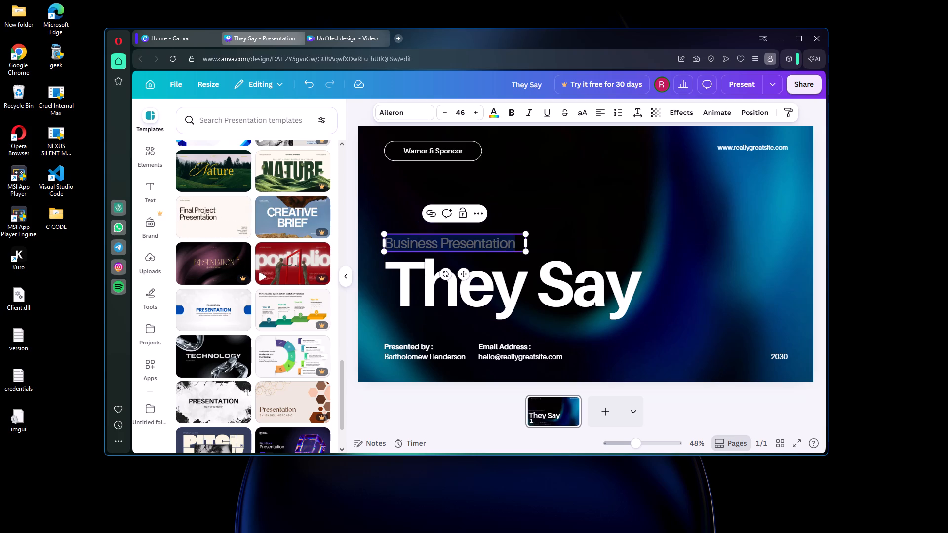
pyautogui.click(508, 243)
pyautogui.press('BackSpace')
pyautogui.hotkey('shift', 't')
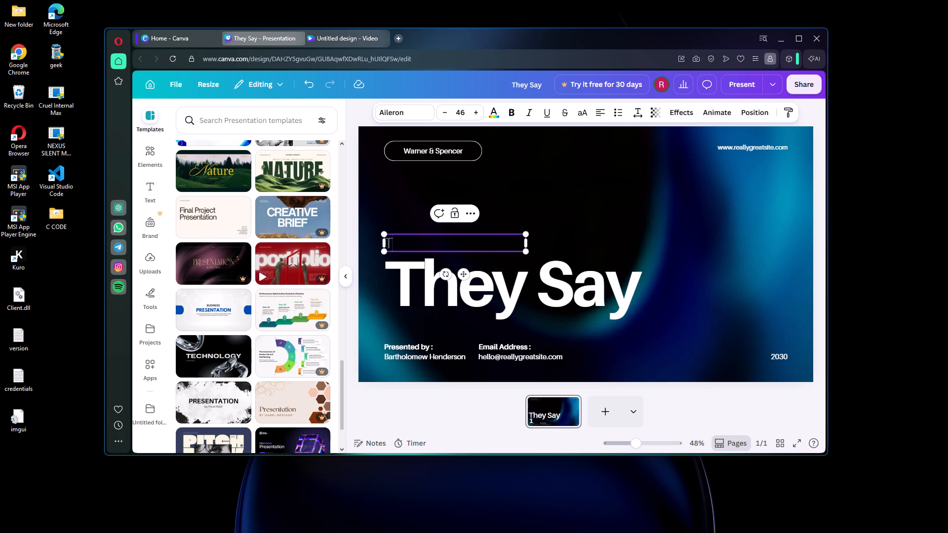
pyautogui.write('he')
pyautogui.write('y')
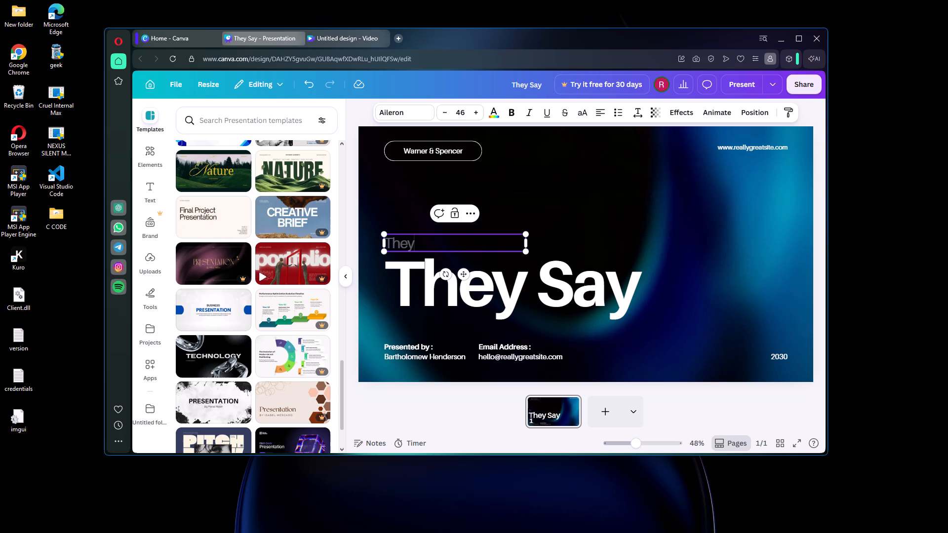
pyautogui.press('space')
pyautogui.write('SAy')
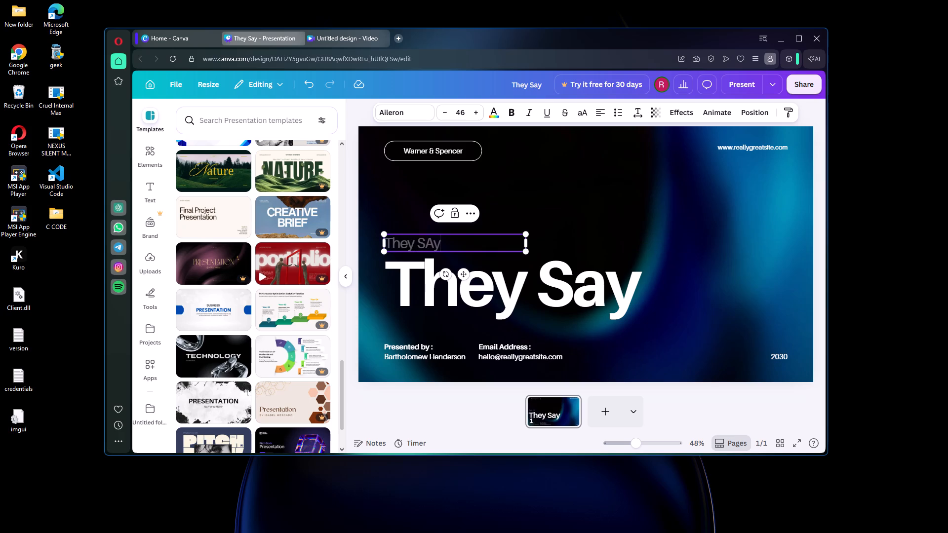
pyautogui.press('BackSpace')
pyautogui.press('BackSpace')
pyautogui.press('a')
pyautogui.press('y')
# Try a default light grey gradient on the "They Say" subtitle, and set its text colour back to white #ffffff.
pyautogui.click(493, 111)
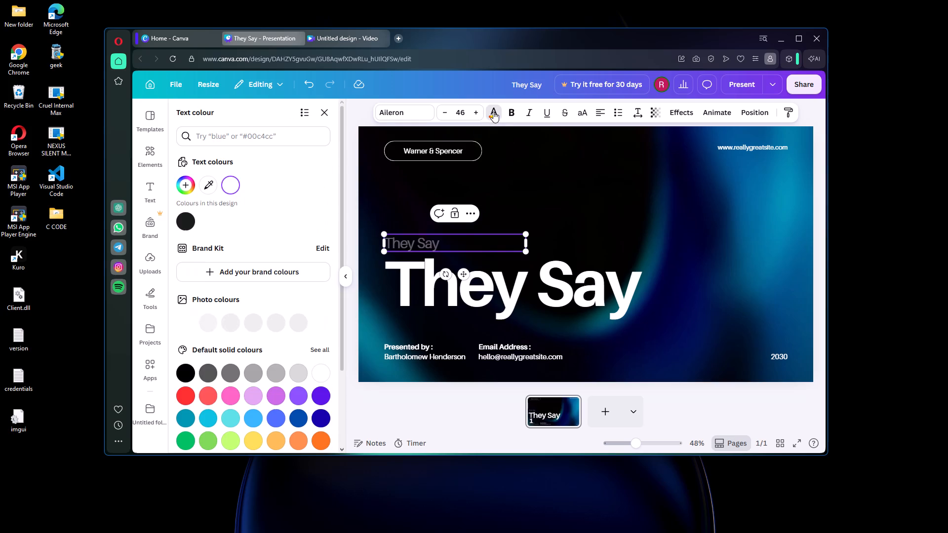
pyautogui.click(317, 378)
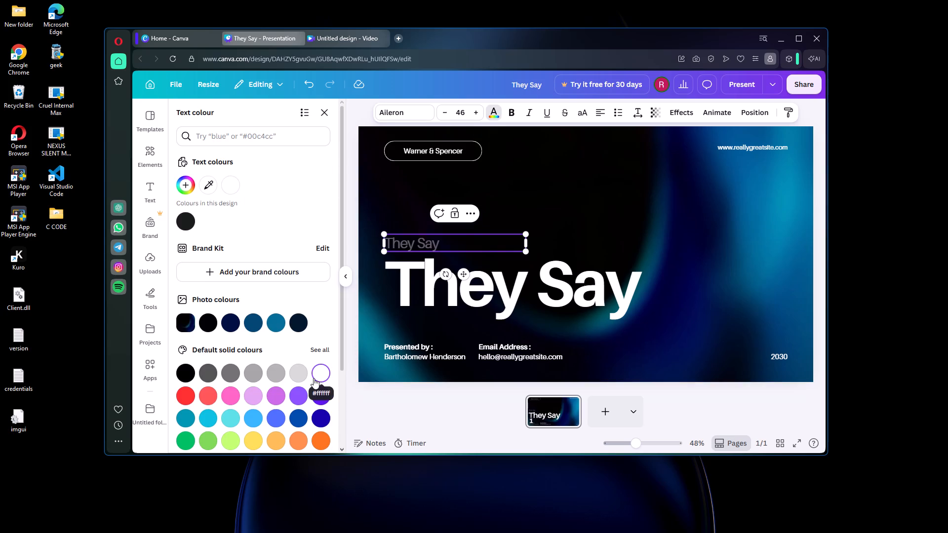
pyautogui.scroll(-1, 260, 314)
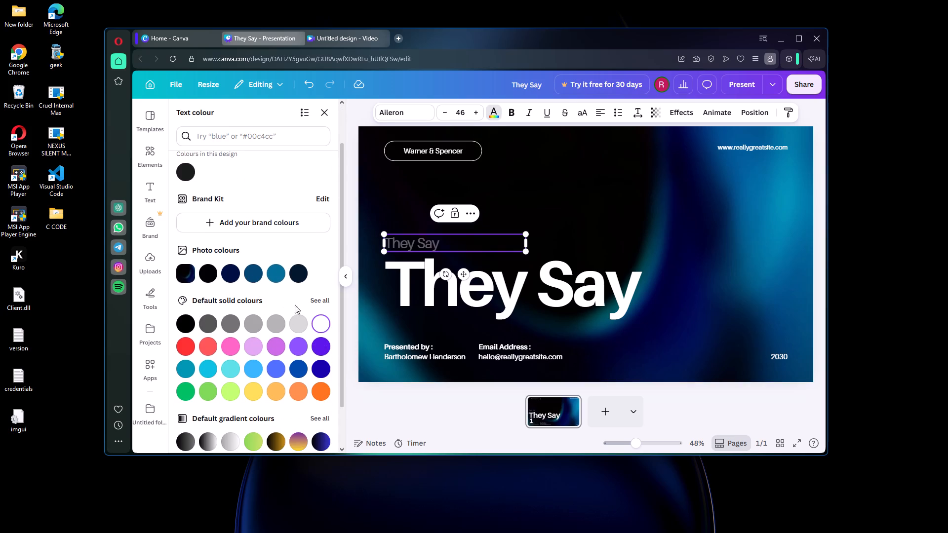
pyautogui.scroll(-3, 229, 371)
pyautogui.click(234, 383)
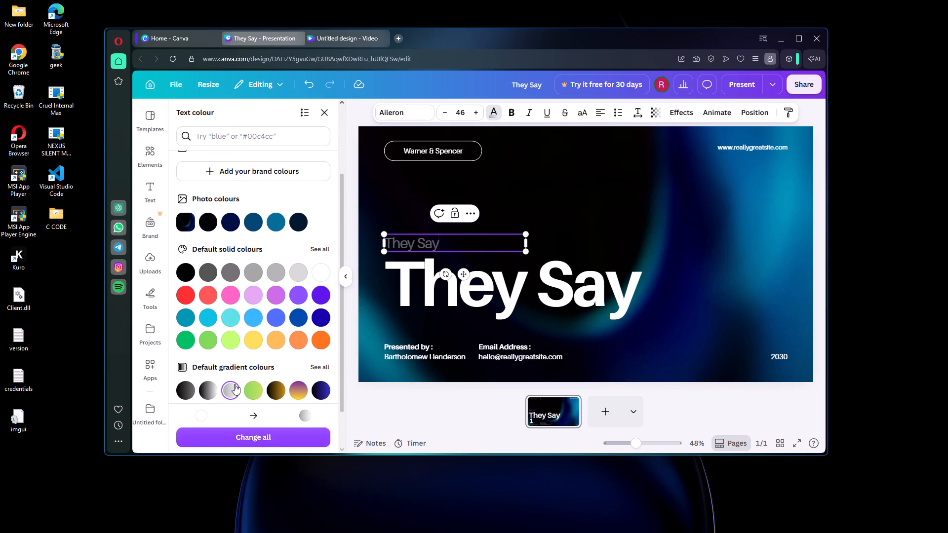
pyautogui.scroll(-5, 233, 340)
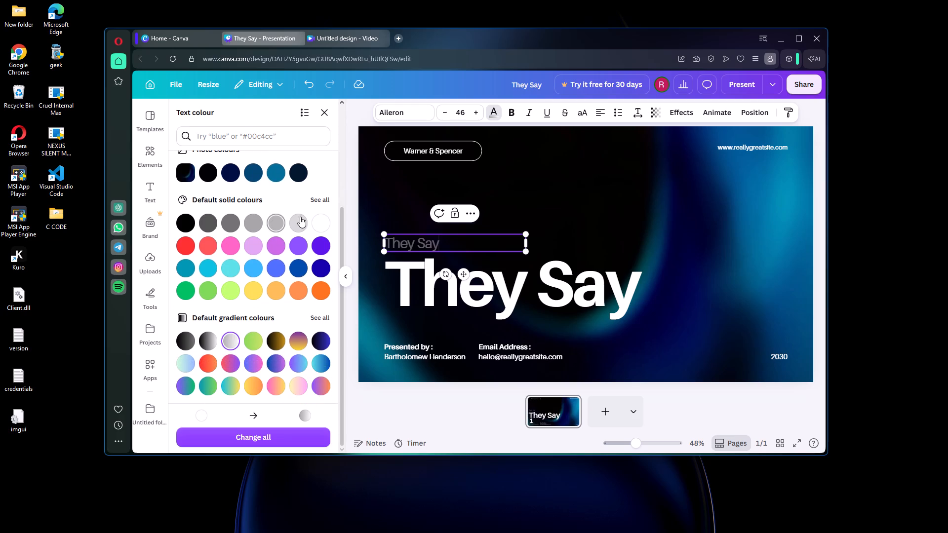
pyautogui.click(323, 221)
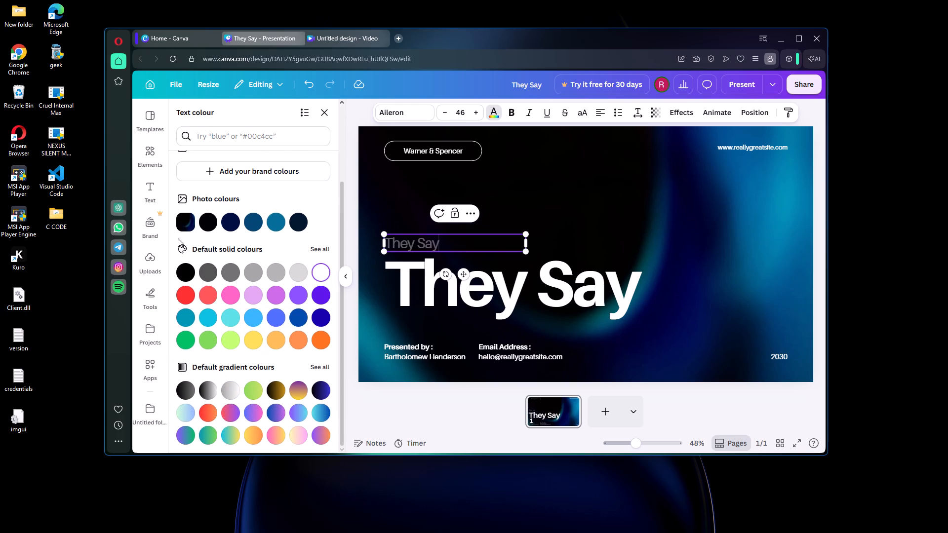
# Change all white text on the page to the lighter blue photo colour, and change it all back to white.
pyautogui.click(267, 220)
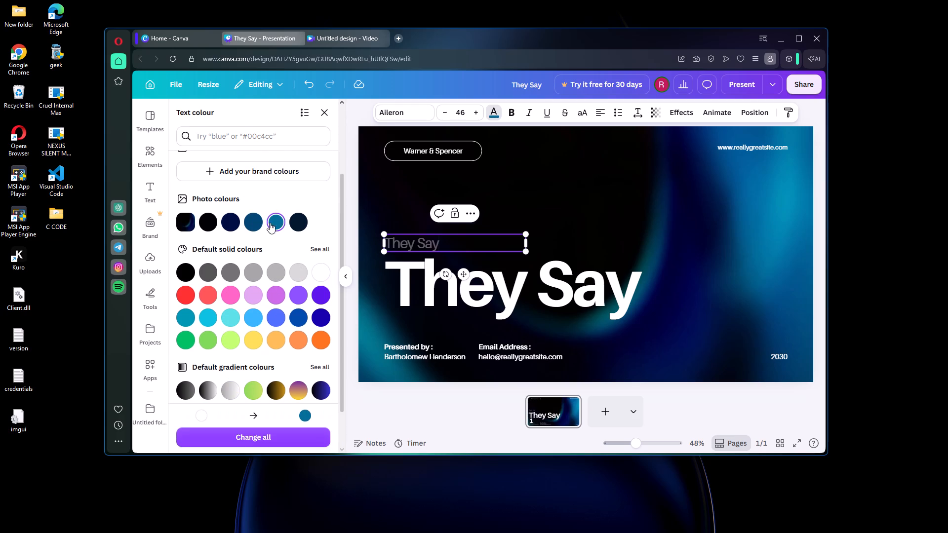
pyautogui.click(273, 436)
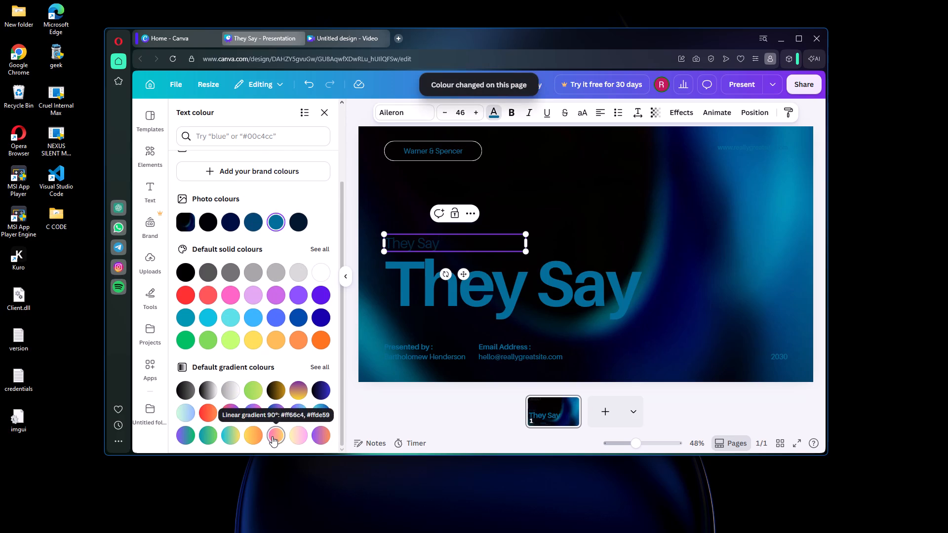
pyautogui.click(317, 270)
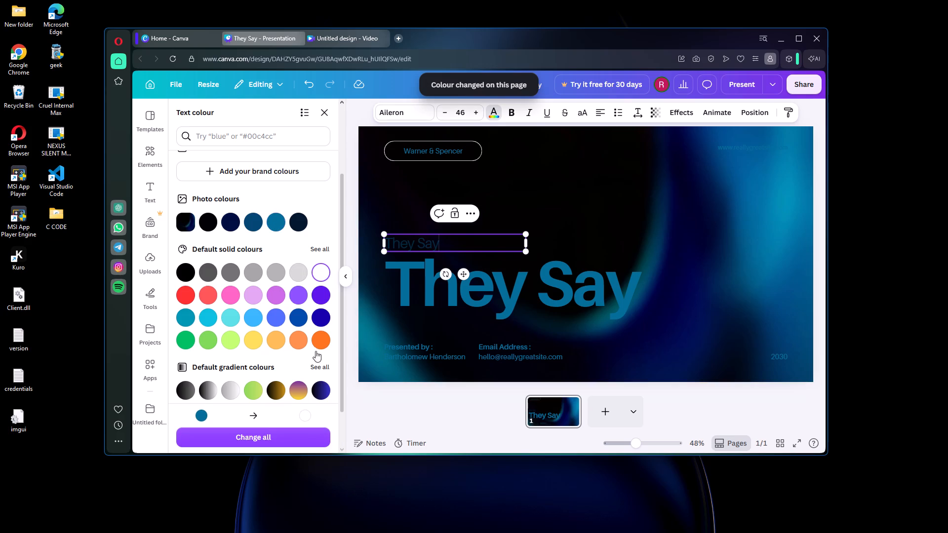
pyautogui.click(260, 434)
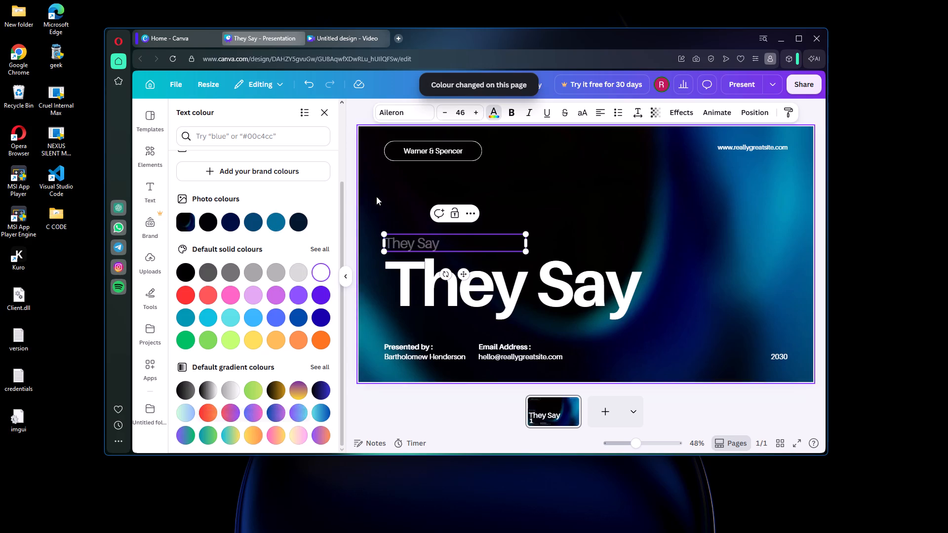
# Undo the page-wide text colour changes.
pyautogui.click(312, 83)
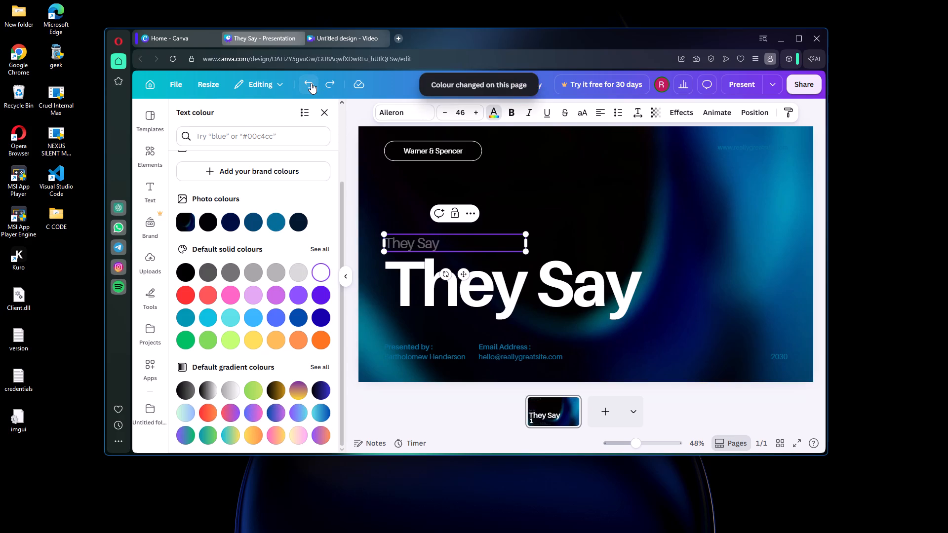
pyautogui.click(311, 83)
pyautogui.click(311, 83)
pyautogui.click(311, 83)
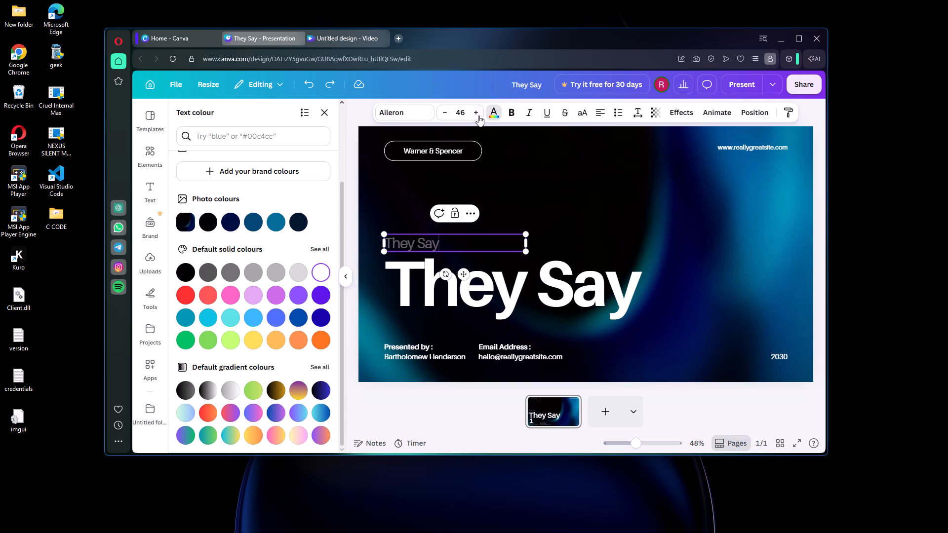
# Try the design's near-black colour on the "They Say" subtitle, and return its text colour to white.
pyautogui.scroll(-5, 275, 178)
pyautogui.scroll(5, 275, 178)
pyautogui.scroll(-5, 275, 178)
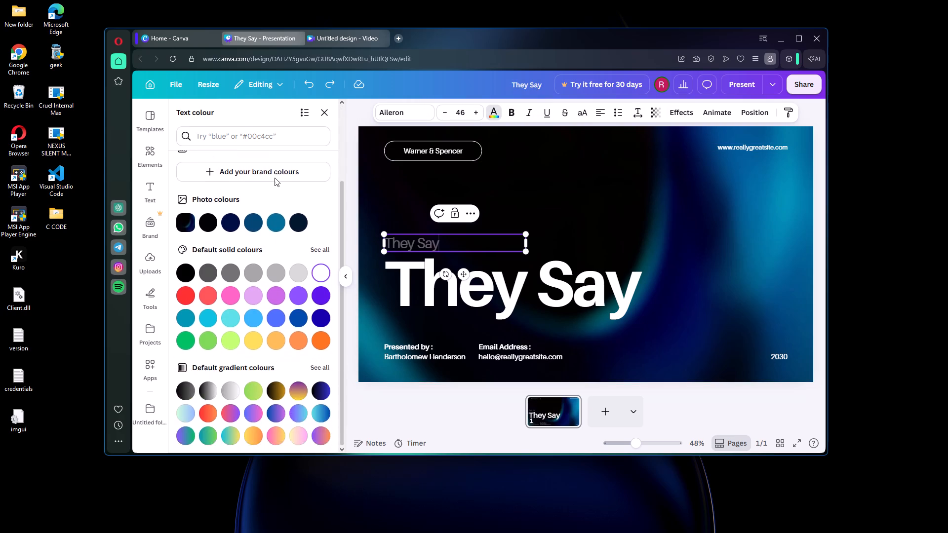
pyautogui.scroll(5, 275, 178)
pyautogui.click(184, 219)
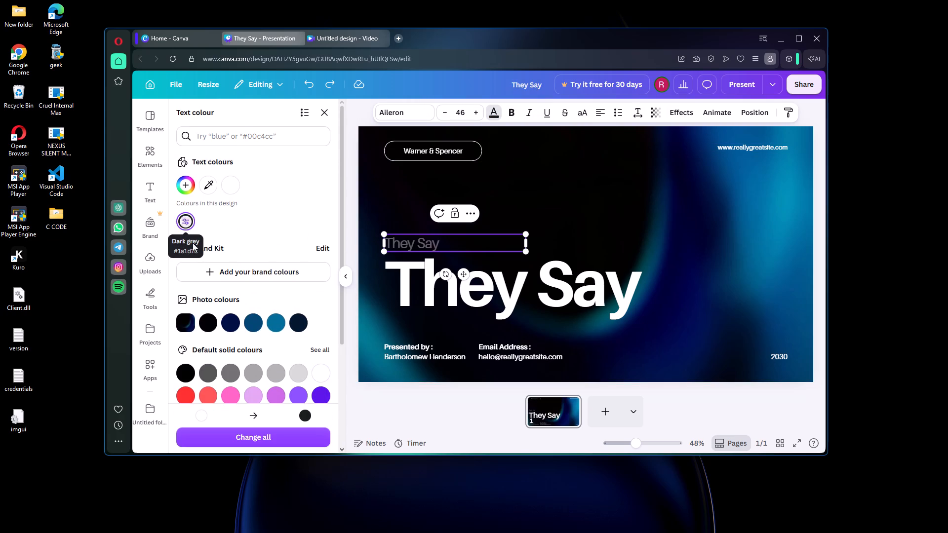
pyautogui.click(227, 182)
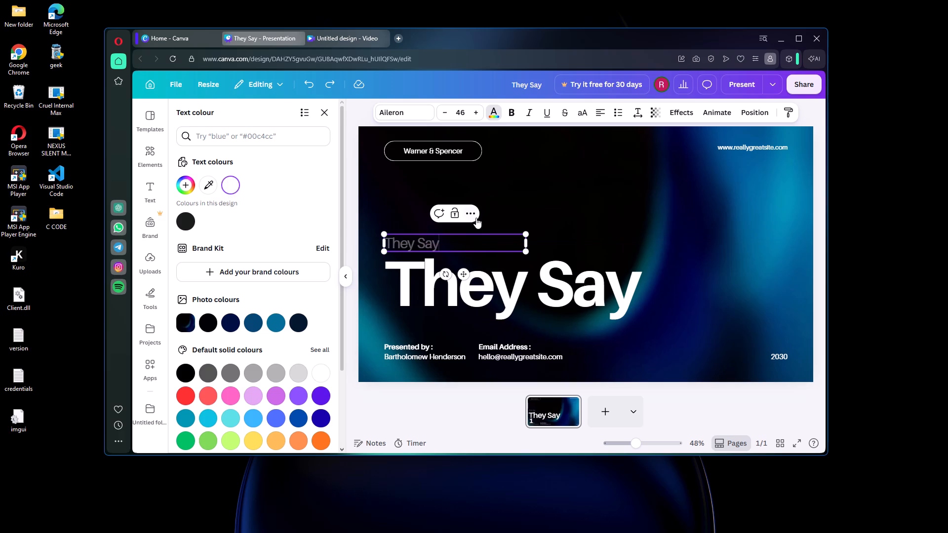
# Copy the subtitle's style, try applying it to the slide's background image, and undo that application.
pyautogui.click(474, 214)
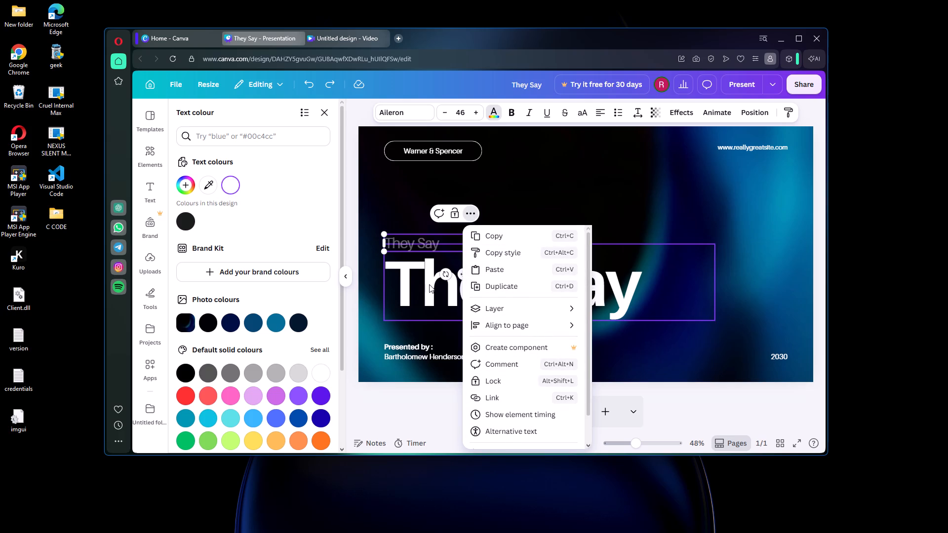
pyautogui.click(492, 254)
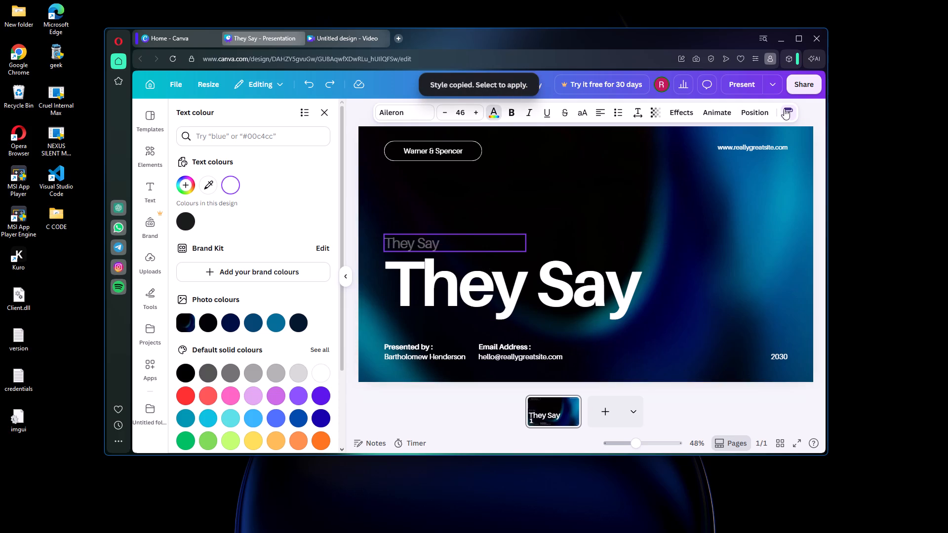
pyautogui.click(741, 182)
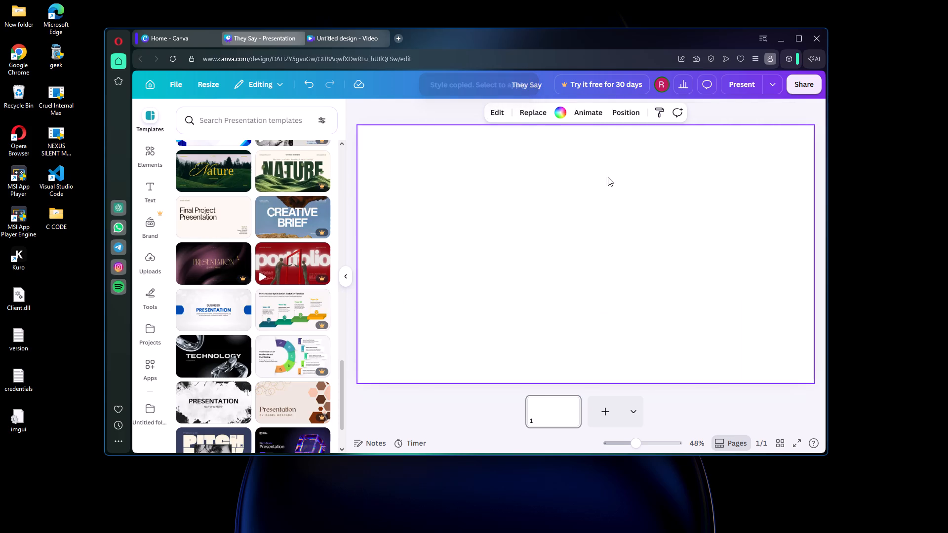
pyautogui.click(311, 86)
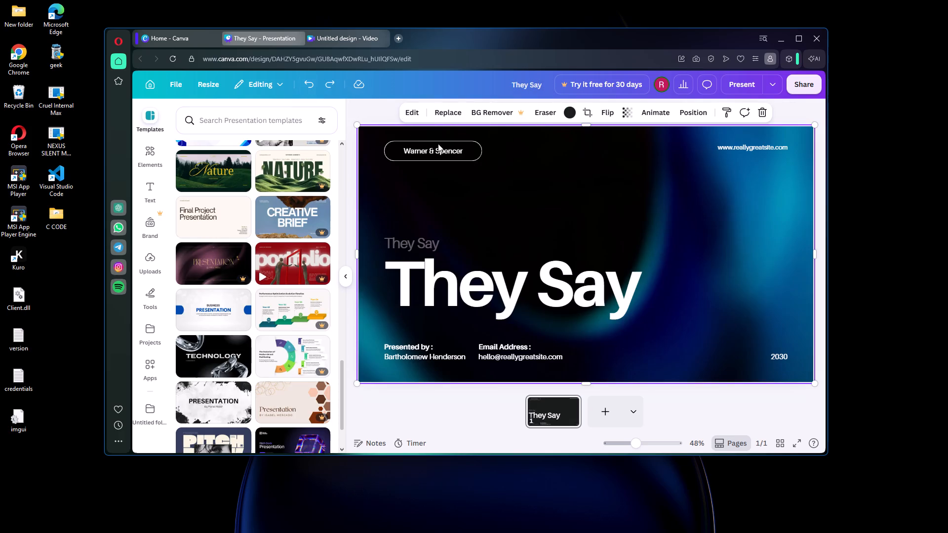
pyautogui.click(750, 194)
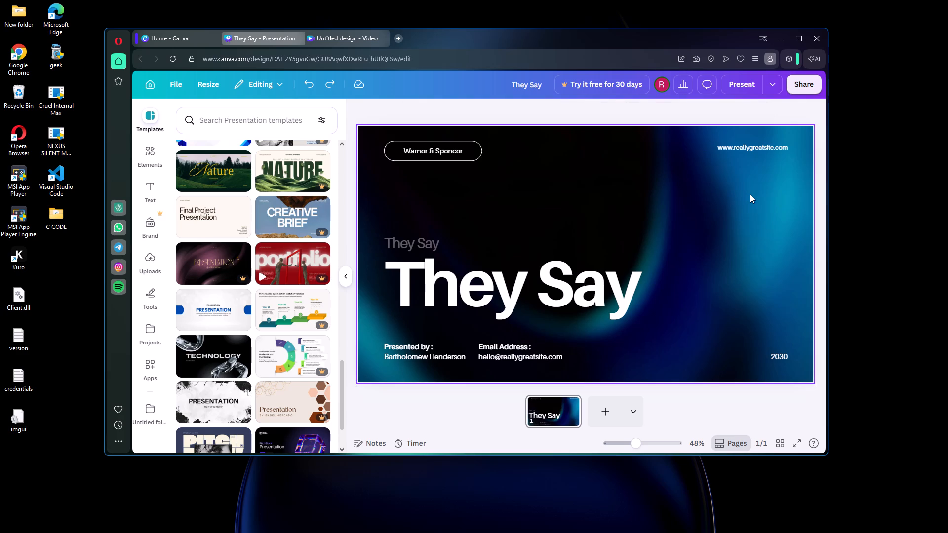
# Move the small grey "They Say" subtitle slightly up and to the right, above the large title.
pyautogui.click(747, 198)
pyautogui.moveTo(409, 244); pyautogui.dragTo(437, 230)
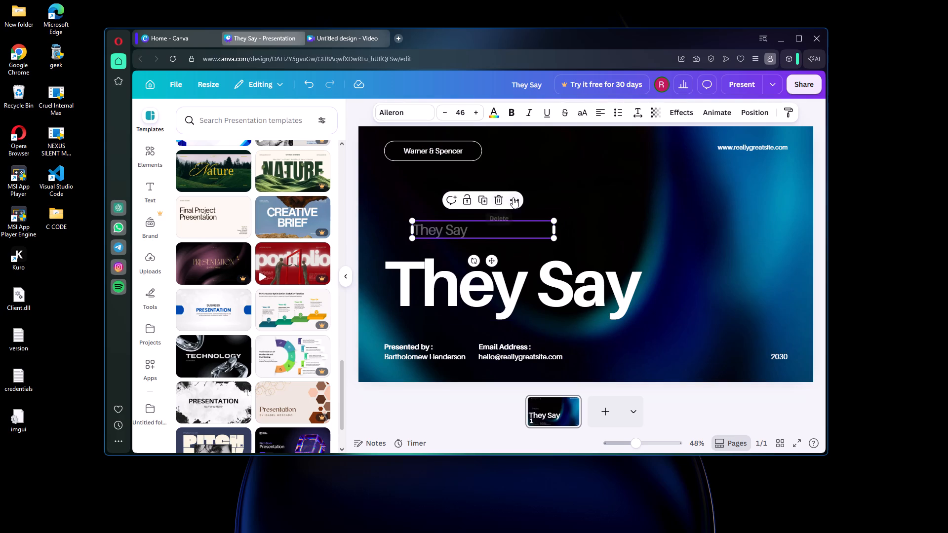
pyautogui.click(513, 197)
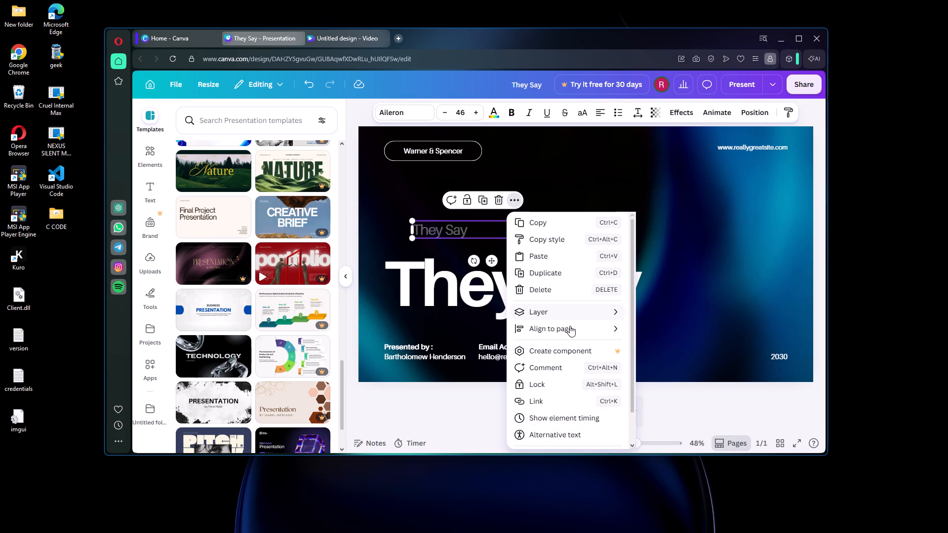
# Add the "Your Title Here" page of the Simple Presentation in Pink Lilac Pastel Blobs Basic Style template as a new second page.
pyautogui.scroll(-3, 296, 354)
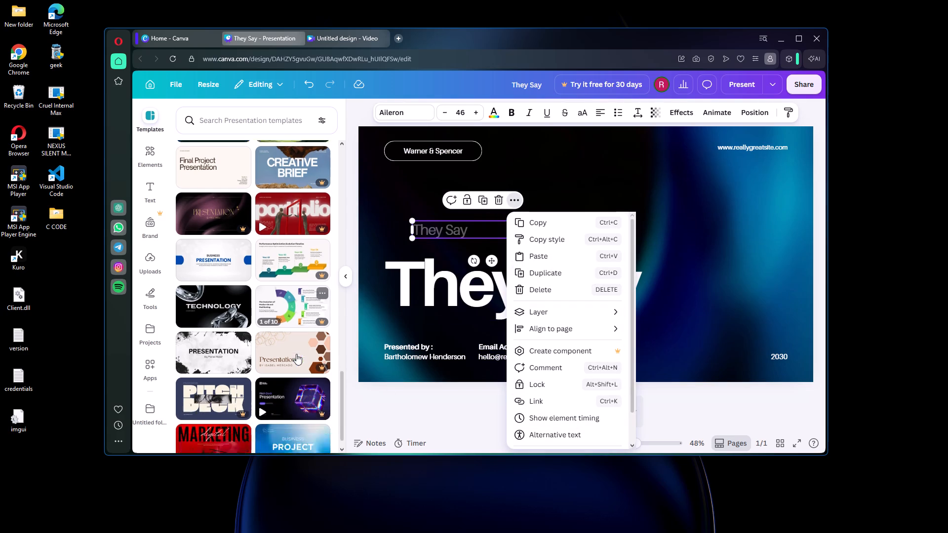
pyautogui.scroll(-2, 296, 354)
pyautogui.scroll(8, 296, 354)
pyautogui.click(569, 191)
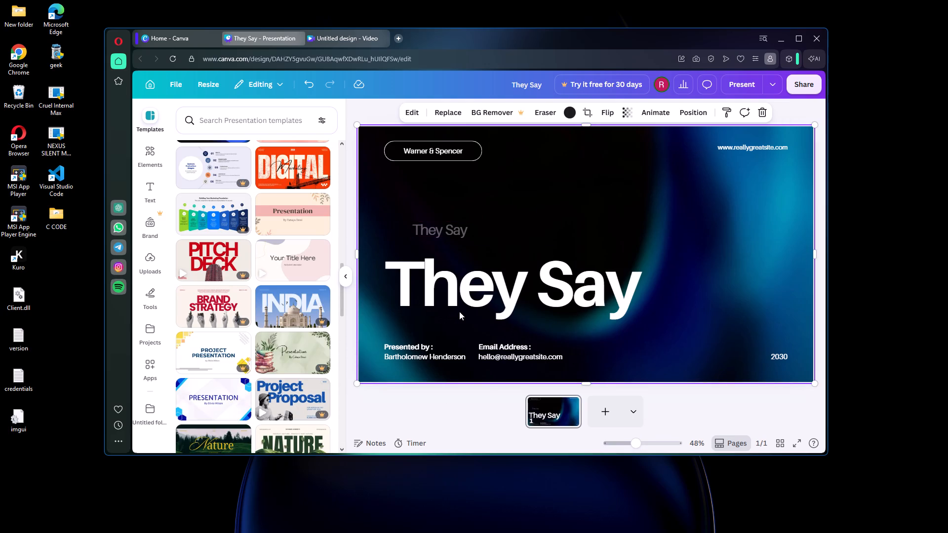
pyautogui.press('d')
pyautogui.scroll(-2, 314, 328)
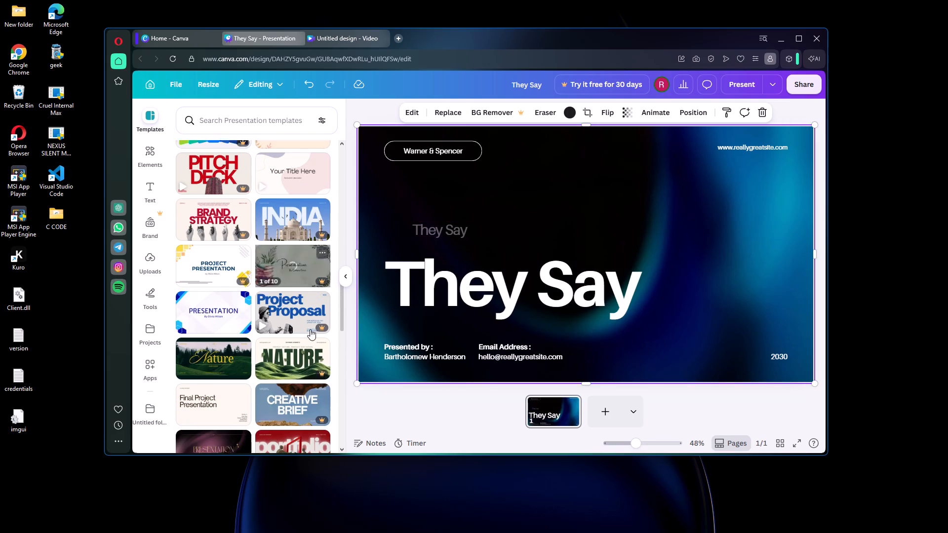
pyautogui.scroll(2, 301, 325)
pyautogui.click(293, 268)
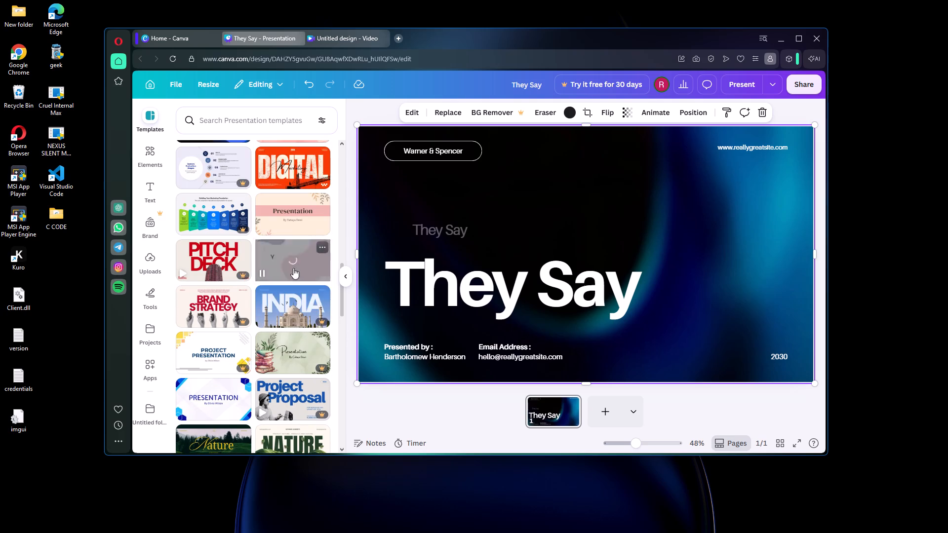
pyautogui.click(239, 252)
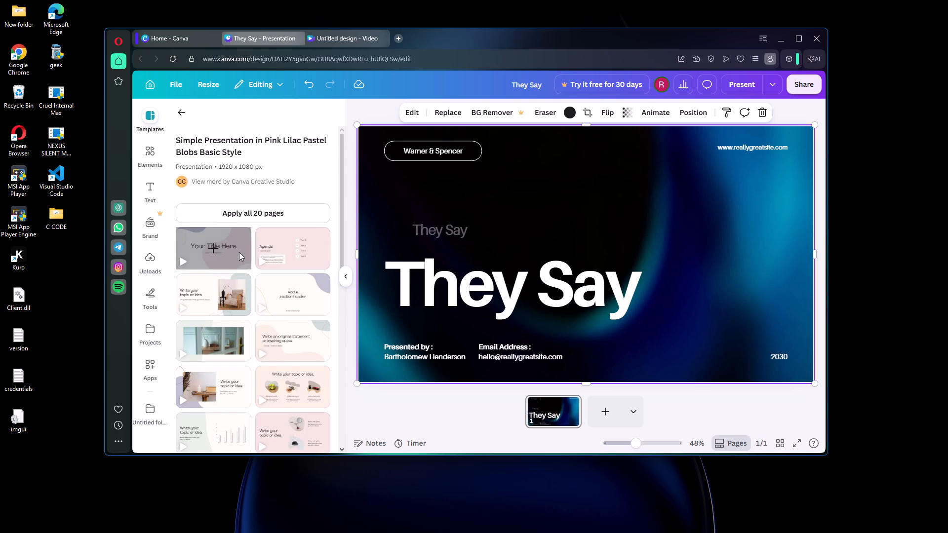
pyautogui.click(532, 288)
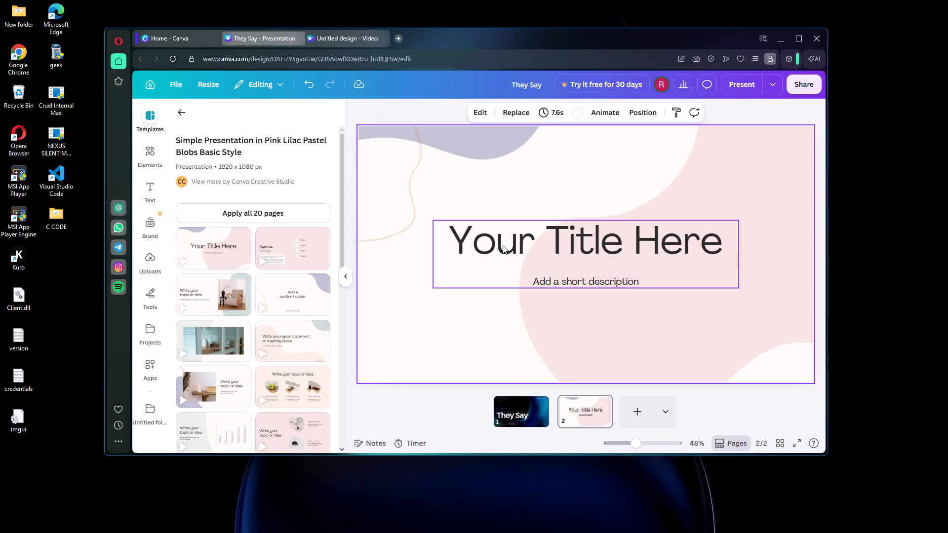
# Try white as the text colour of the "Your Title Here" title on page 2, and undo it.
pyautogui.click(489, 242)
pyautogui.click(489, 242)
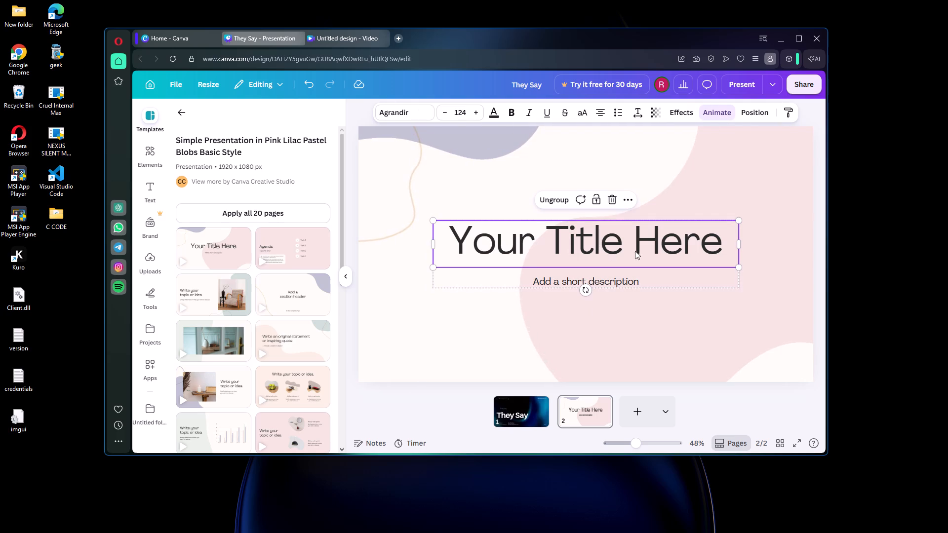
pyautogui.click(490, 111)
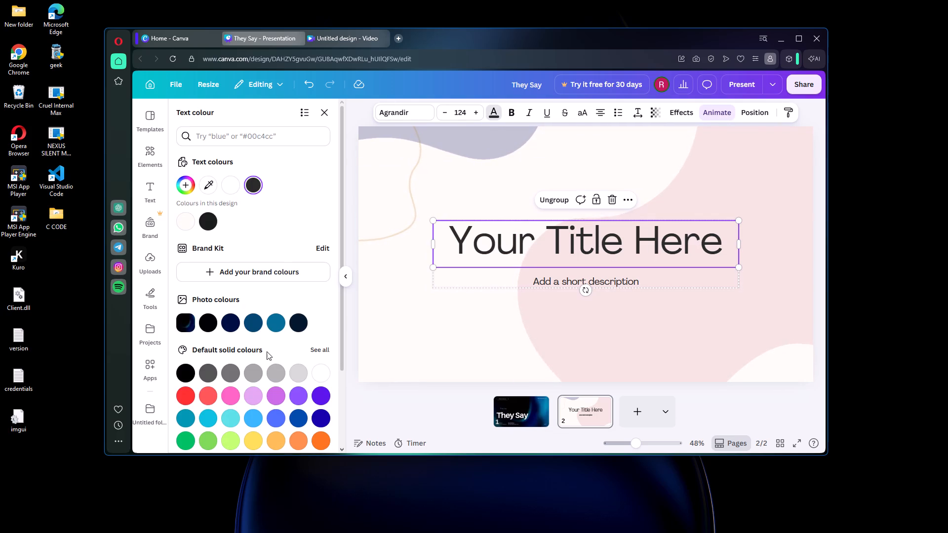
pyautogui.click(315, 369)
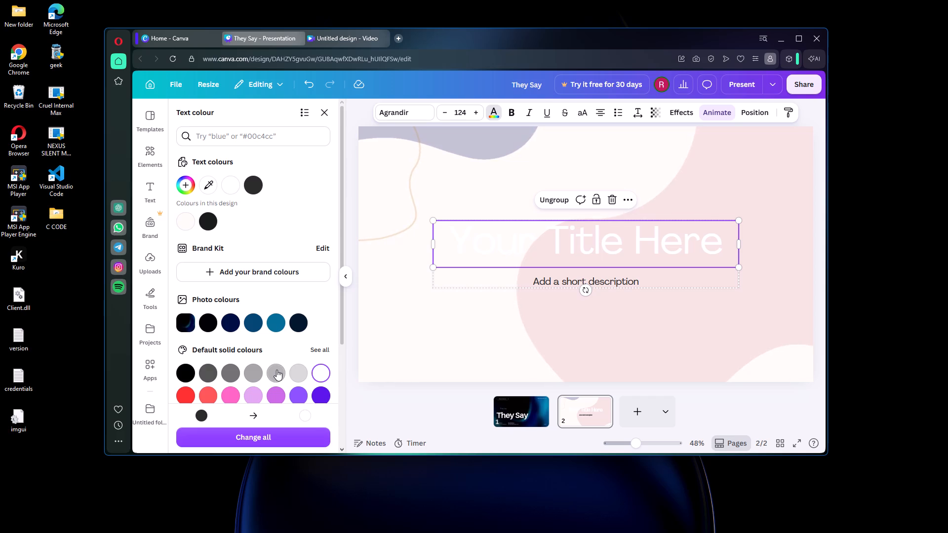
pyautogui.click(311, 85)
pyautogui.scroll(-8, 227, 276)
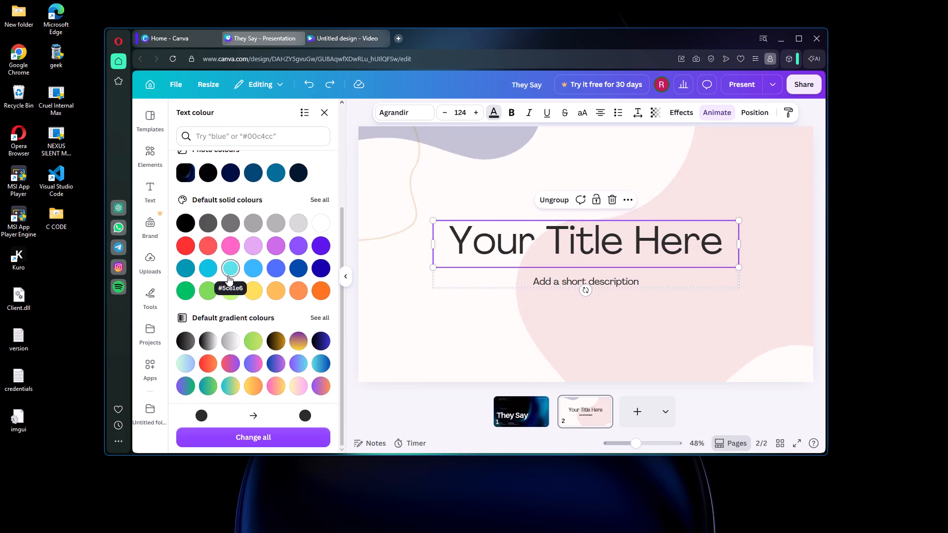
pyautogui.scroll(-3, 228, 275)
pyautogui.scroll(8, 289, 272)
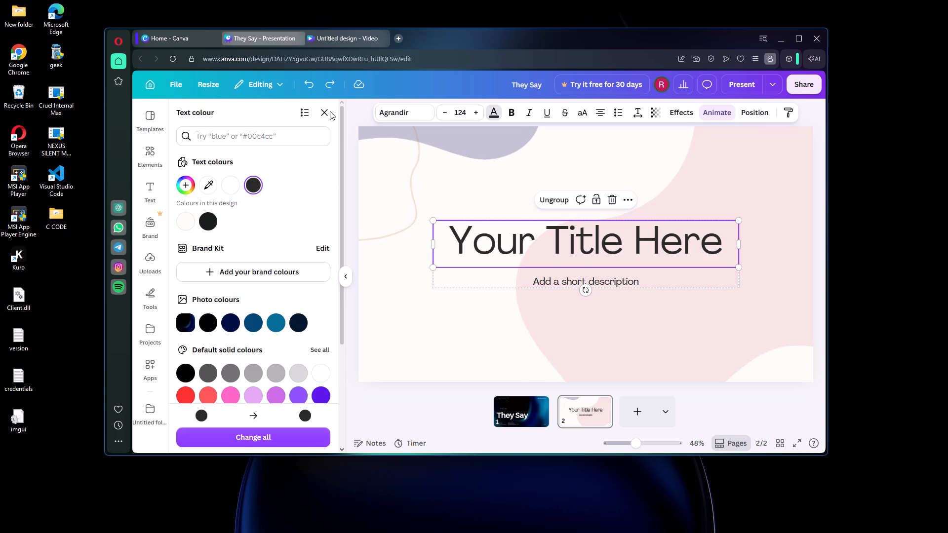
# Copy the "Your Title Here" title from the presentation and paste it over the sea background in the video design.
pyautogui.click(625, 194)
pyautogui.click(648, 228)
pyautogui.click(348, 42)
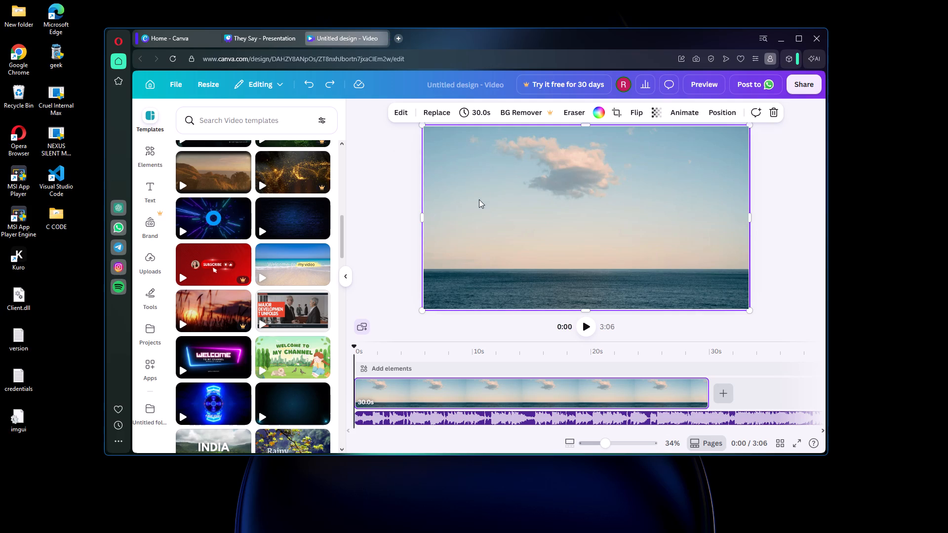
pyautogui.rightClick(470, 177)
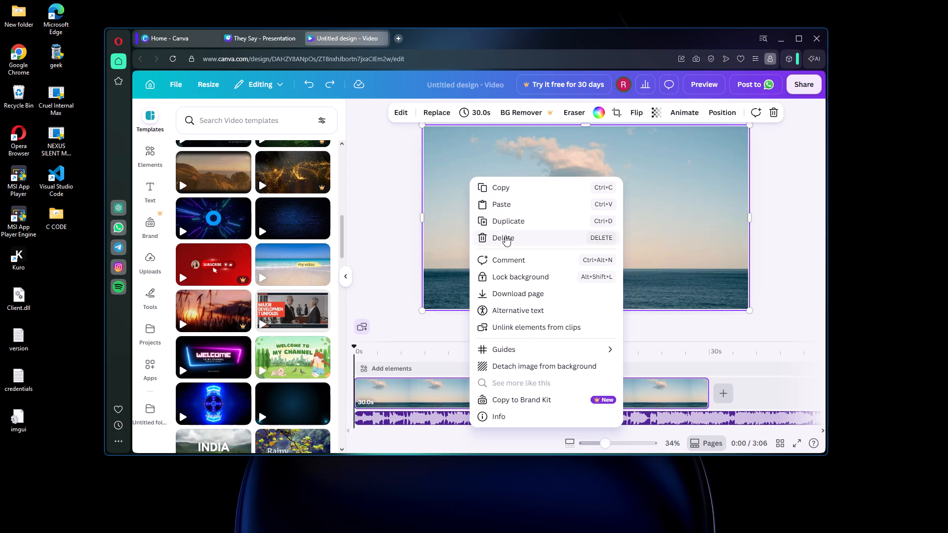
pyautogui.click(505, 204)
pyautogui.click(268, 117)
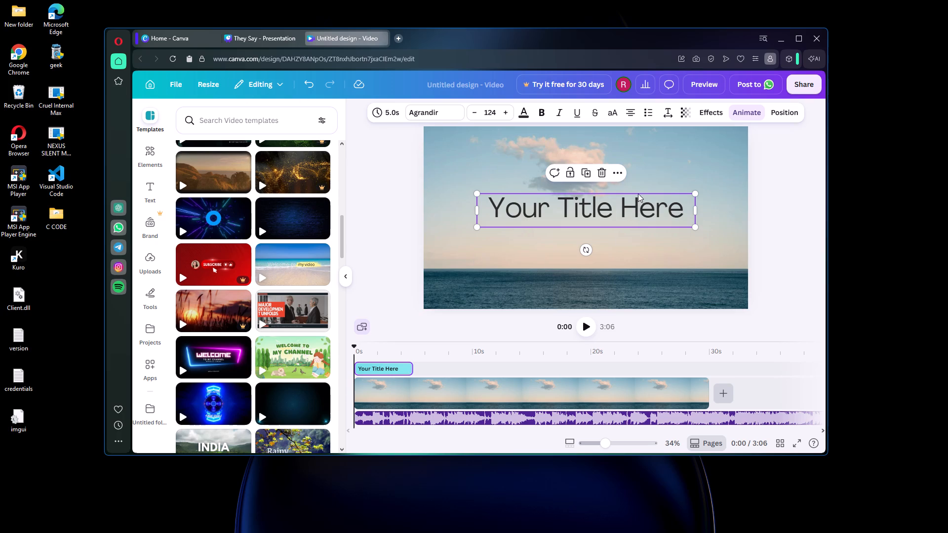
# Replace the pasted title's text in the video with "They".
pyautogui.click(590, 207)
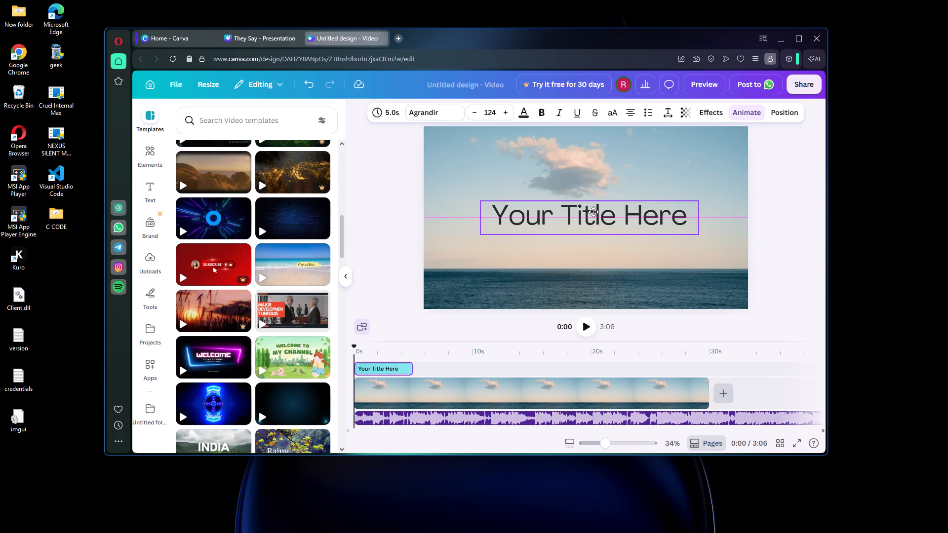
pyautogui.click(688, 219)
pyautogui.click(688, 219)
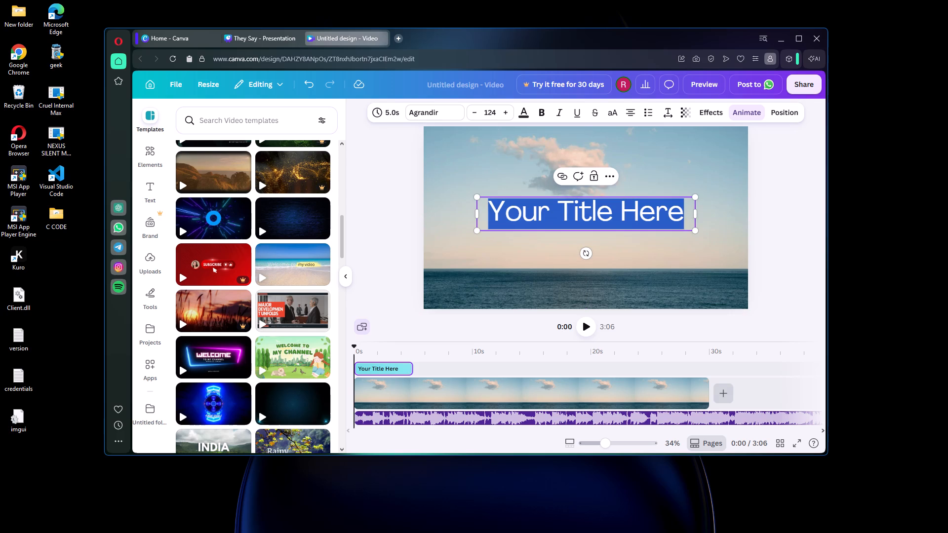
pyautogui.press('BackSpace')
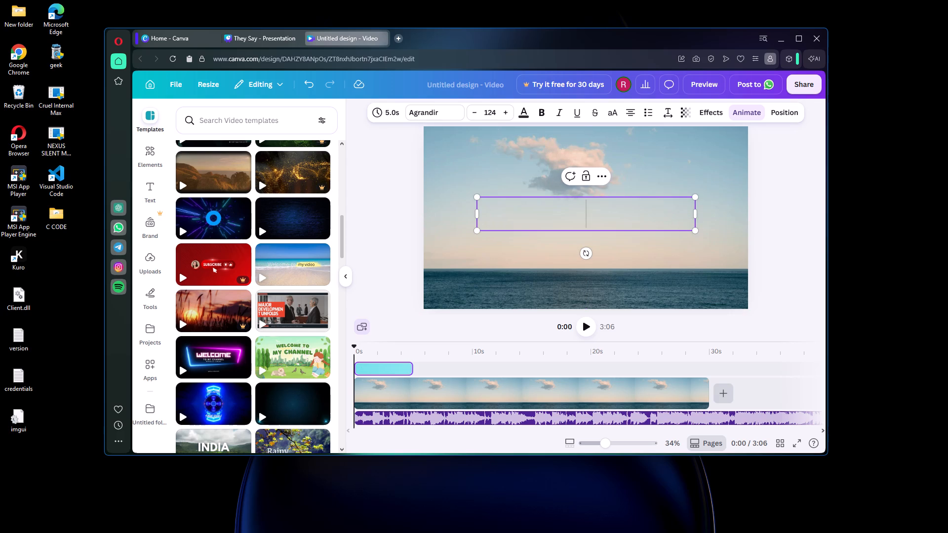
pyautogui.write('Thr')
pyautogui.press('BackSpace')
pyautogui.press('e')
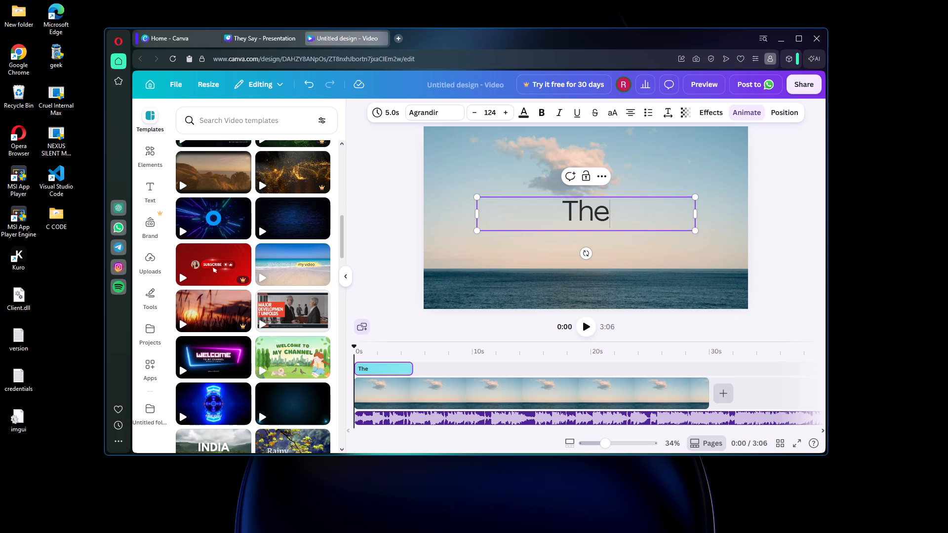
pyautogui.press('y')
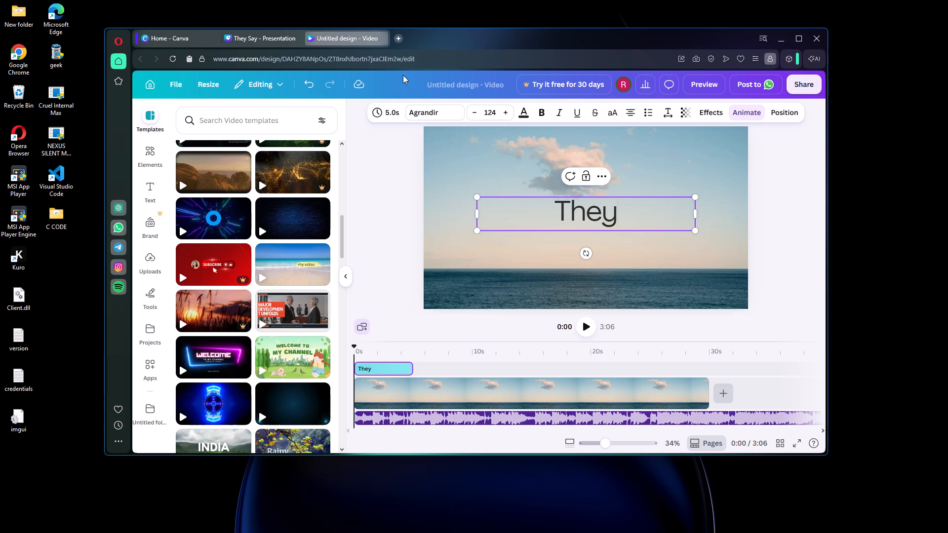
# Search the web in a new tab for "i think they call this love lyrics" and open the Smule lyrics page.
pyautogui.click(400, 40)
pyautogui.click(430, 127)
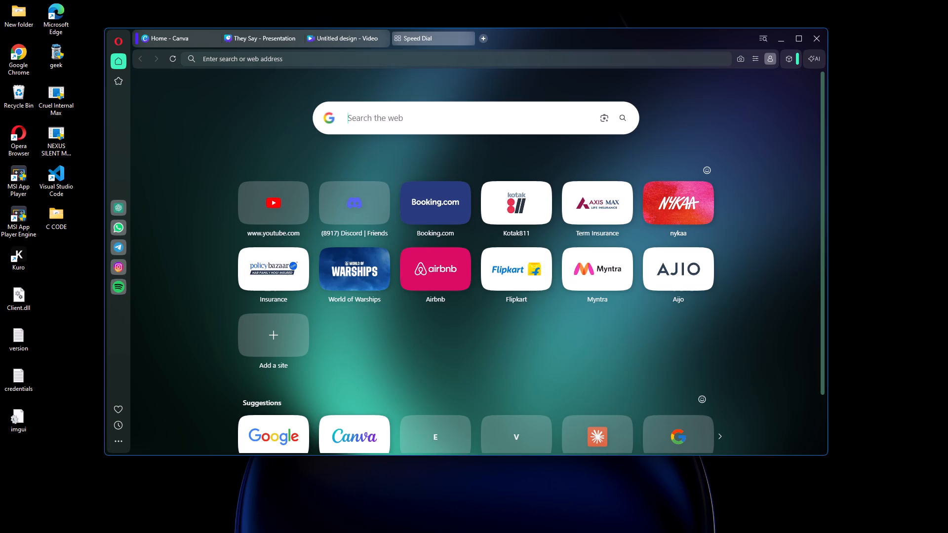
pyautogui.write('i thn')
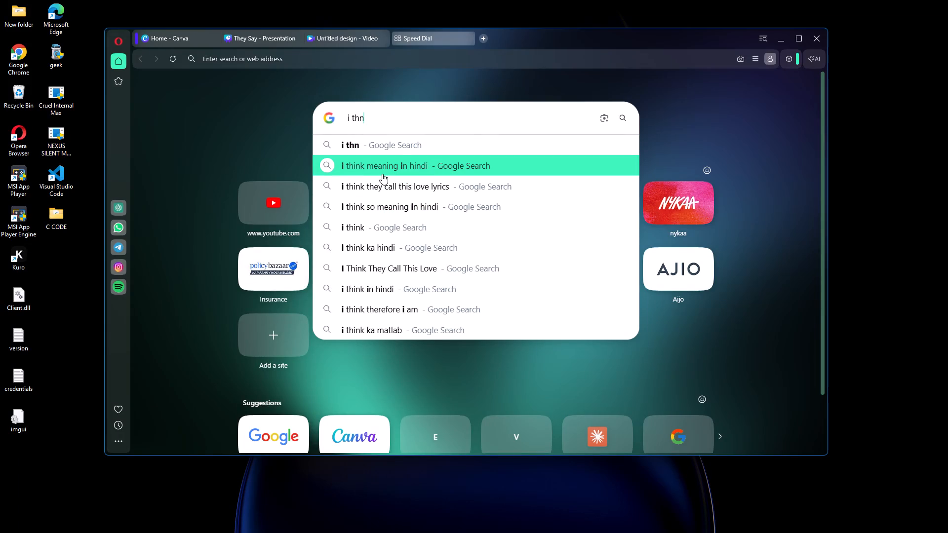
pyautogui.press('BackSpace')
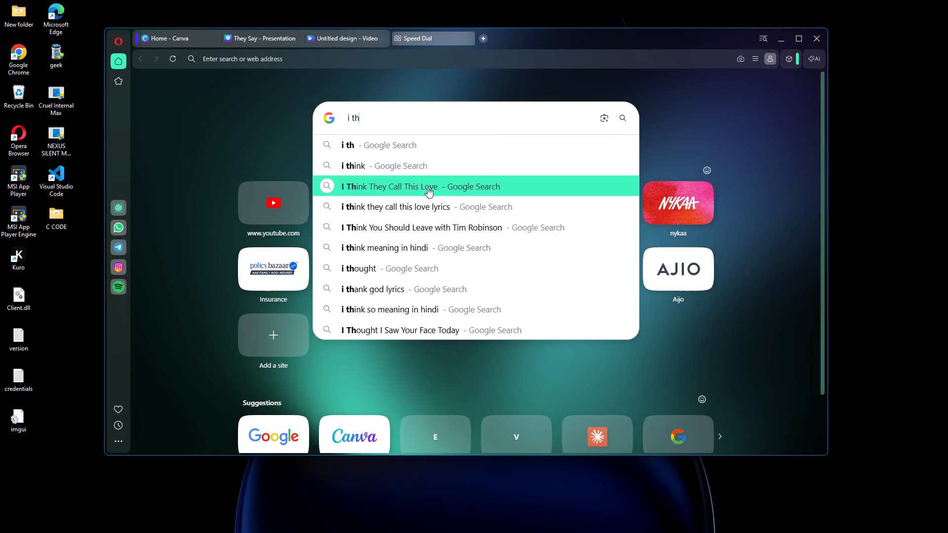
pyautogui.click(429, 203)
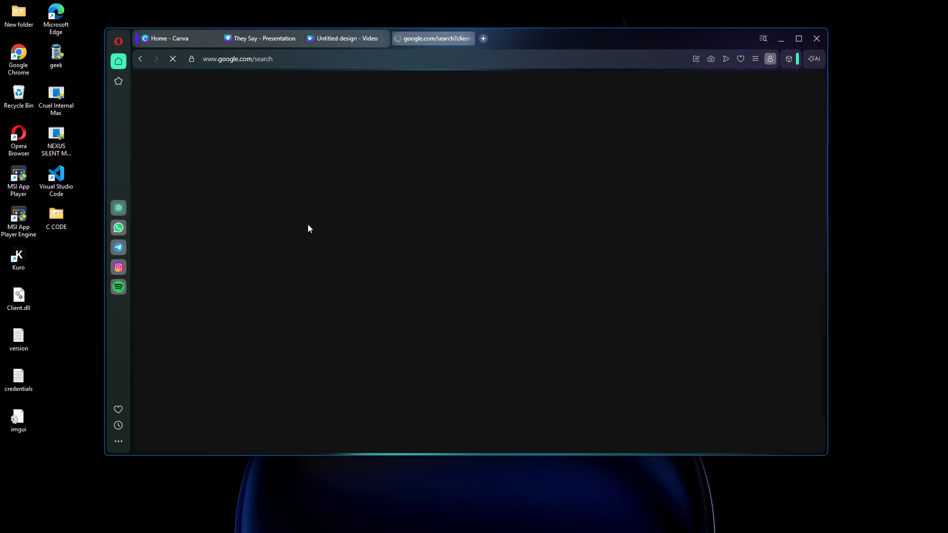
pyautogui.click(261, 180)
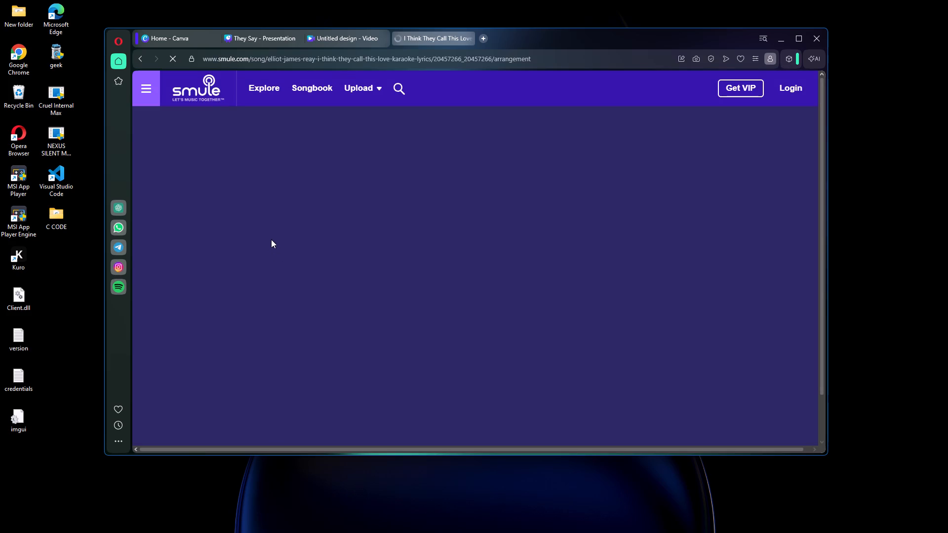
pyautogui.scroll(-2, 339, 238)
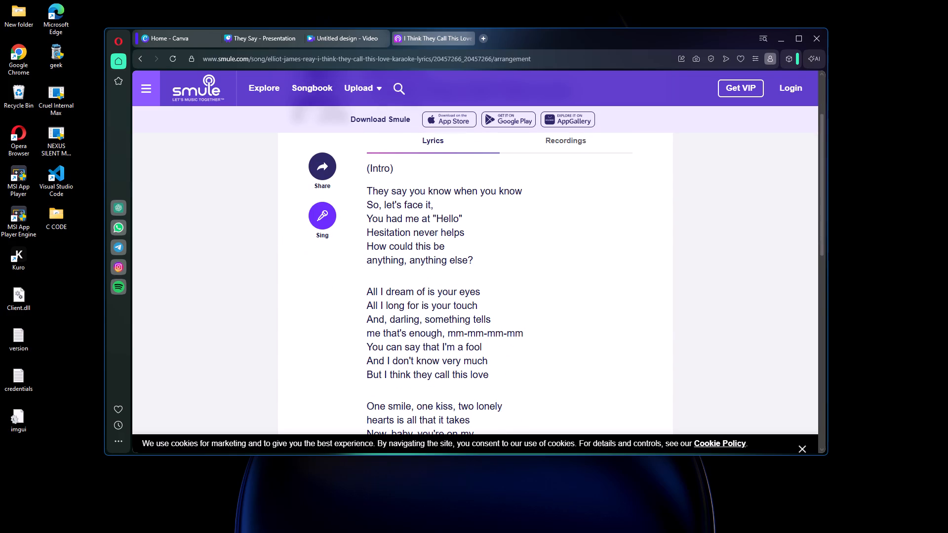
# Copy the lyrics from "They say you know when you know" through "But I think they call this love", and return to the video design.
pyautogui.moveTo(369, 190); pyautogui.dragTo(505, 294)
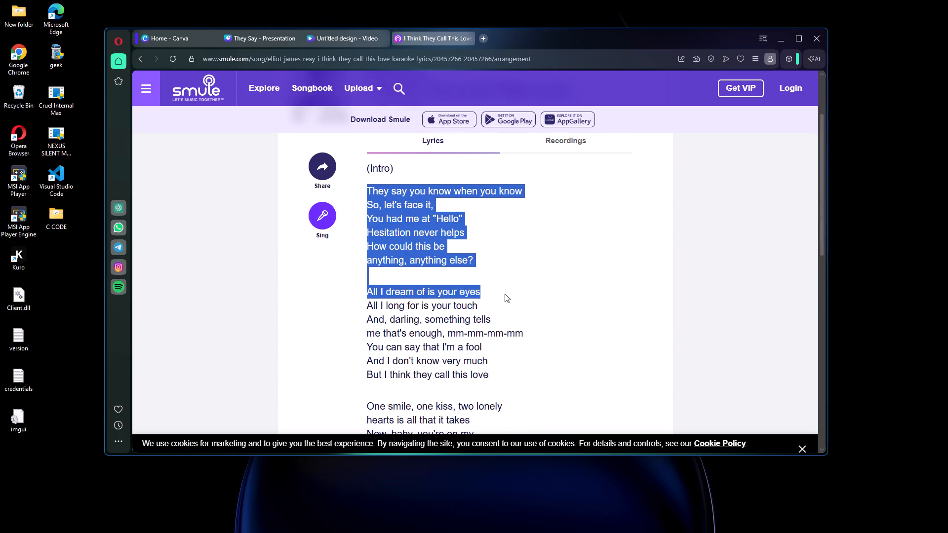
pyautogui.moveTo(505, 294); pyautogui.dragTo(529, 376)
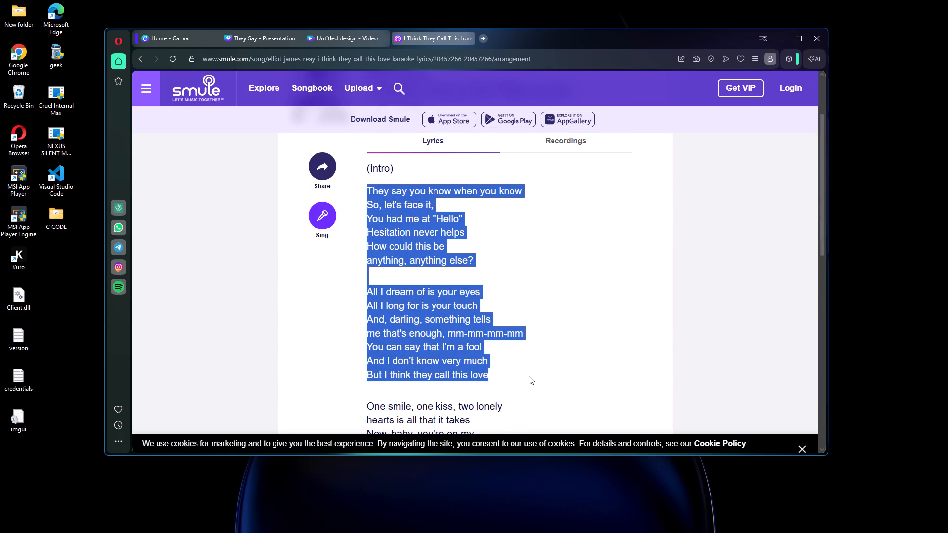
pyautogui.moveTo(529, 376); pyautogui.dragTo(529, 377)
pyautogui.click(498, 174)
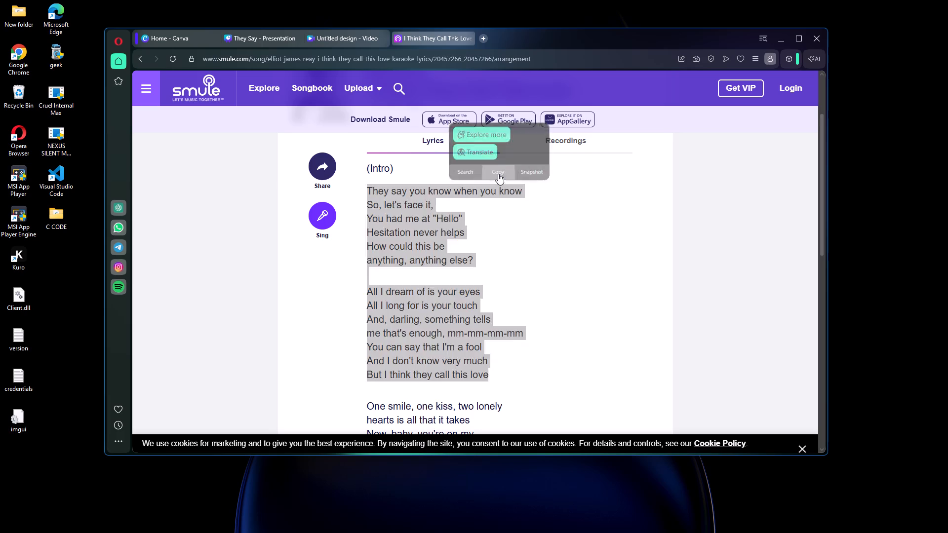
pyautogui.click(467, 36)
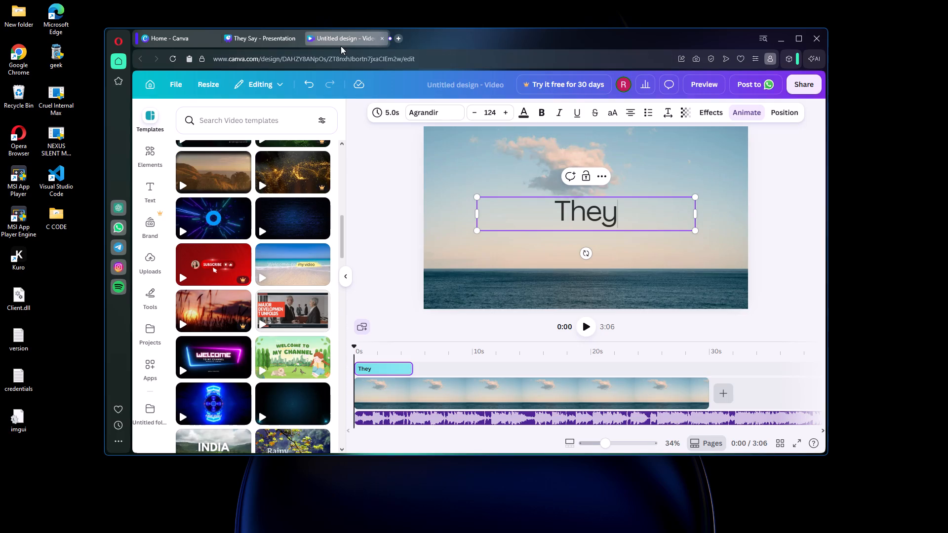
# Replace the title text "They" with the copied song lyrics.
pyautogui.click(636, 218)
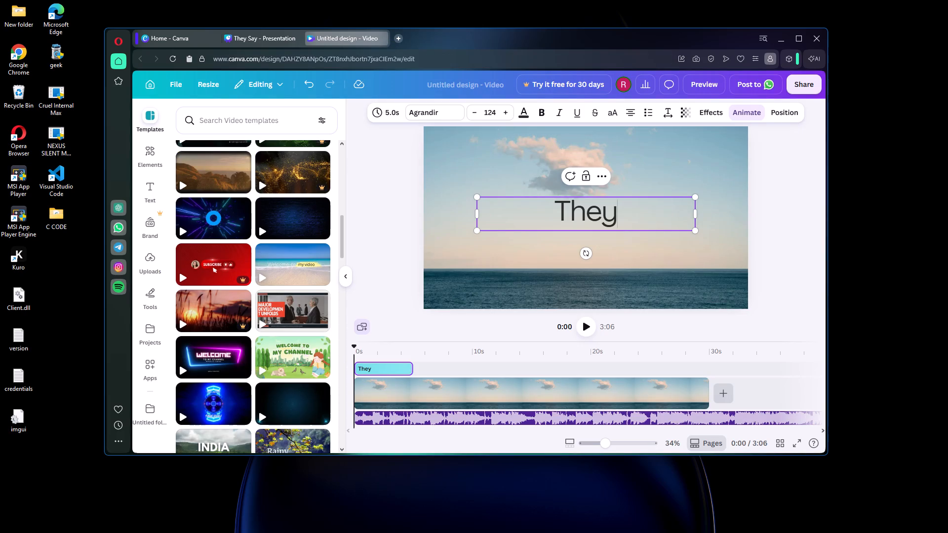
pyautogui.press('BackSpace')
pyautogui.press('BackSpace')
pyautogui.press('BackSpace')
pyautogui.press('BackSpace')
pyautogui.press('BackSpace')
pyautogui.press('BackSpace')
pyautogui.press('BackSpace')
pyautogui.press('BackSpace')
pyautogui.press('BackSpace')
pyautogui.press('BackSpace')
pyautogui.rightClick(633, 218)
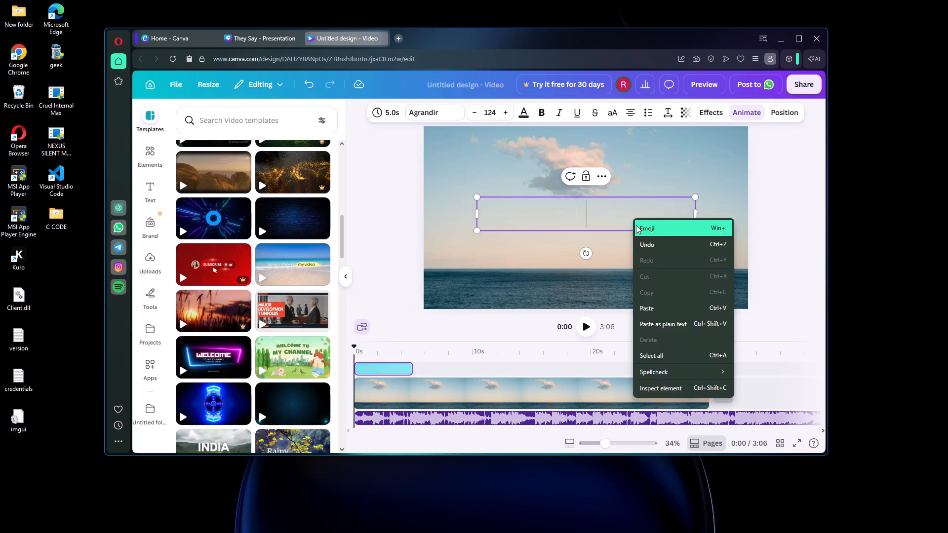
pyautogui.click(648, 302)
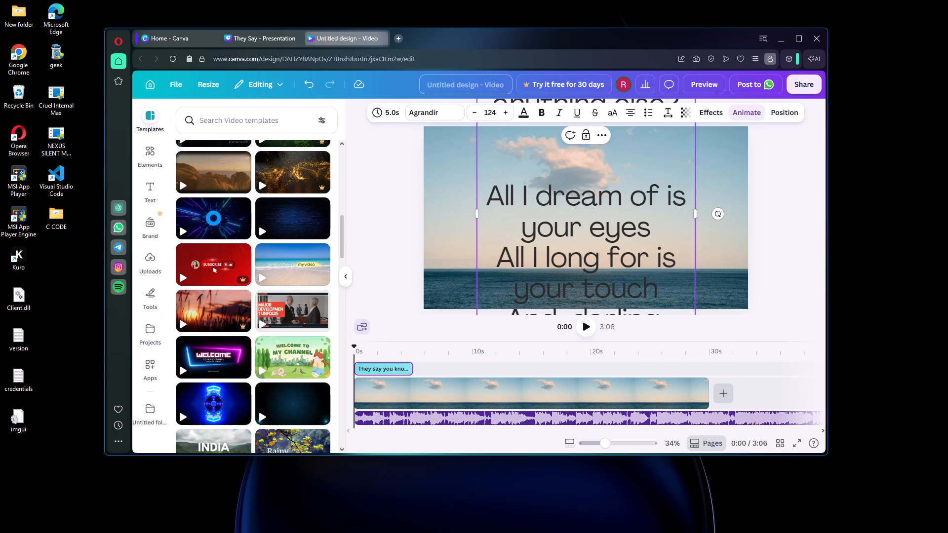
# Try to reduce the pasted lyrics' font size, stepping the value down to 42.3.
pyautogui.click(474, 114)
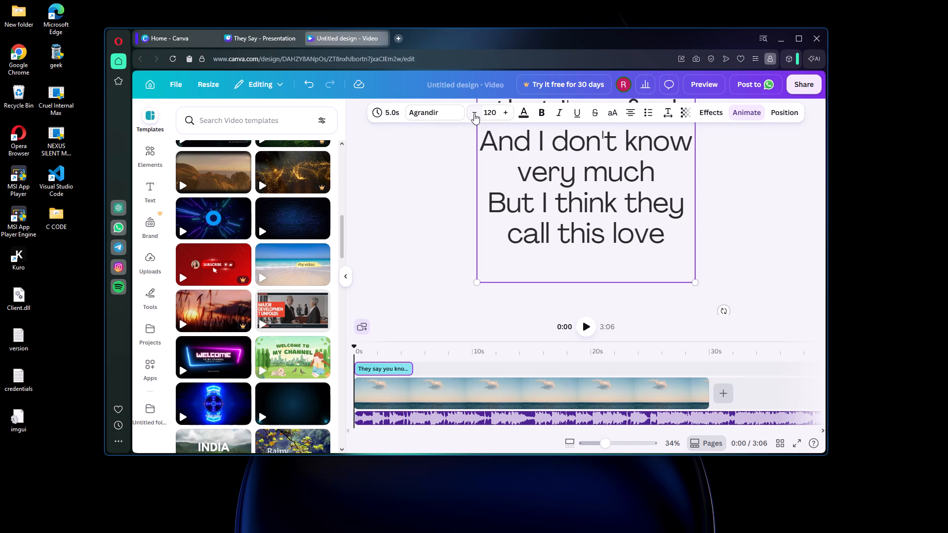
pyautogui.click(378, 376)
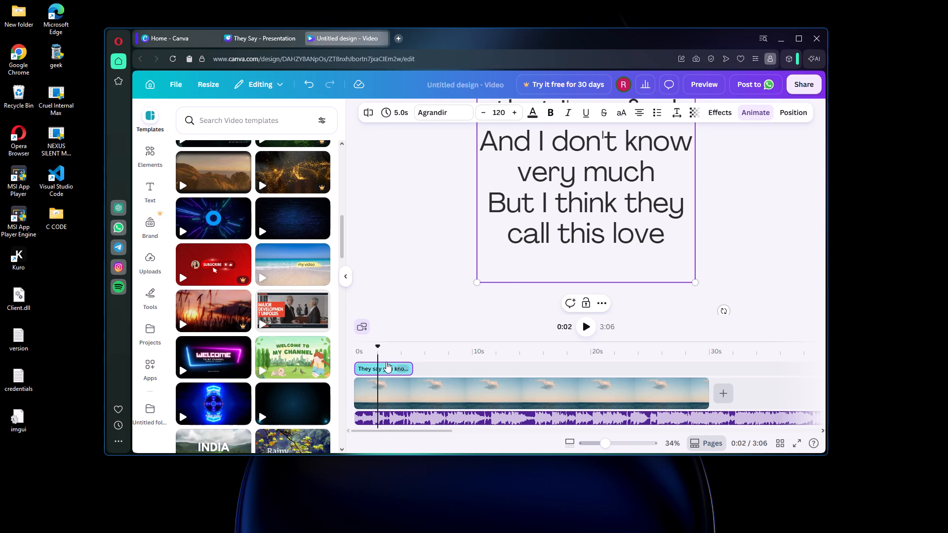
pyautogui.scroll(8, 566, 260)
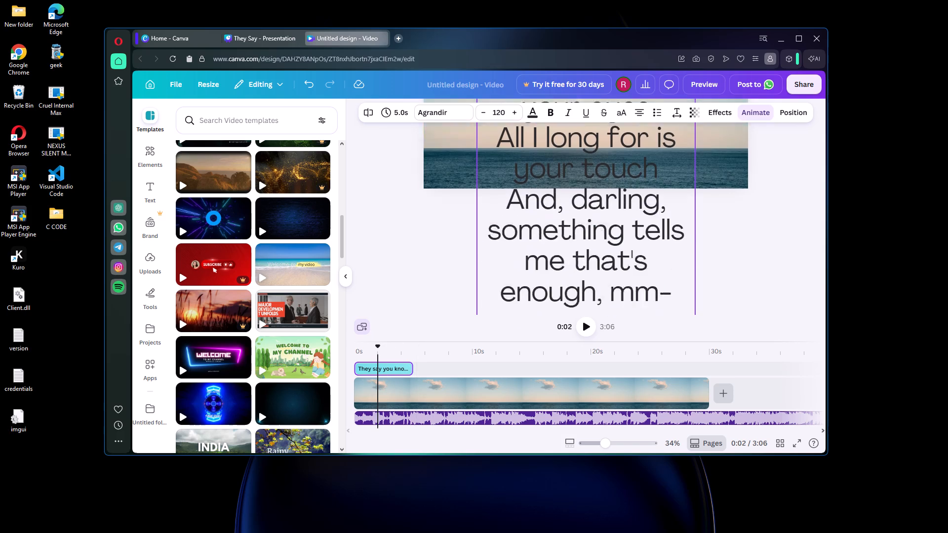
pyautogui.scroll(2, 566, 260)
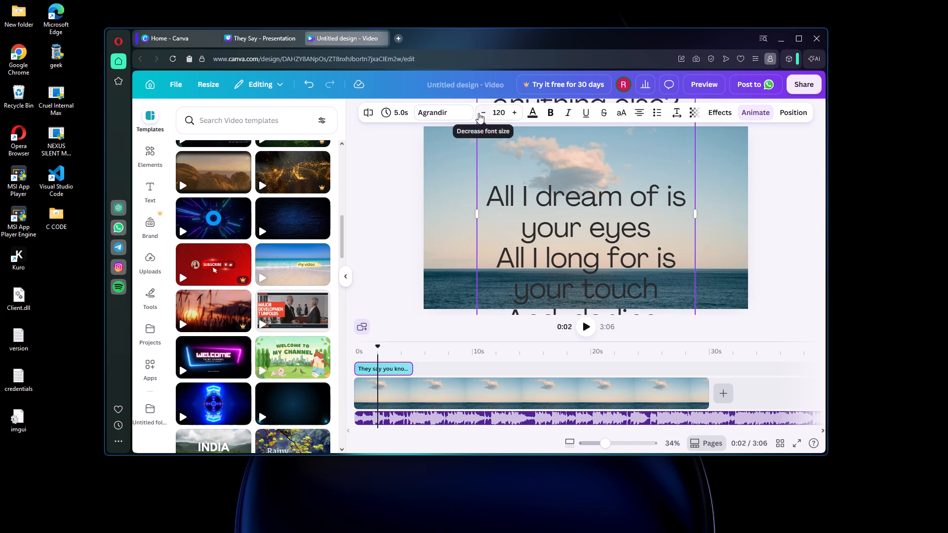
pyautogui.click(478, 113)
pyautogui.click(478, 113)
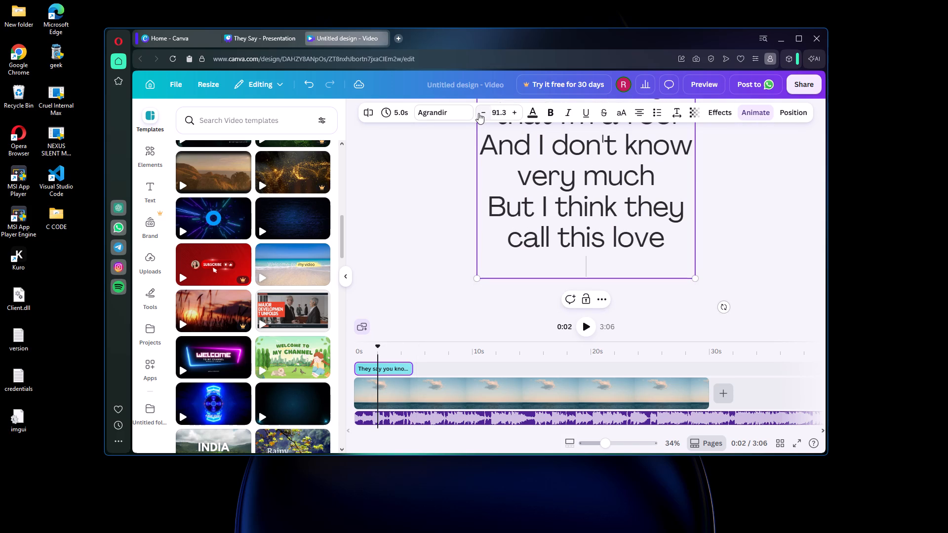
pyautogui.tripleClick(478, 113)
pyautogui.click(478, 113)
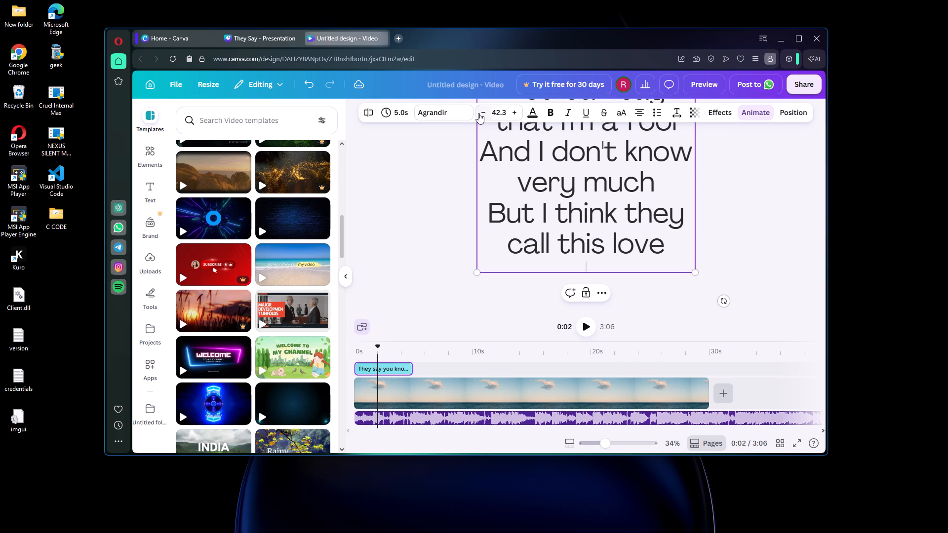
# Scale the lyrics text box down slightly so its main text has a font size of about 119.
pyautogui.moveTo(697, 273); pyautogui.dragTo(689, 262)
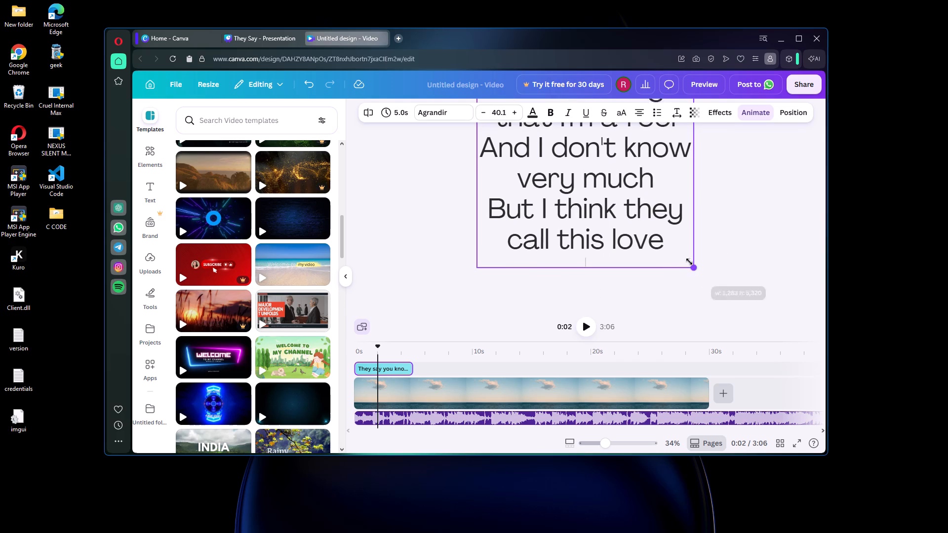
pyautogui.moveTo(689, 262); pyautogui.dragTo(673, 241)
pyautogui.scroll(9, 623, 251)
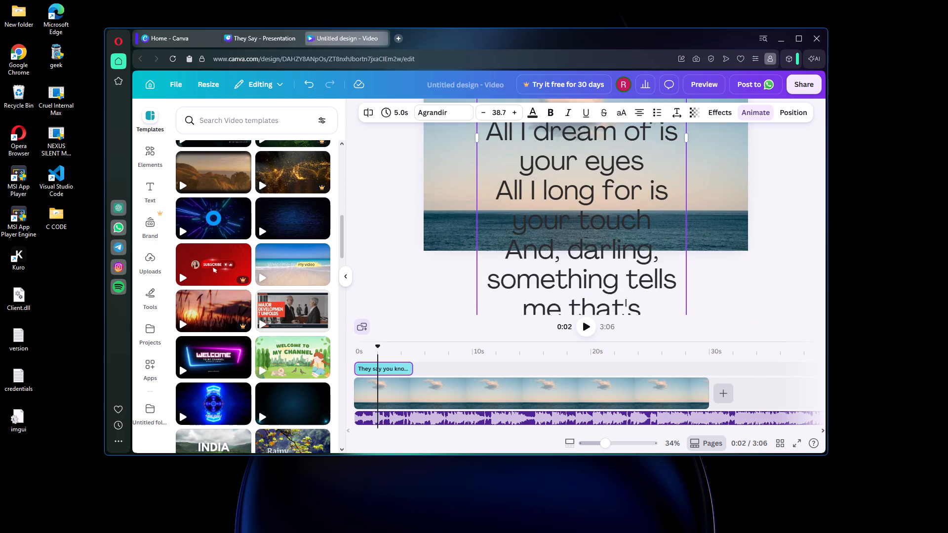
pyautogui.scroll(3, 621, 251)
pyautogui.moveTo(596, 162); pyautogui.dragTo(596, 161)
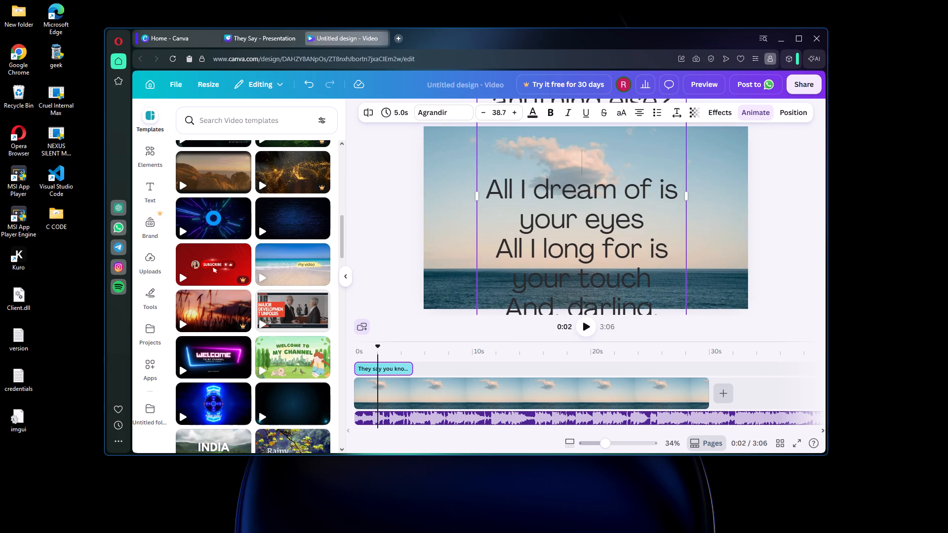
pyautogui.moveTo(596, 161); pyautogui.dragTo(596, 173)
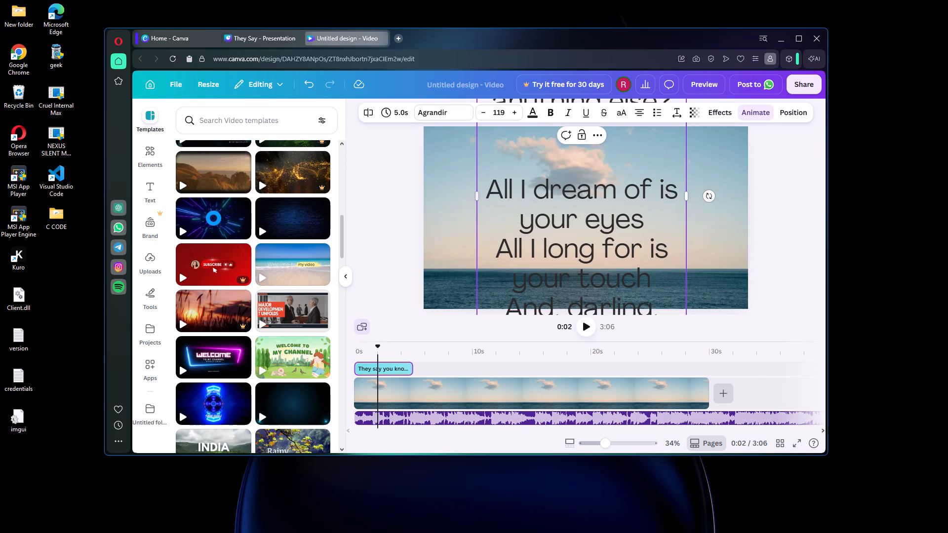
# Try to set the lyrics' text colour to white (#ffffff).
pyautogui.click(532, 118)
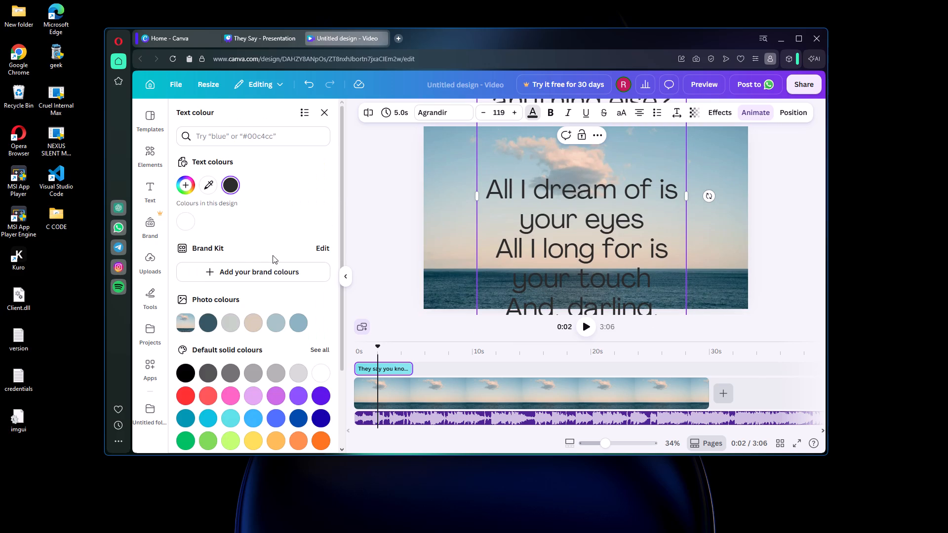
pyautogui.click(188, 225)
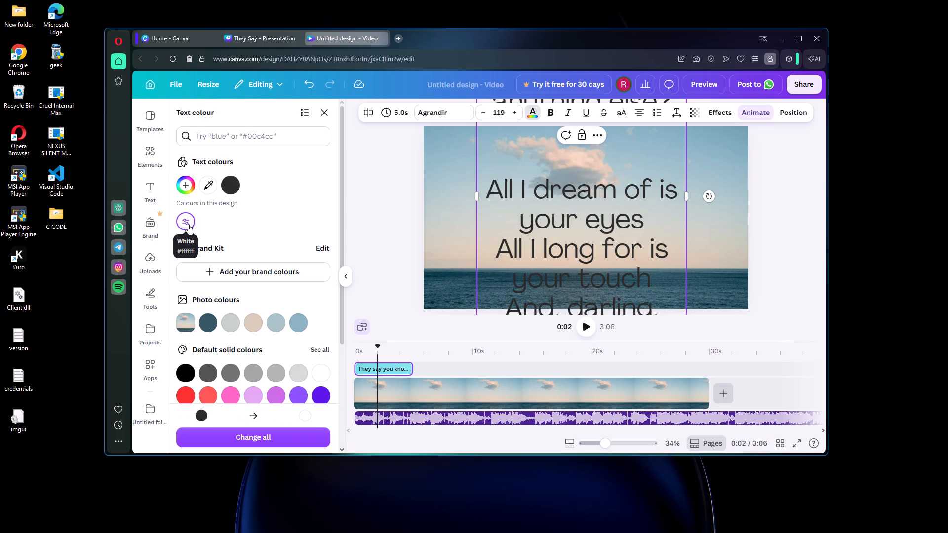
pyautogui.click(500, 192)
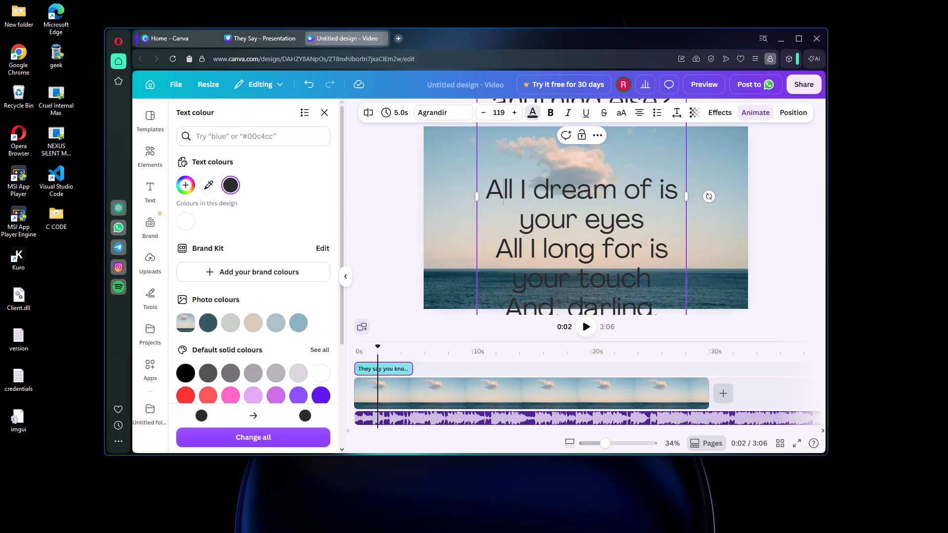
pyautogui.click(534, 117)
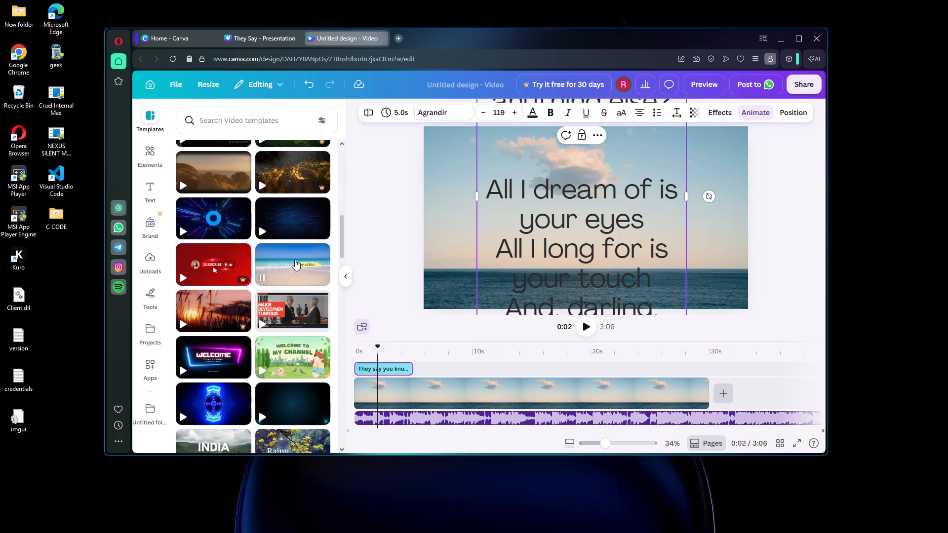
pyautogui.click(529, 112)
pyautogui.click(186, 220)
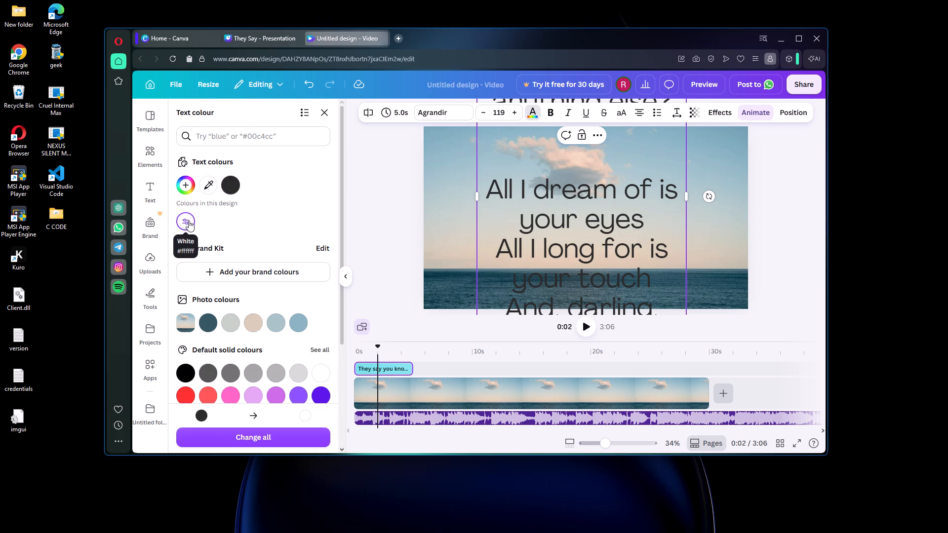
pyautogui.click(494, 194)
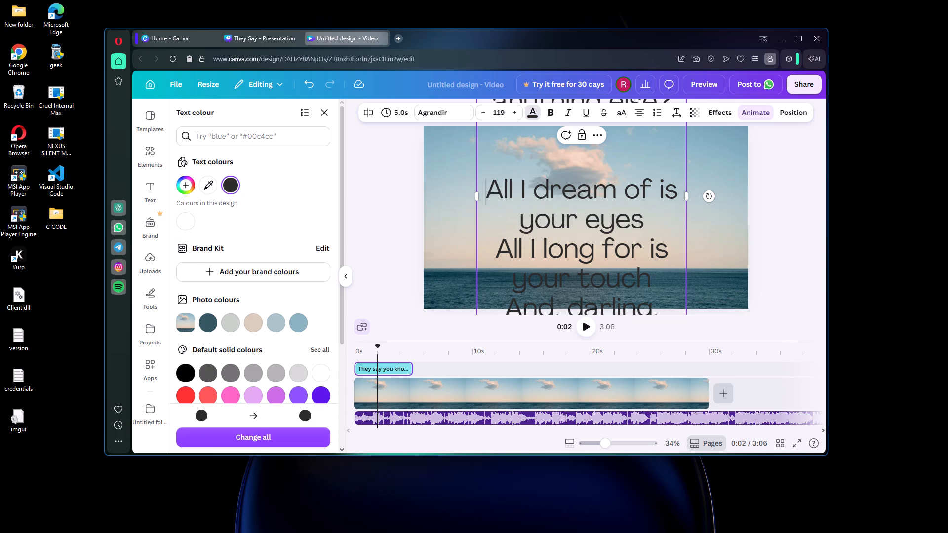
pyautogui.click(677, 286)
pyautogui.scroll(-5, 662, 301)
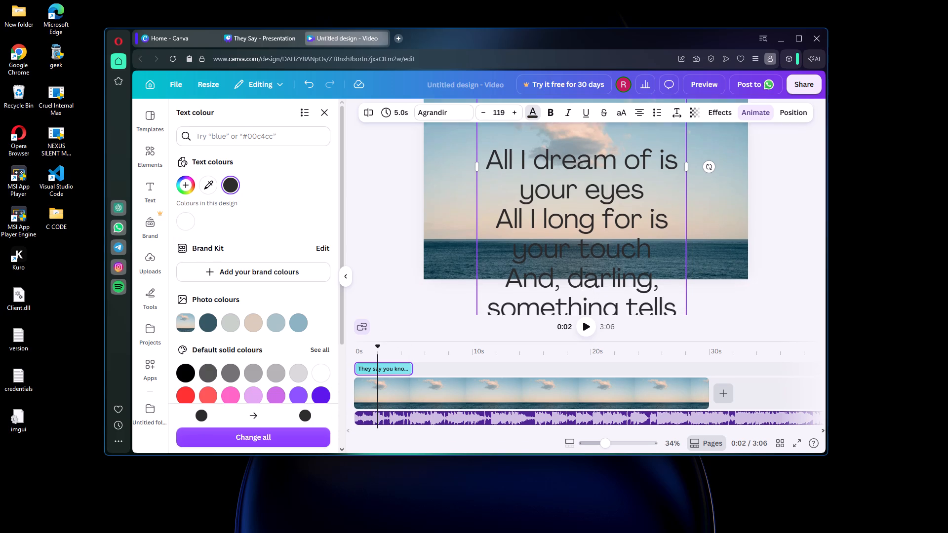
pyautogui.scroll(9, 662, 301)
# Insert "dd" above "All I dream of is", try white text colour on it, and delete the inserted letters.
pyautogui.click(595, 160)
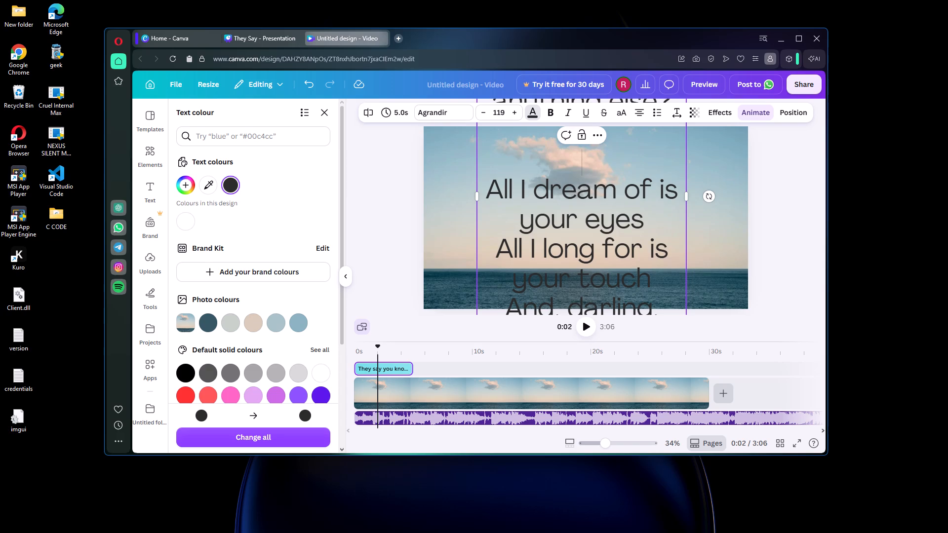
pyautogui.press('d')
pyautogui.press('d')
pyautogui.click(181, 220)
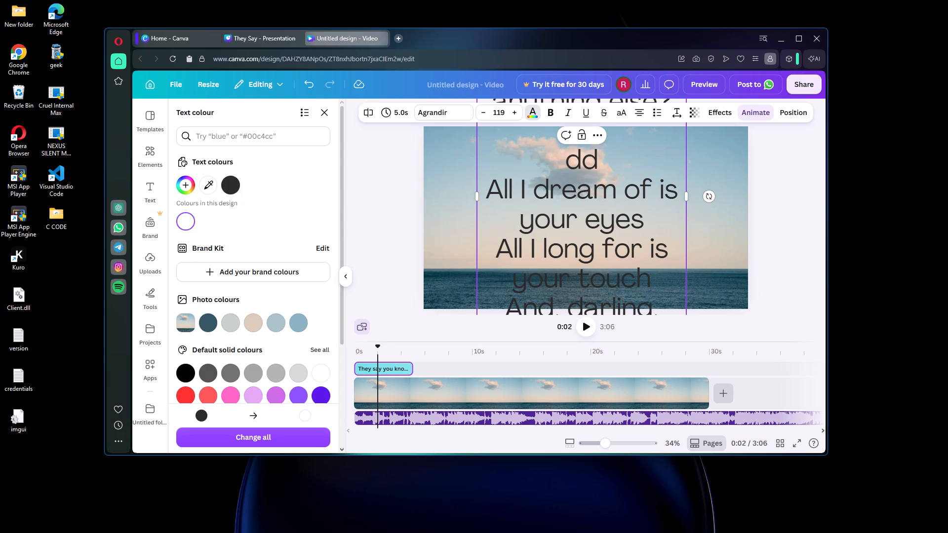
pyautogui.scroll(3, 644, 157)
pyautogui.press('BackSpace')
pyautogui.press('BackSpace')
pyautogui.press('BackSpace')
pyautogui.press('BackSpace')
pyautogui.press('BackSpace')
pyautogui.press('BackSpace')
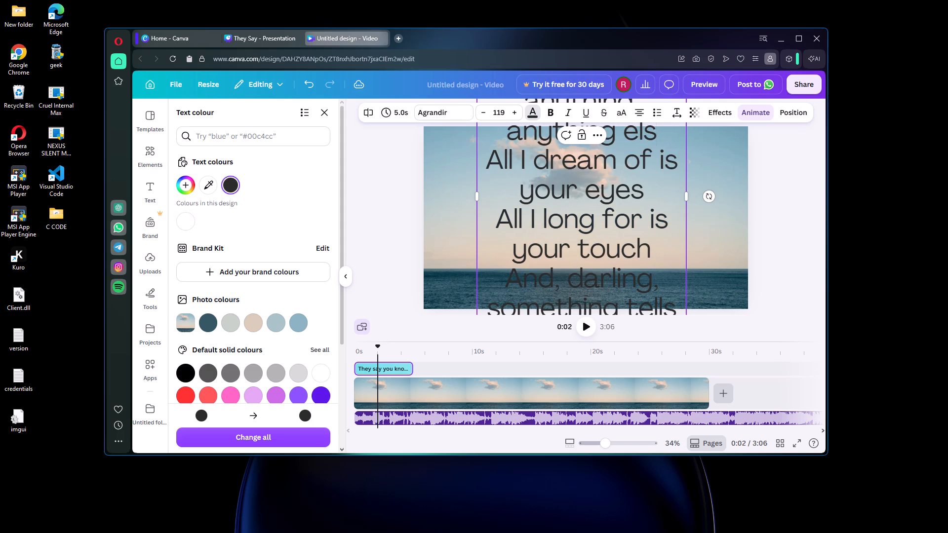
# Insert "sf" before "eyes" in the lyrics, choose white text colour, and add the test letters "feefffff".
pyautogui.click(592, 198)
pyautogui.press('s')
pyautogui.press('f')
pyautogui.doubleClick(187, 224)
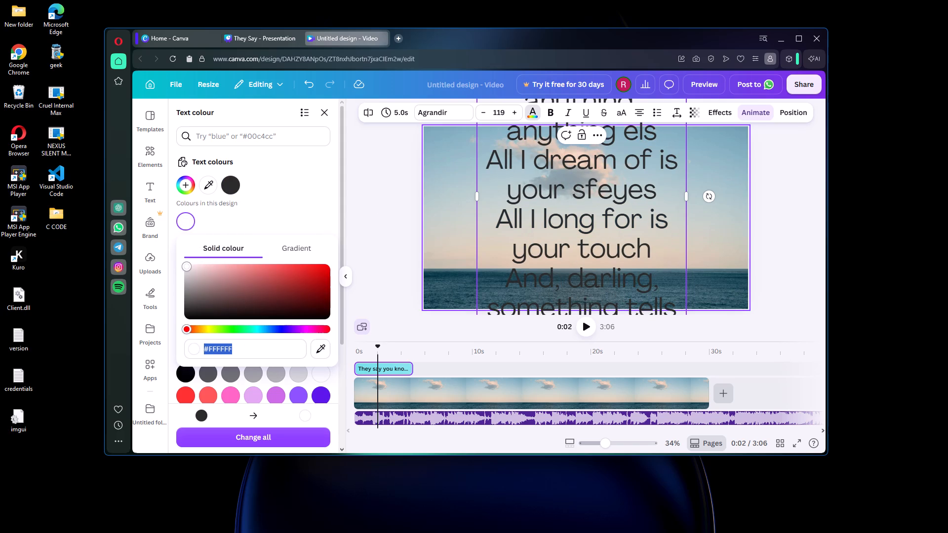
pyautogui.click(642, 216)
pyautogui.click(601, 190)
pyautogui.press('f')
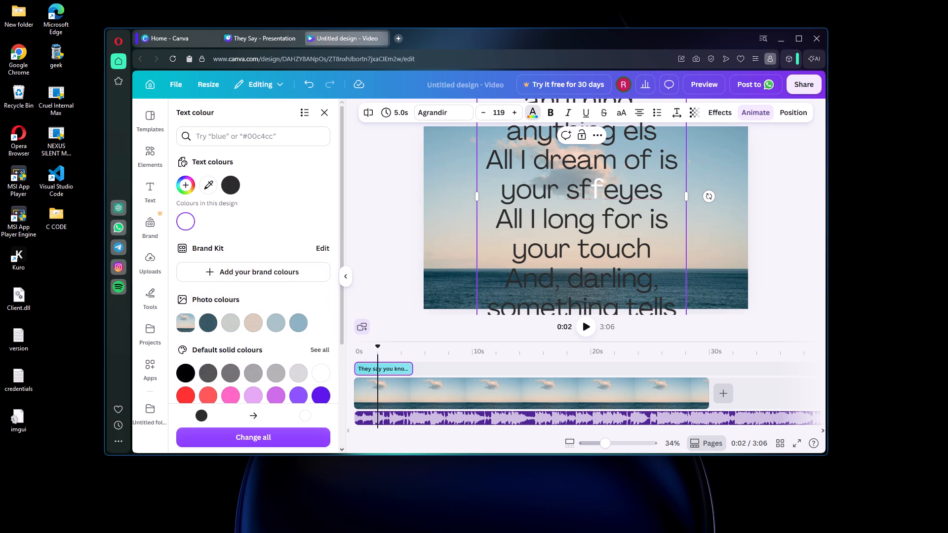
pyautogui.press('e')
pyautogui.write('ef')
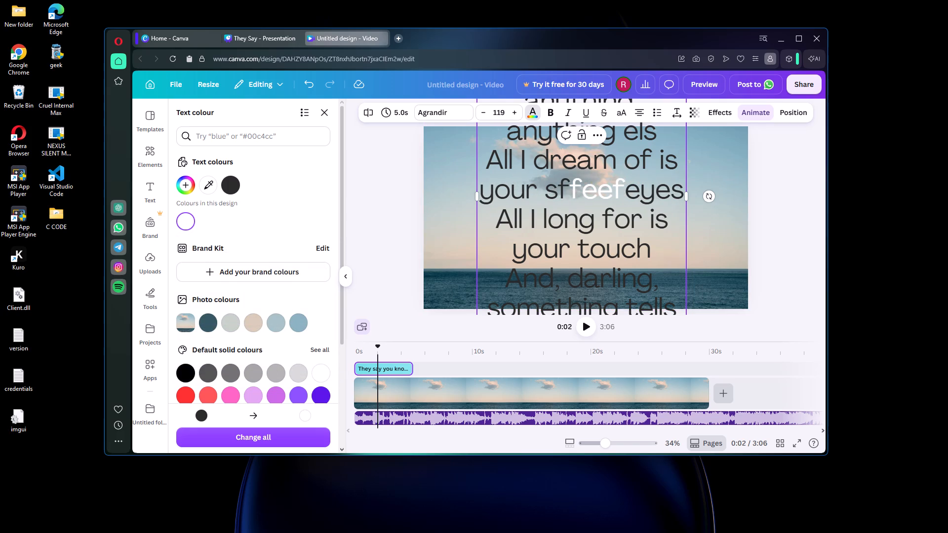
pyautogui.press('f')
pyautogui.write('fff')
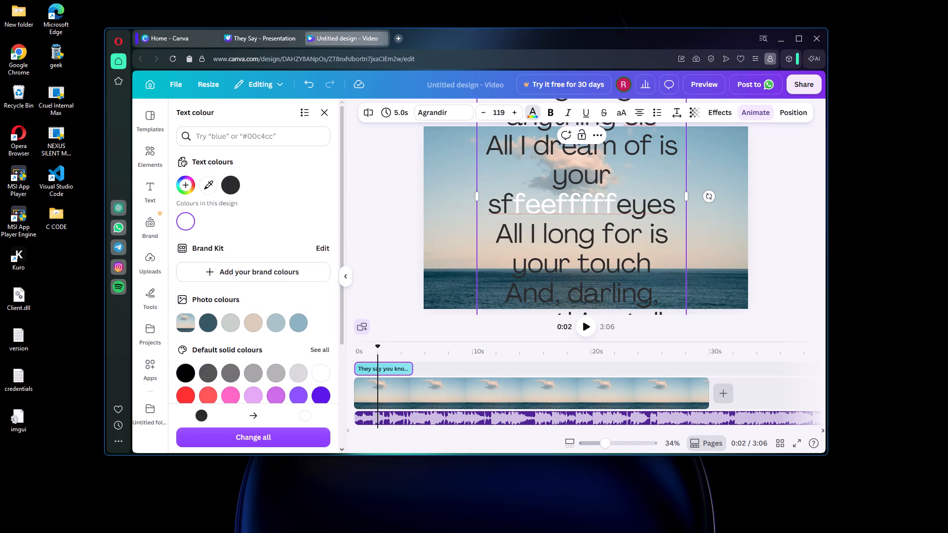
# Delete the lyrics from the beginning through "And, darling,", including the inserted test letters.
pyautogui.click(674, 288)
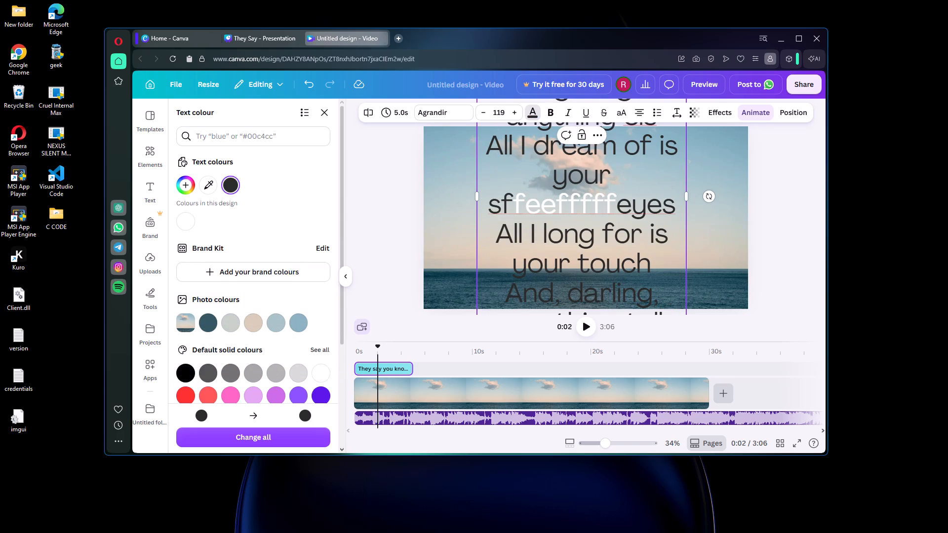
pyautogui.press('BackSpace')
pyautogui.press('BackSpace')
pyautogui.press('BackSpace')
pyautogui.press('BackSpace')
pyautogui.press('BackSpace')
pyautogui.press('BackSpace')
pyautogui.press('BackSpace')
pyautogui.press('BackSpace')
pyautogui.press('BackSpace')
pyautogui.press('BackSpace')
pyautogui.press('BackSpace')
pyautogui.press('BackSpace')
pyautogui.press('BackSpace')
pyautogui.press('BackSpace')
pyautogui.press('BackSpace')
pyautogui.press('BackSpace')
pyautogui.press('BackSpace')
pyautogui.press('BackSpace')
pyautogui.press('BackSpace')
pyautogui.press('BackSpace')
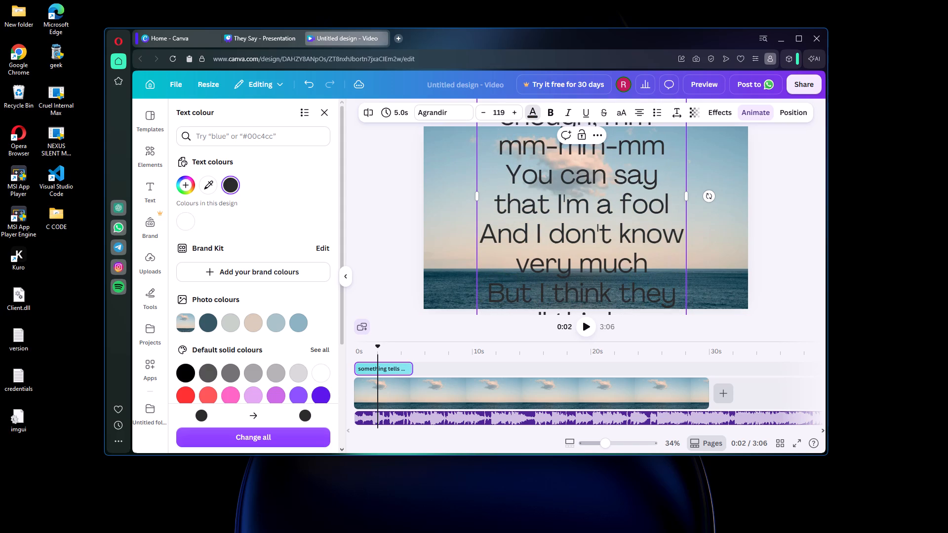
# Delete all the remaining lyrics, through "call this love", leaving the text box empty.
pyautogui.click(679, 301)
pyautogui.press('BackSpace')
pyautogui.press('BackSpace')
pyautogui.press('BackSpace')
pyautogui.press('BackSpace')
pyautogui.press('BackSpace')
pyautogui.press('BackSpace')
pyautogui.press('BackSpace')
pyautogui.press('BackSpace')
pyautogui.press('BackSpace')
pyautogui.press('BackSpace')
pyautogui.press('BackSpace')
pyautogui.press('BackSpace')
pyautogui.press('BackSpace')
pyautogui.press('BackSpace')
pyautogui.press('BackSpace')
pyautogui.press('BackSpace')
pyautogui.press('BackSpace')
pyautogui.press('BackSpace')
pyautogui.press('BackSpace')
pyautogui.press('BackSpace')
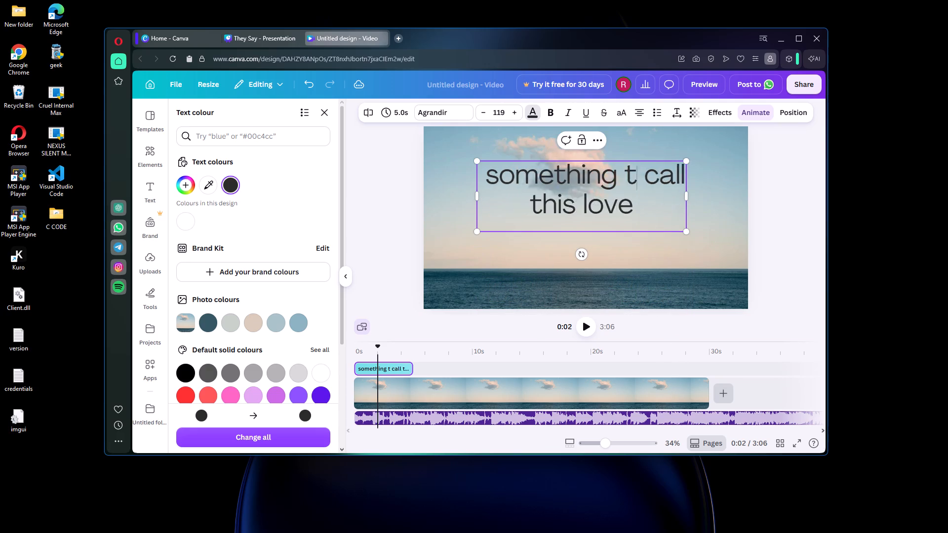
pyautogui.click(672, 197)
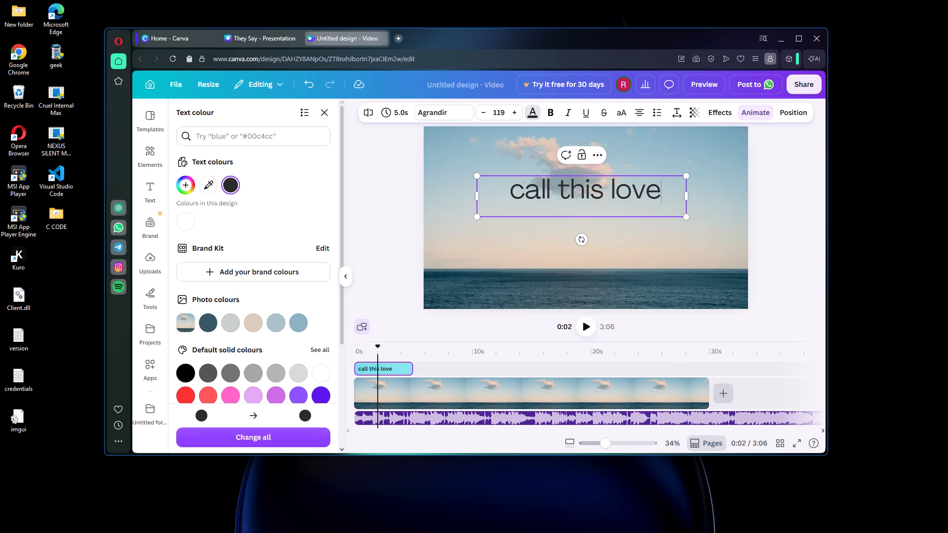
pyautogui.press('BackSpace')
pyautogui.press('BackSpace')
pyautogui.press('BackSpace')
pyautogui.press('BackSpace')
pyautogui.press('BackSpace')
pyautogui.press('BackSpace')
pyautogui.press('BackSpace')
pyautogui.press('BackSpace')
pyautogui.press('BackSpace')
pyautogui.press('BackSpace')
pyautogui.press('BackSpace')
pyautogui.press('BackSpace')
pyautogui.press('BackSpace')
pyautogui.press('BackSpace')
pyautogui.press('BackSpace')
pyautogui.press('BackSpace')
pyautogui.press('BackSpace')
pyautogui.press('BackSpace')
pyautogui.press('BackSpace')
pyautogui.press('BackSpace')
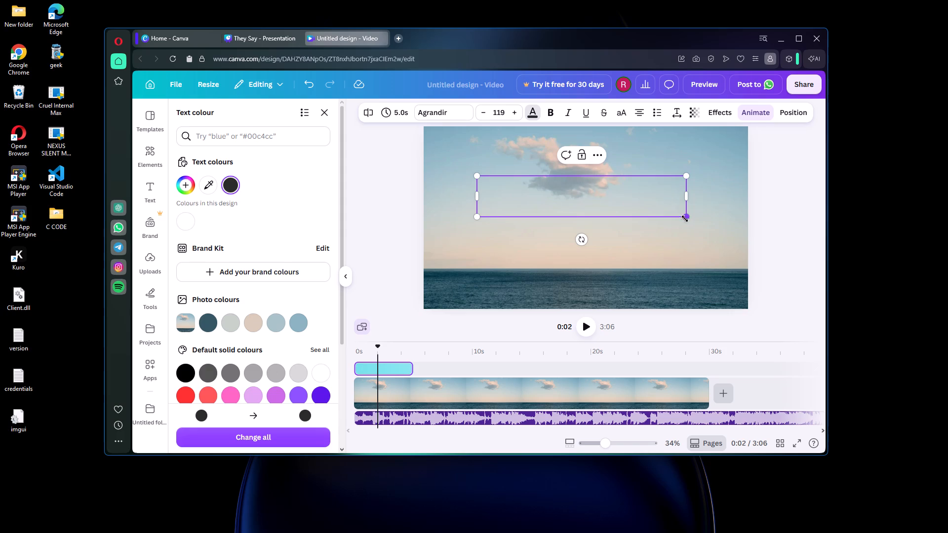
# Shrink the empty text box to a font size of about 30.6 and paste the copied lyrics into it.
pyautogui.moveTo(685, 219); pyautogui.dragTo(566, 182)
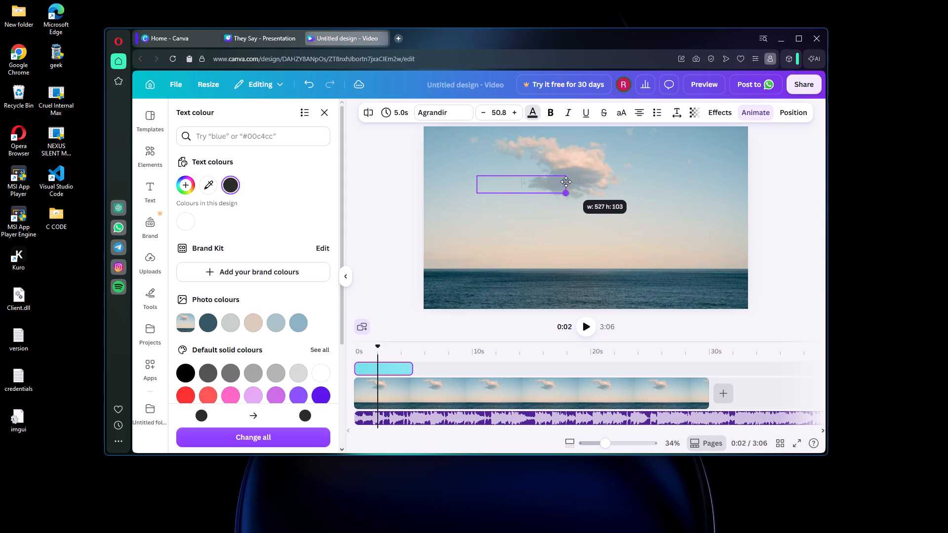
pyautogui.moveTo(566, 182); pyautogui.dragTo(531, 181)
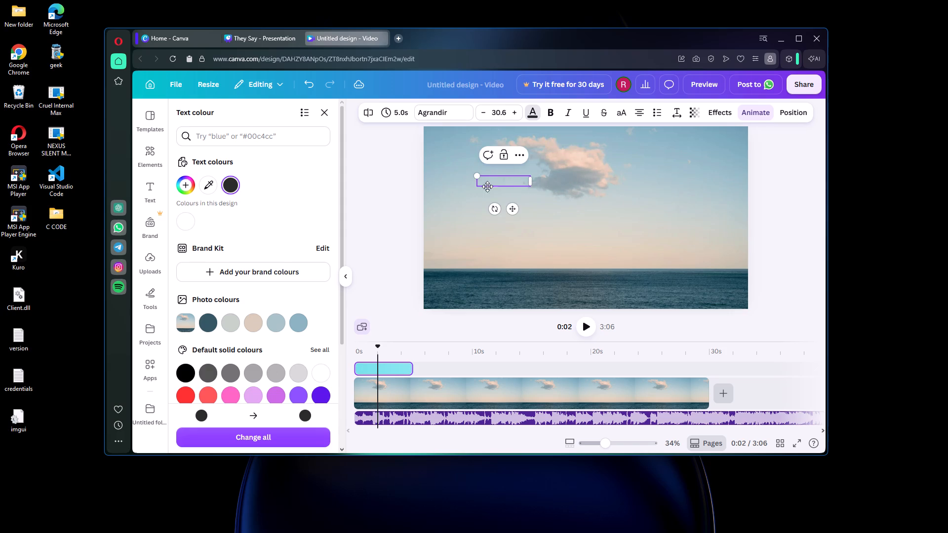
pyautogui.rightClick(498, 184)
pyautogui.click(516, 271)
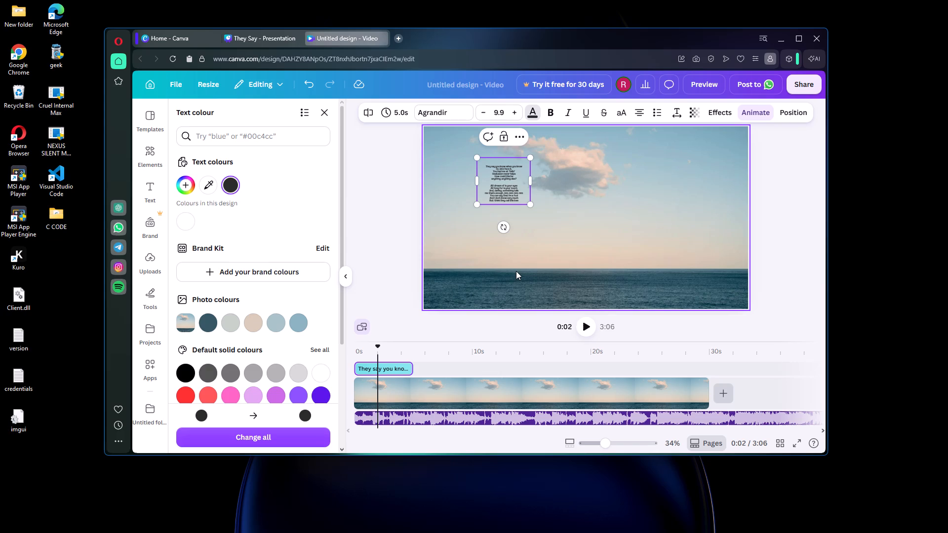
# Set the pasted lyrics' text colour to white (#ffffff), changing all the dark text on the page.
pyautogui.click(183, 221)
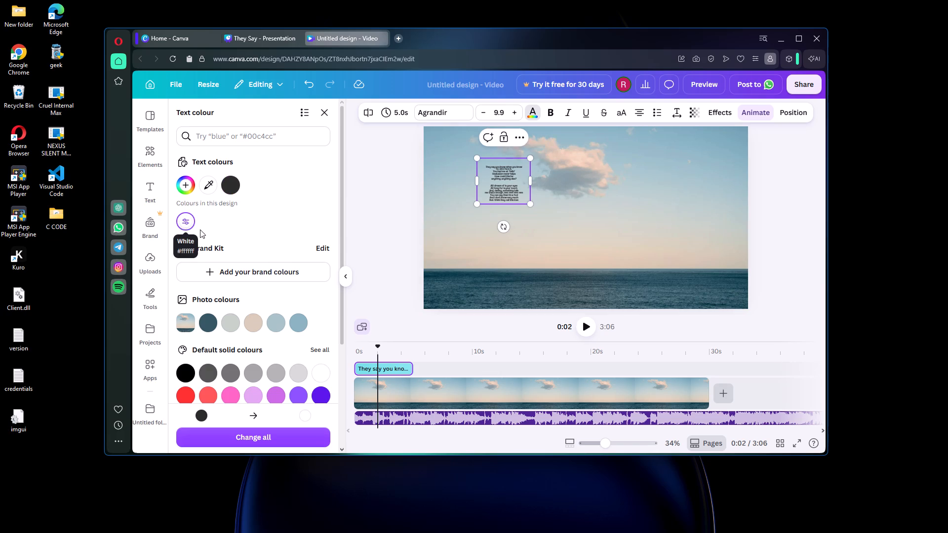
pyautogui.click(246, 441)
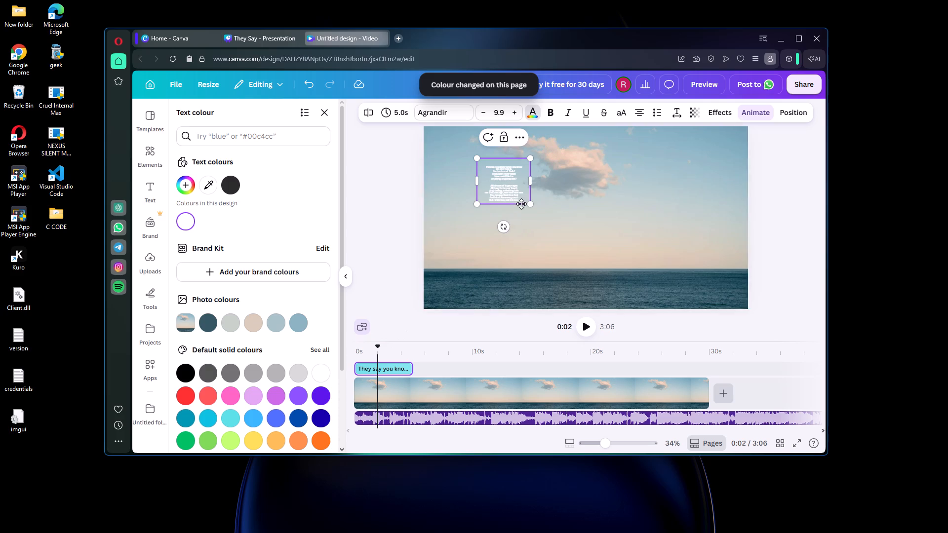
# Enlarge the lyrics text box proportionally to a font size of about 26.4.
pyautogui.moveTo(531, 205); pyautogui.dragTo(559, 225)
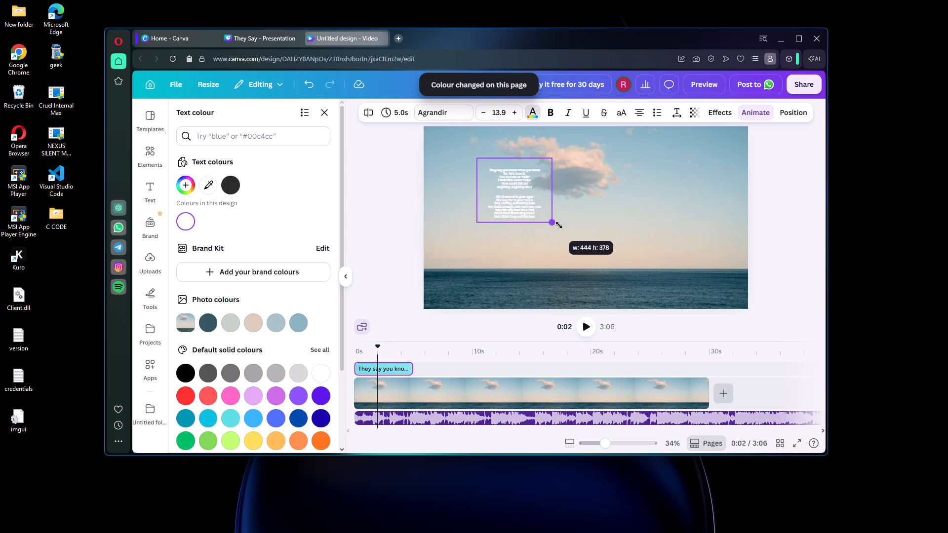
pyautogui.moveTo(559, 225); pyautogui.dragTo(581, 263)
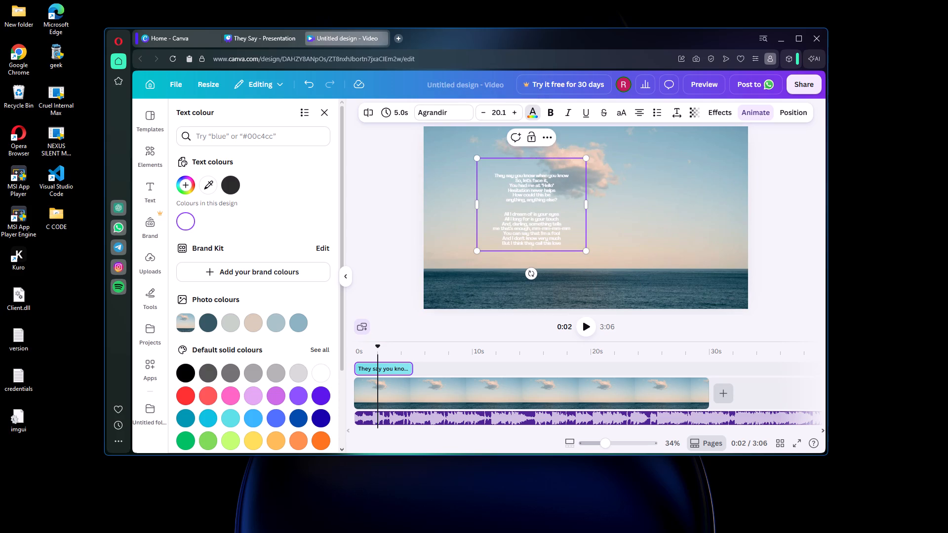
pyautogui.click(323, 108)
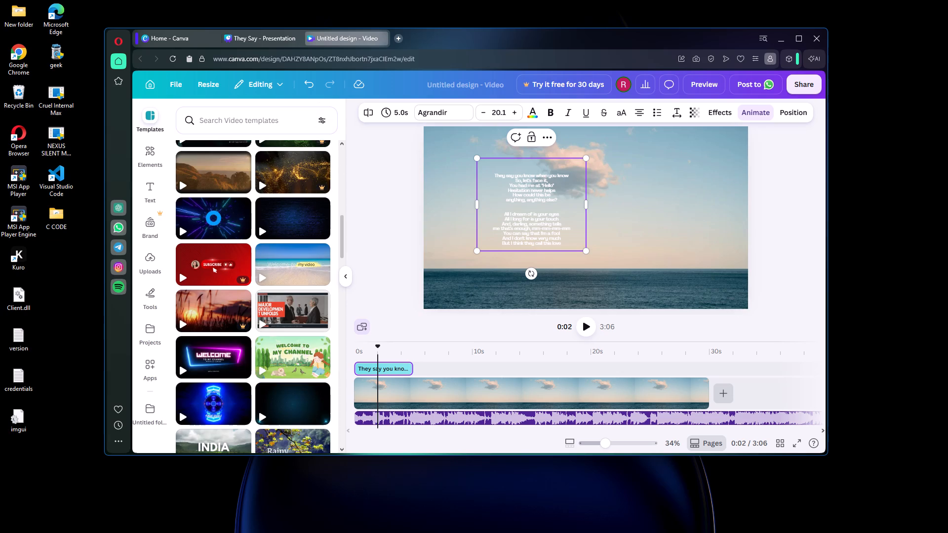
pyautogui.click(569, 197)
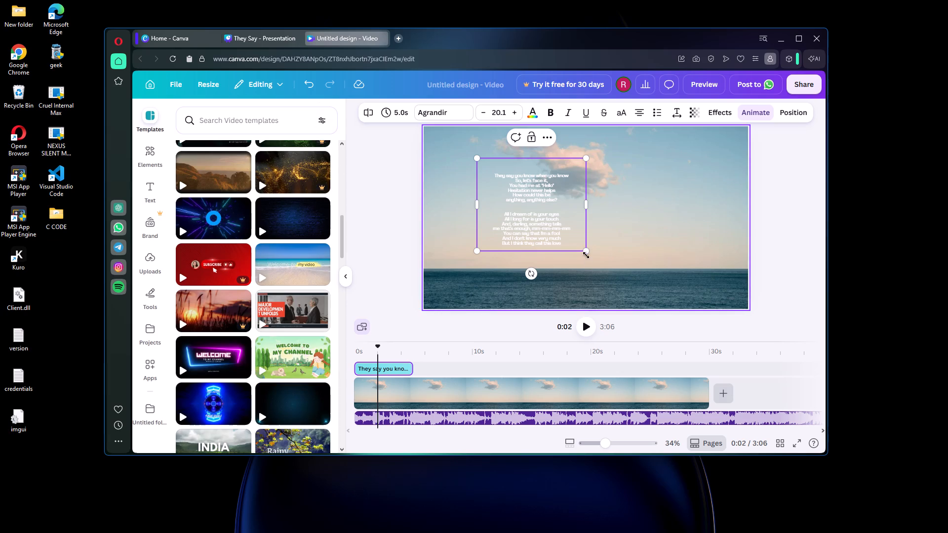
pyautogui.moveTo(586, 252); pyautogui.dragTo(621, 280)
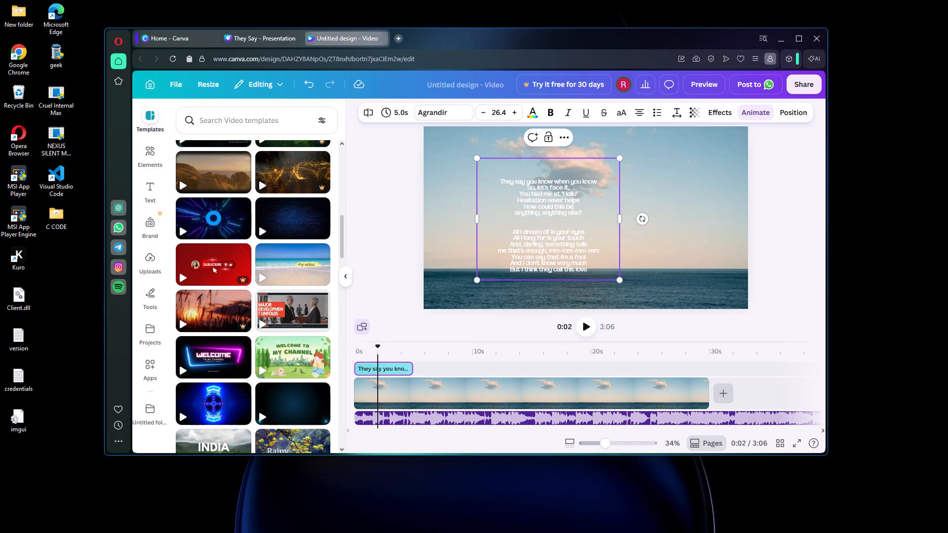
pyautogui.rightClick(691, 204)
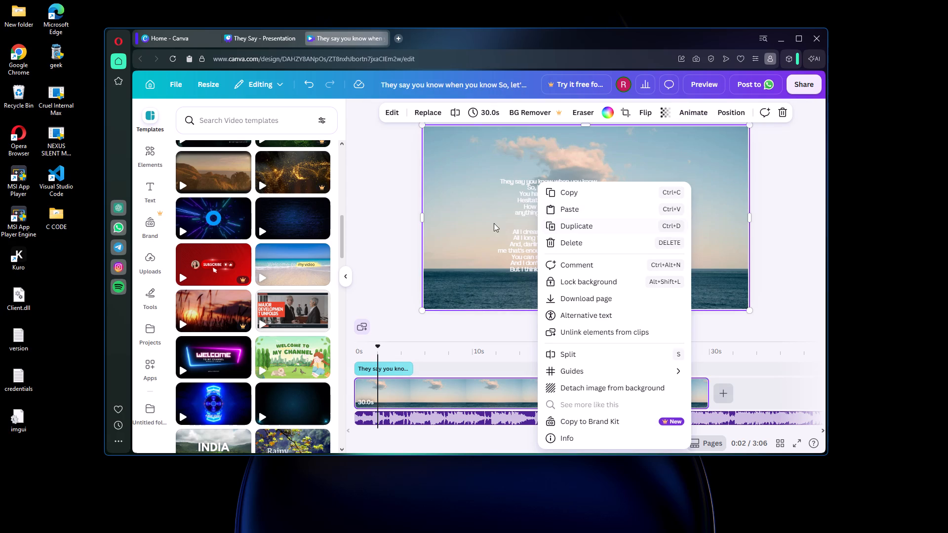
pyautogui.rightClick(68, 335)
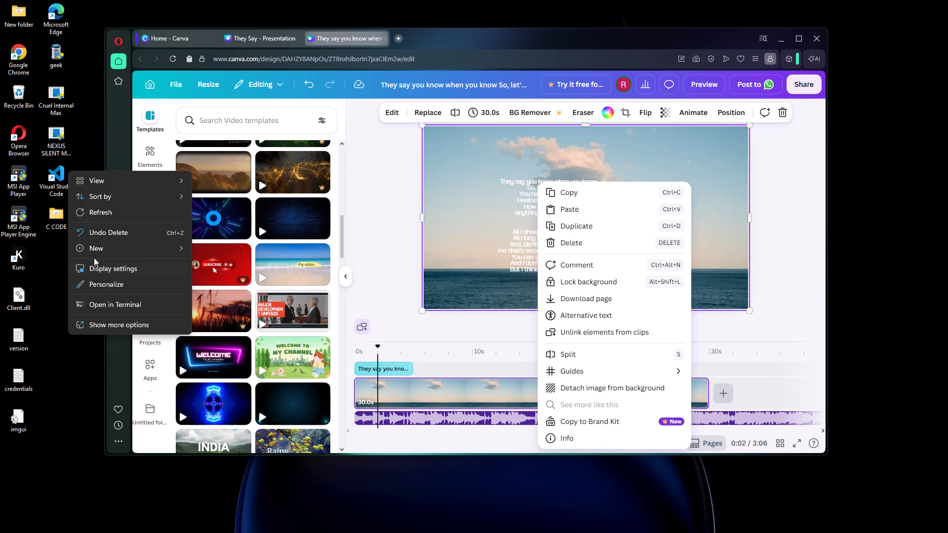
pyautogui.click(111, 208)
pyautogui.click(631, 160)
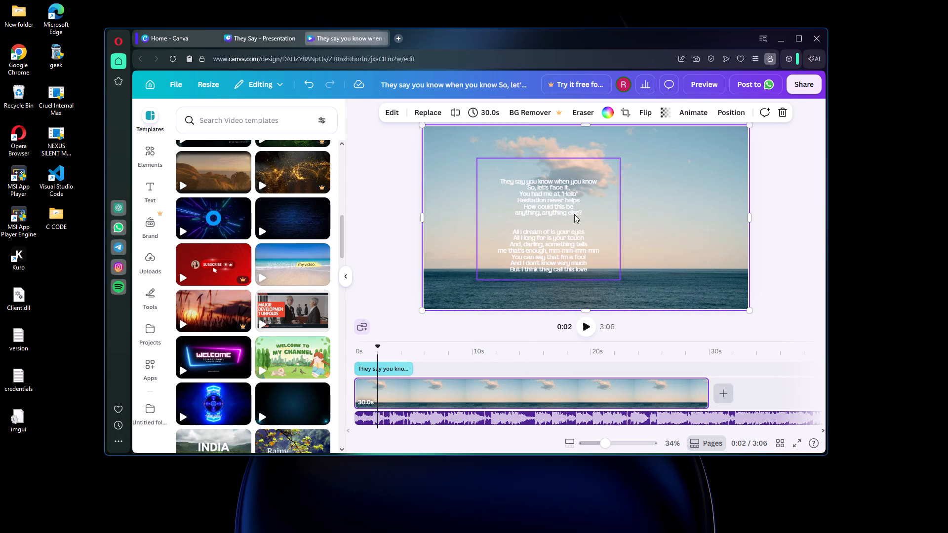
# Move the lyrics block up and left, close to the left edge of the sea background.
pyautogui.moveTo(555, 217); pyautogui.dragTo(519, 201)
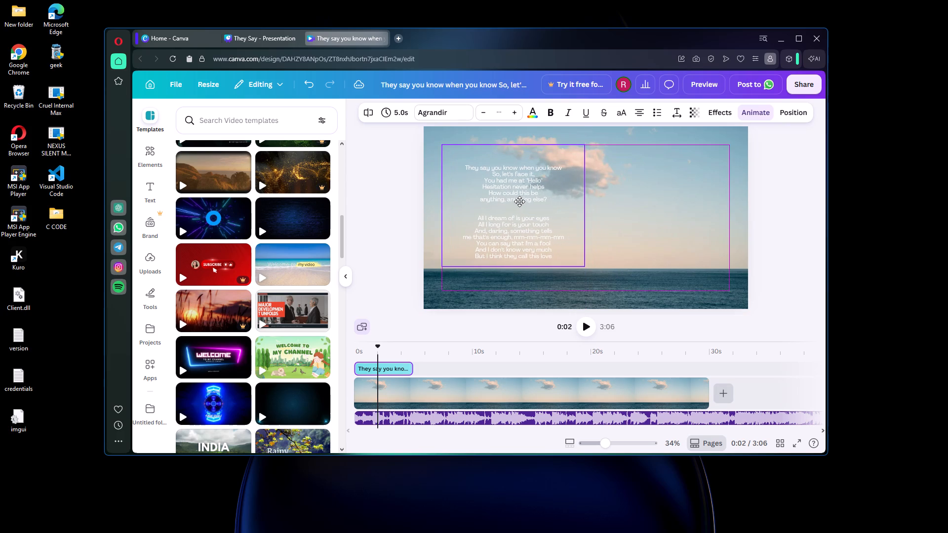
pyautogui.moveTo(519, 201); pyautogui.dragTo(511, 203)
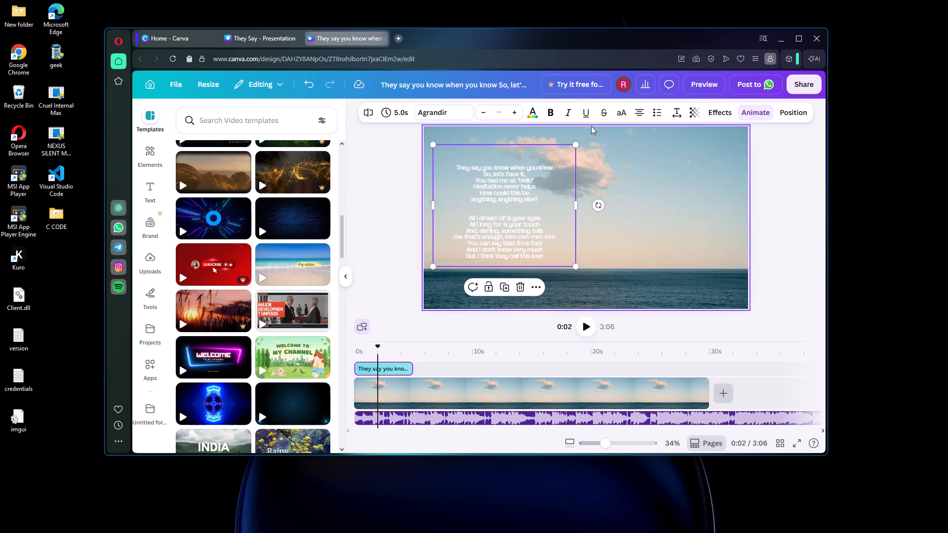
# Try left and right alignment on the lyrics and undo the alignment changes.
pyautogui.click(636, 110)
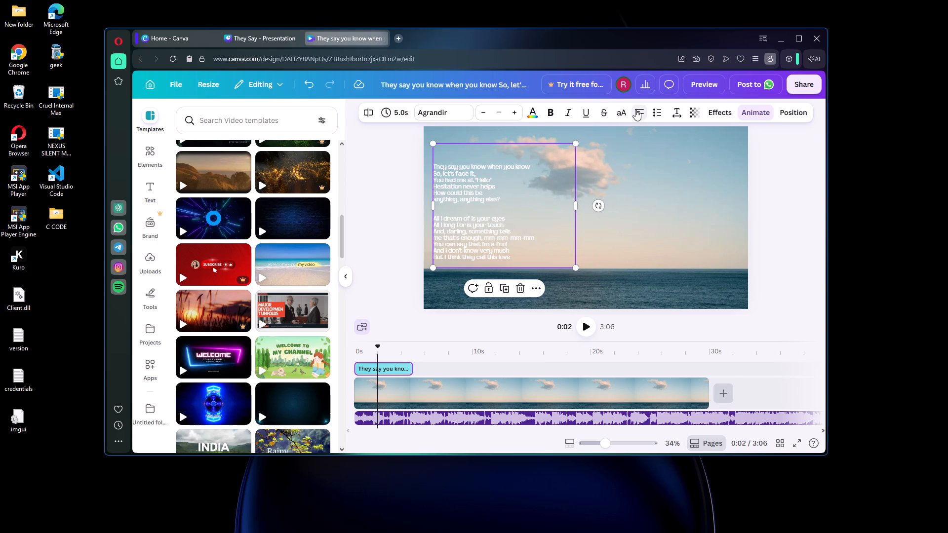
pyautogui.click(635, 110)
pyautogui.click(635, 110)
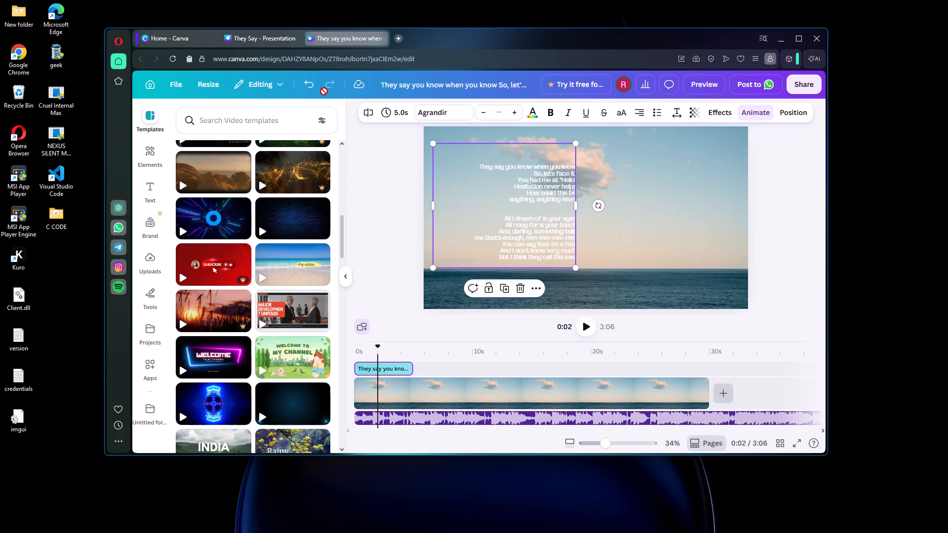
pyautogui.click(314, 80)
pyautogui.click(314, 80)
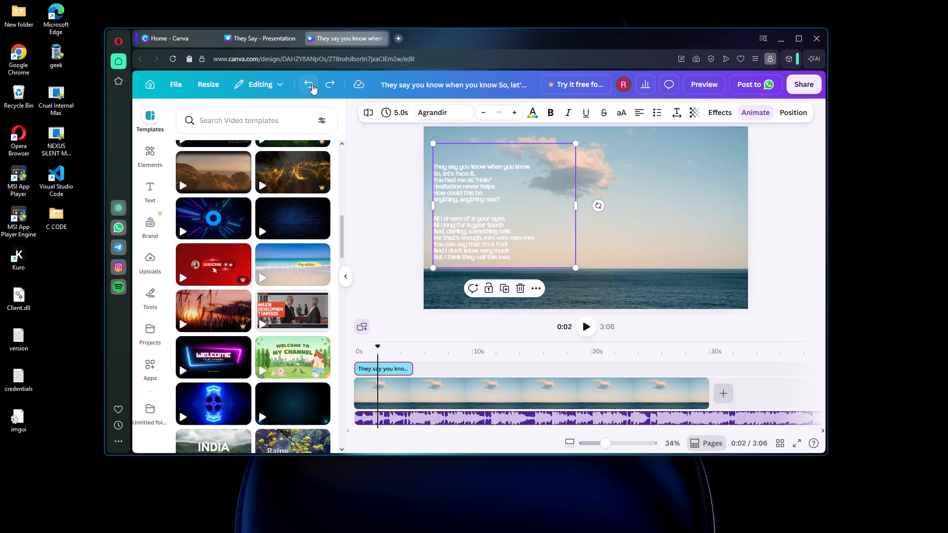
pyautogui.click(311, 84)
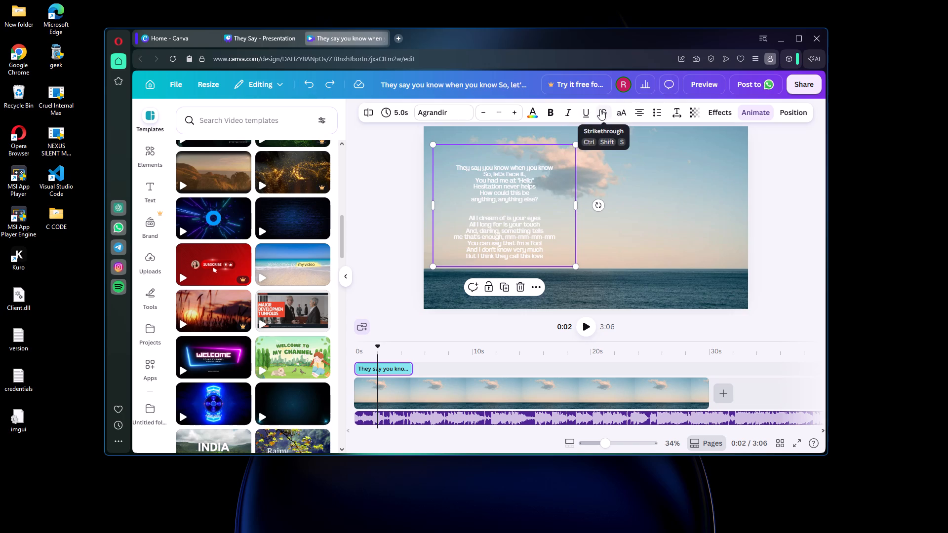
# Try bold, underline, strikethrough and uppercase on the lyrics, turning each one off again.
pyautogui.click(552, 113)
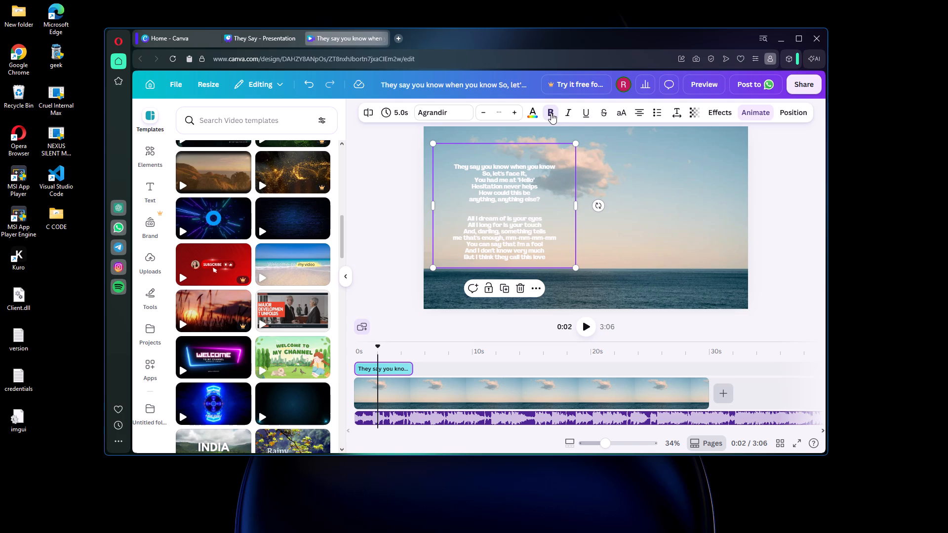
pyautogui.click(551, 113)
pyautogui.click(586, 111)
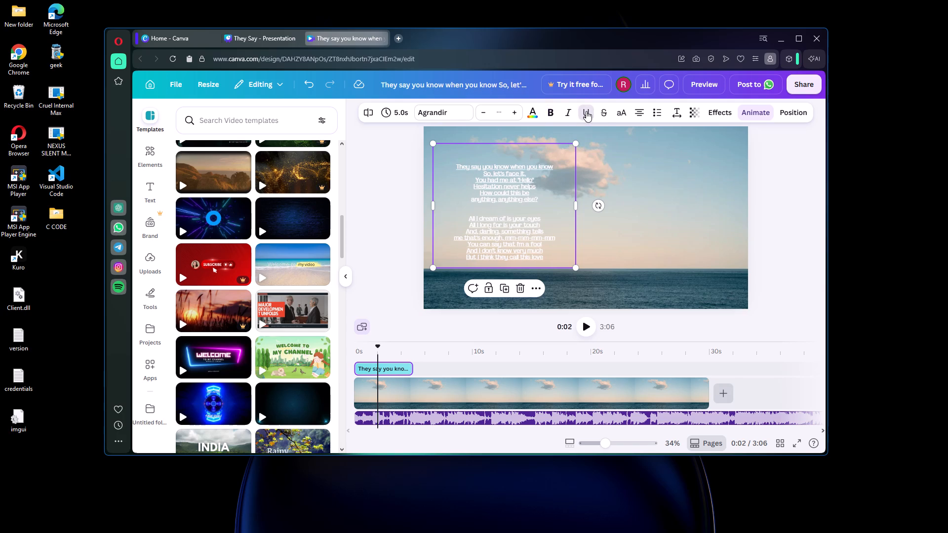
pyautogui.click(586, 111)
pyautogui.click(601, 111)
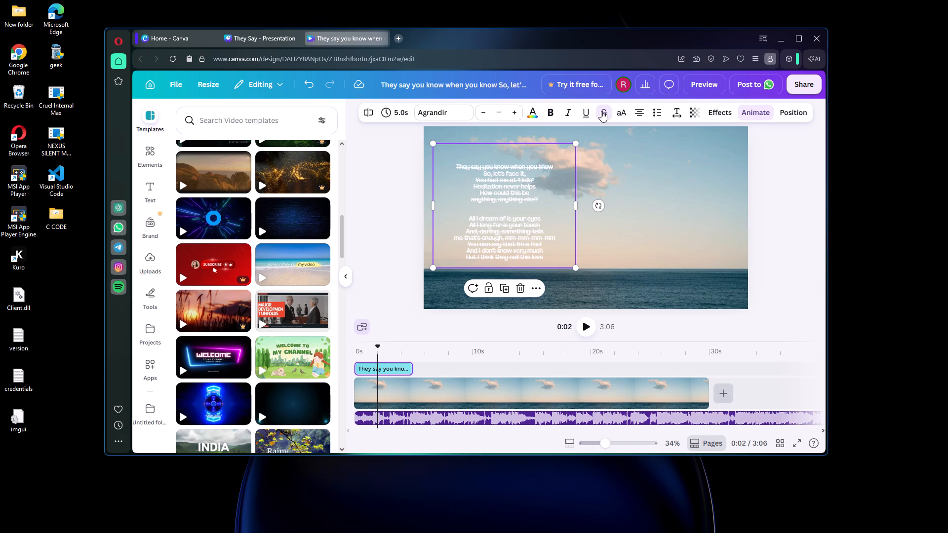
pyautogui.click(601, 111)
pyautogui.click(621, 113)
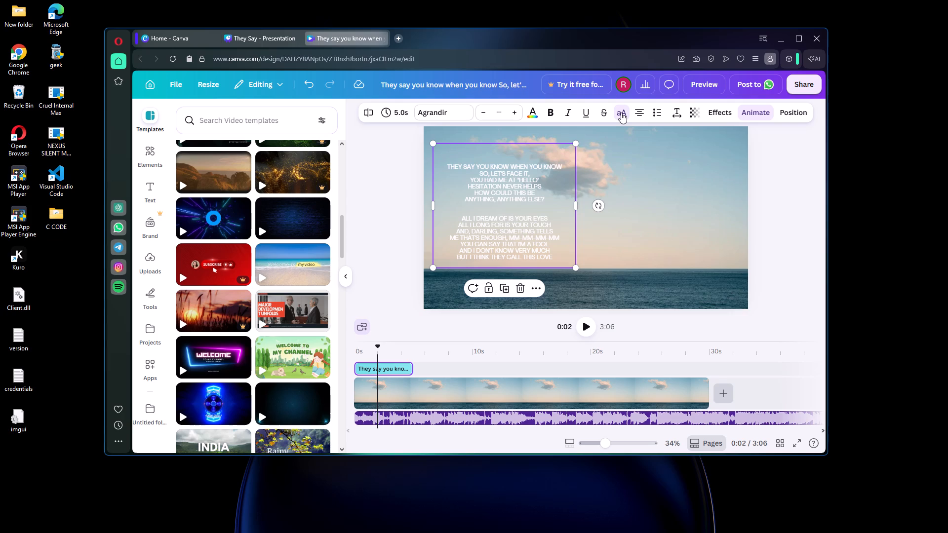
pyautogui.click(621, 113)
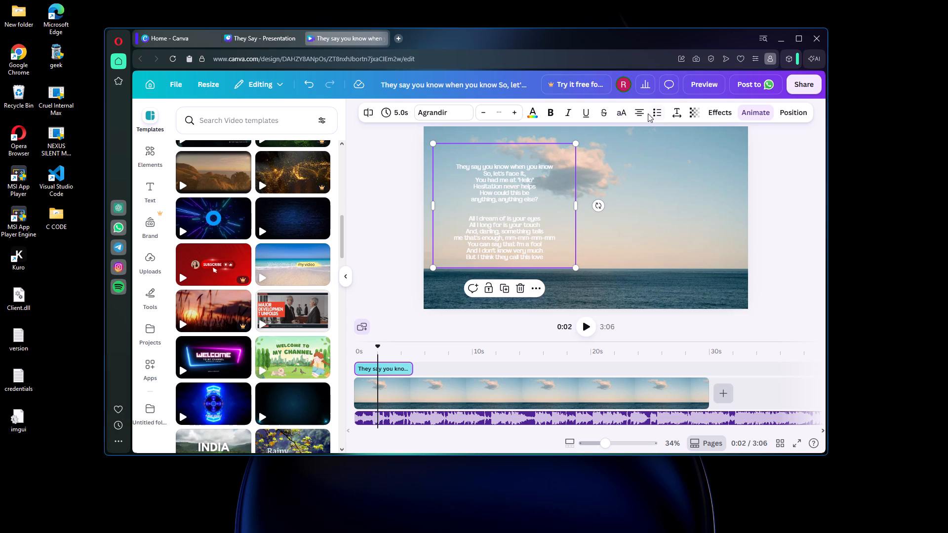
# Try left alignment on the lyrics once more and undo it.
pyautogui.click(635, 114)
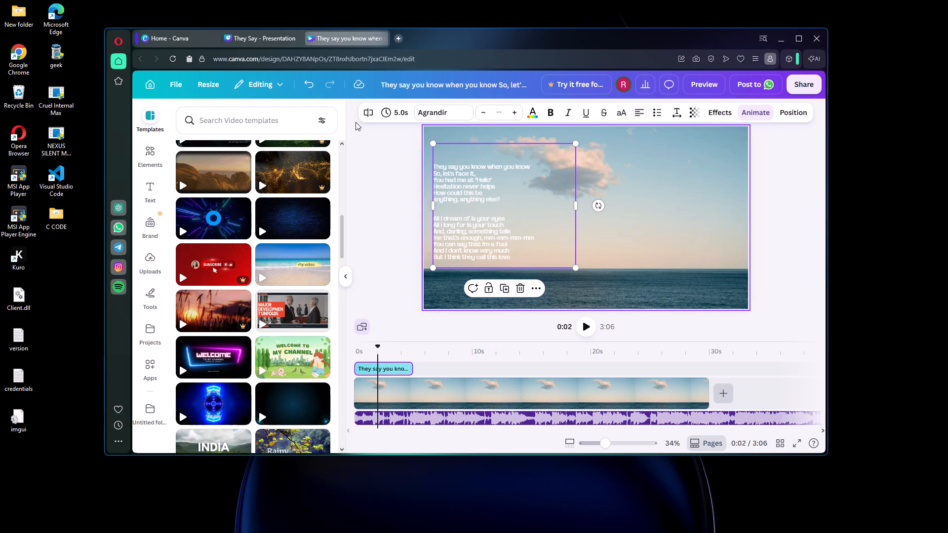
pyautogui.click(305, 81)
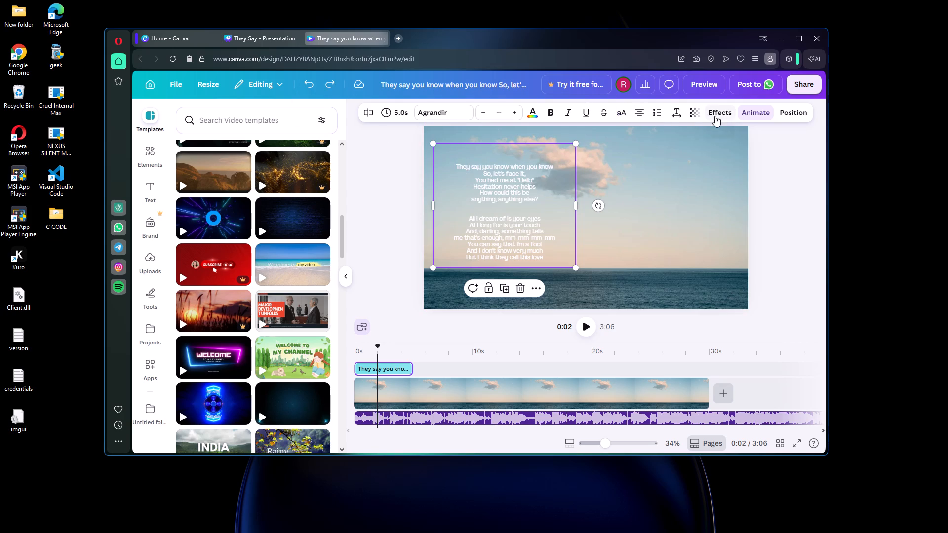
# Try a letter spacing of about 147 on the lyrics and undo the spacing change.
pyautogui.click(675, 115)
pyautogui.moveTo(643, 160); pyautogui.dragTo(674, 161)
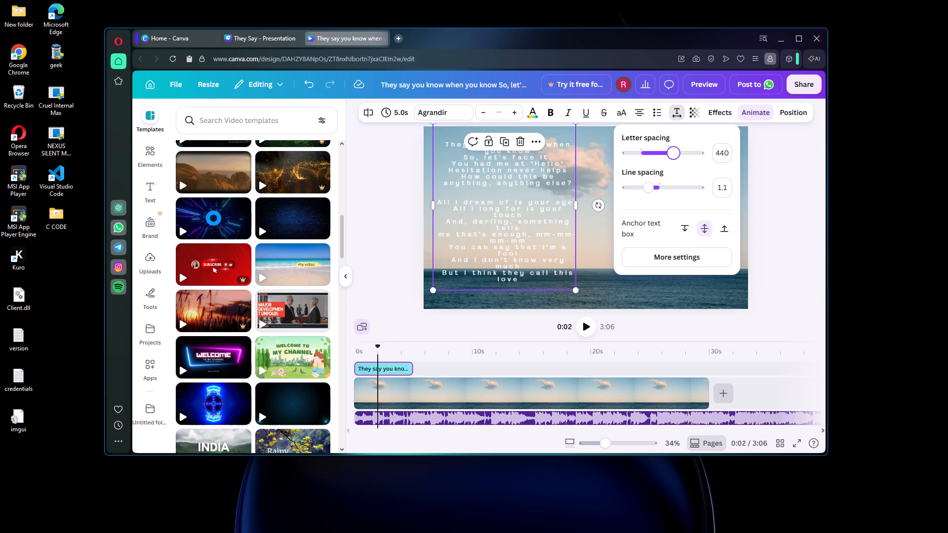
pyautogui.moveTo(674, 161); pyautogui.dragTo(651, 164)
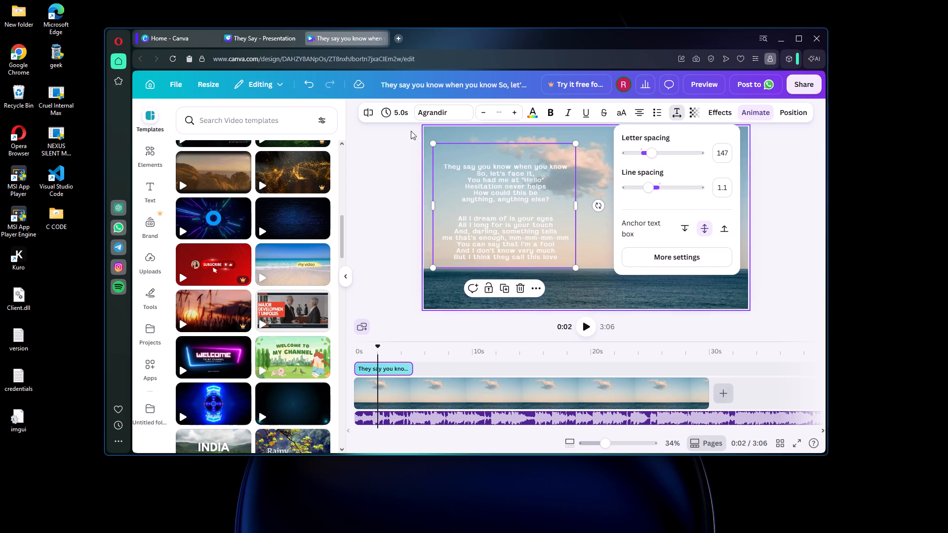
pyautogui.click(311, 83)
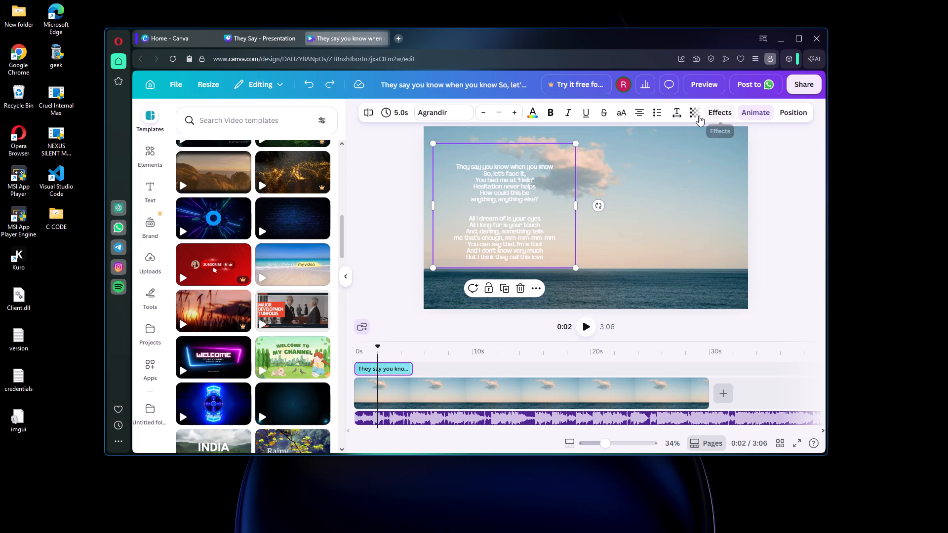
# Set the lyrics' line spacing to 1.4 and letter spacing to 7.
pyautogui.click(678, 114)
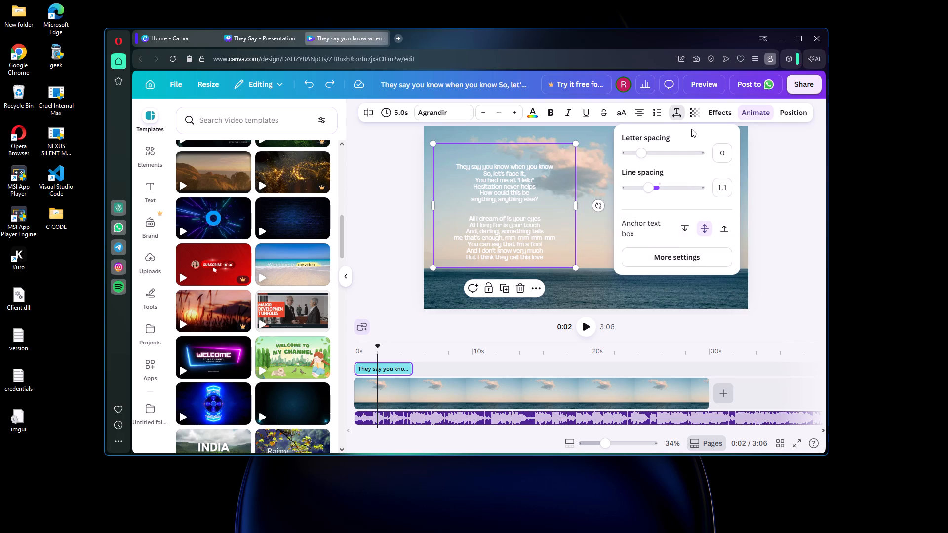
pyautogui.moveTo(642, 192); pyautogui.dragTo(630, 192)
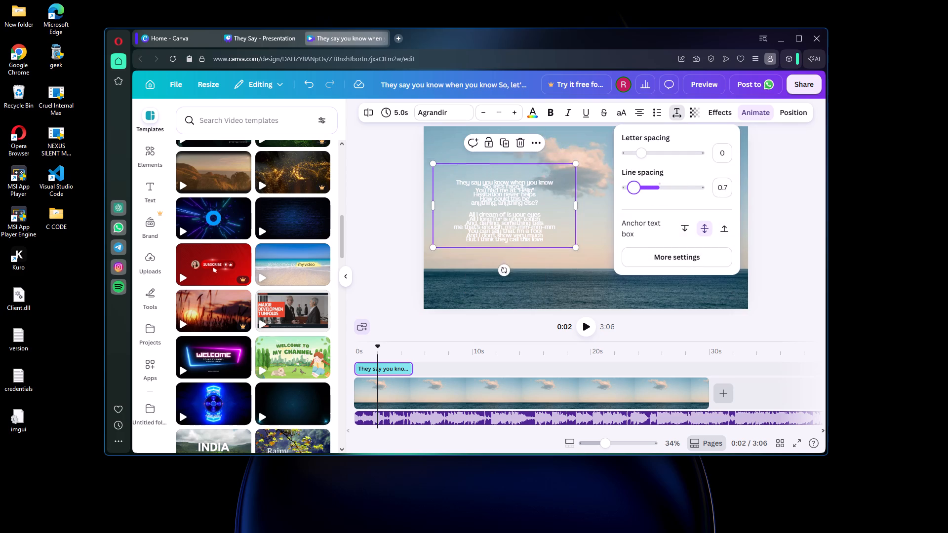
pyautogui.moveTo(630, 192); pyautogui.dragTo(655, 195)
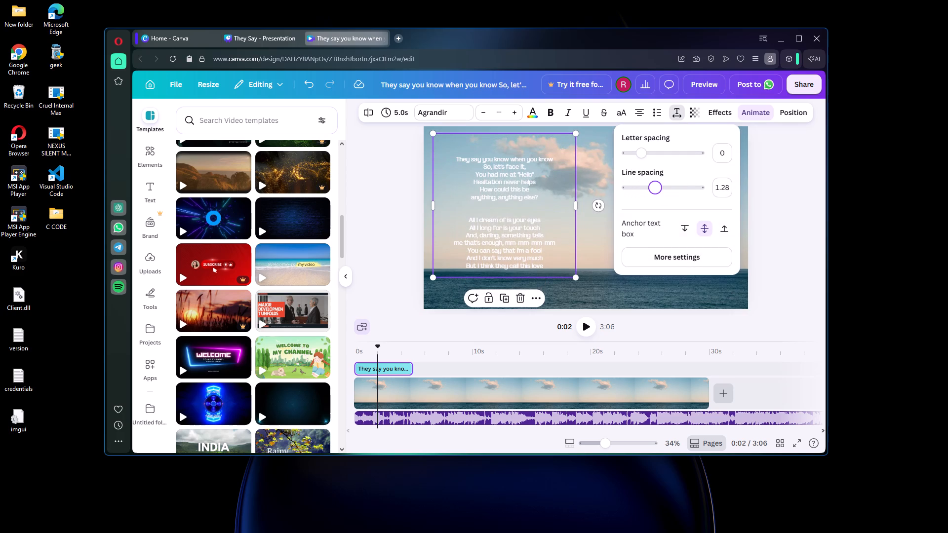
pyautogui.moveTo(655, 195); pyautogui.dragTo(660, 195)
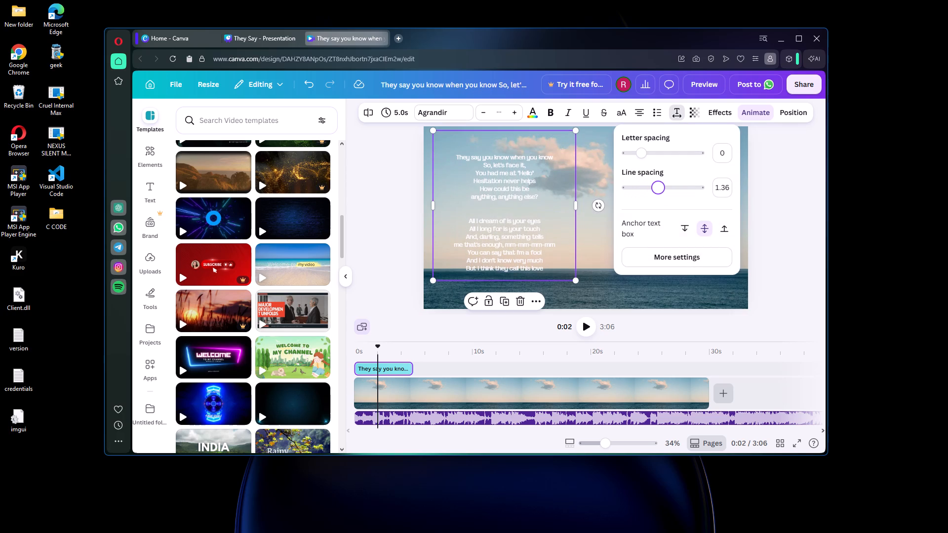
pyautogui.moveTo(660, 195); pyautogui.dragTo(660, 196)
pyautogui.click(642, 159)
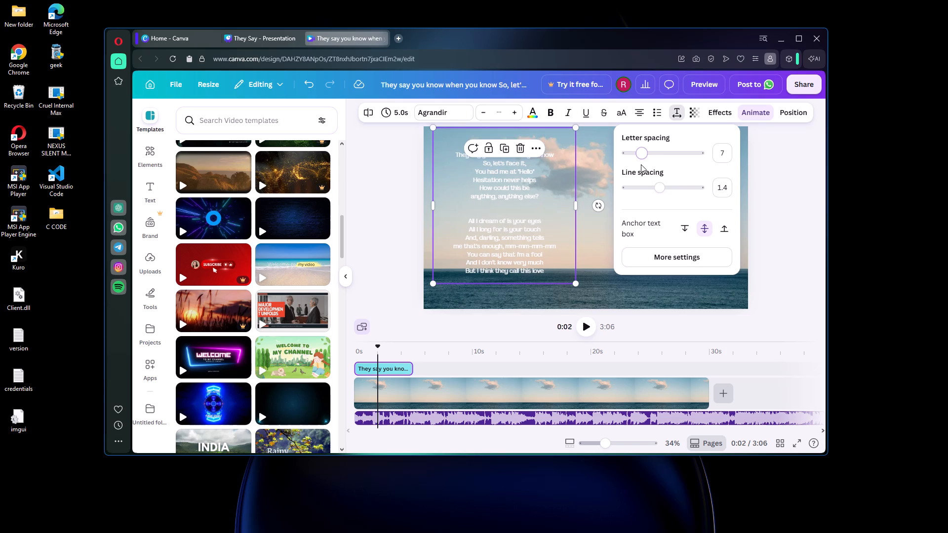
pyautogui.click(784, 213)
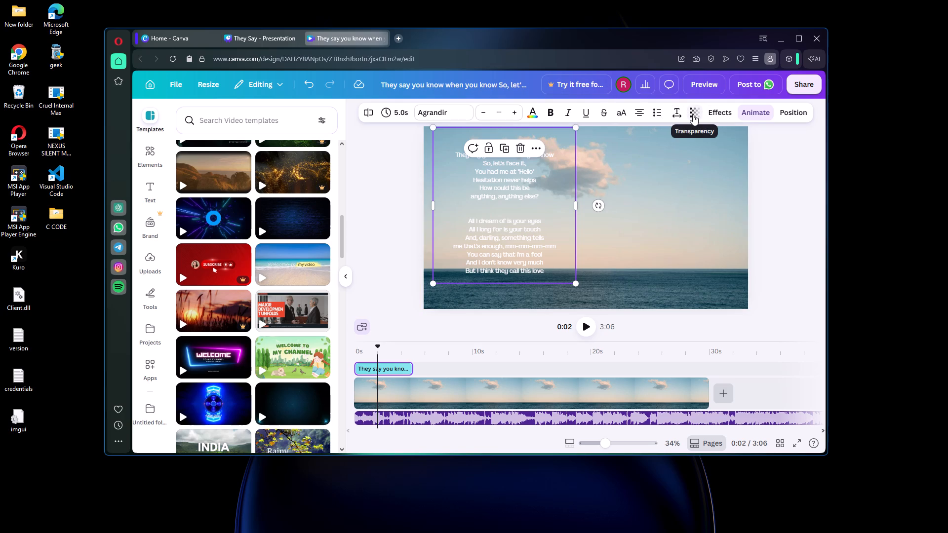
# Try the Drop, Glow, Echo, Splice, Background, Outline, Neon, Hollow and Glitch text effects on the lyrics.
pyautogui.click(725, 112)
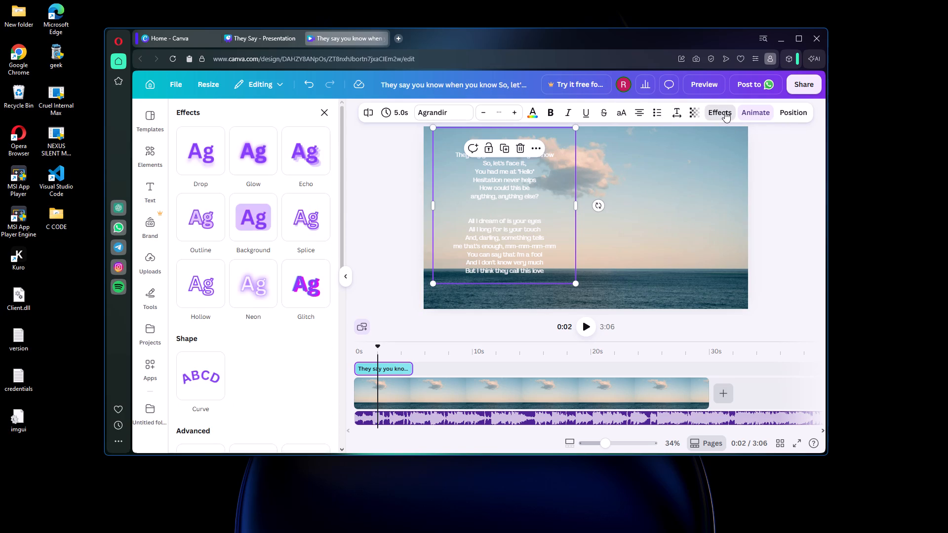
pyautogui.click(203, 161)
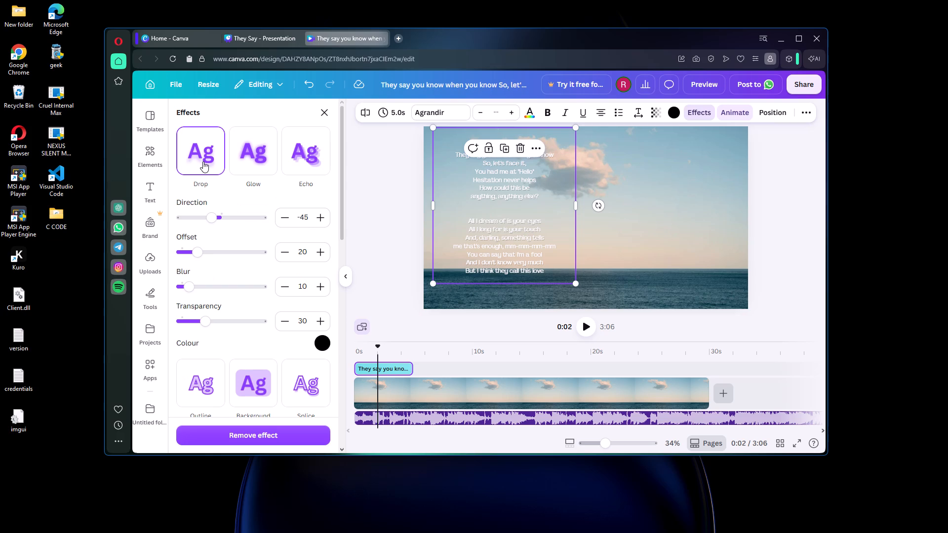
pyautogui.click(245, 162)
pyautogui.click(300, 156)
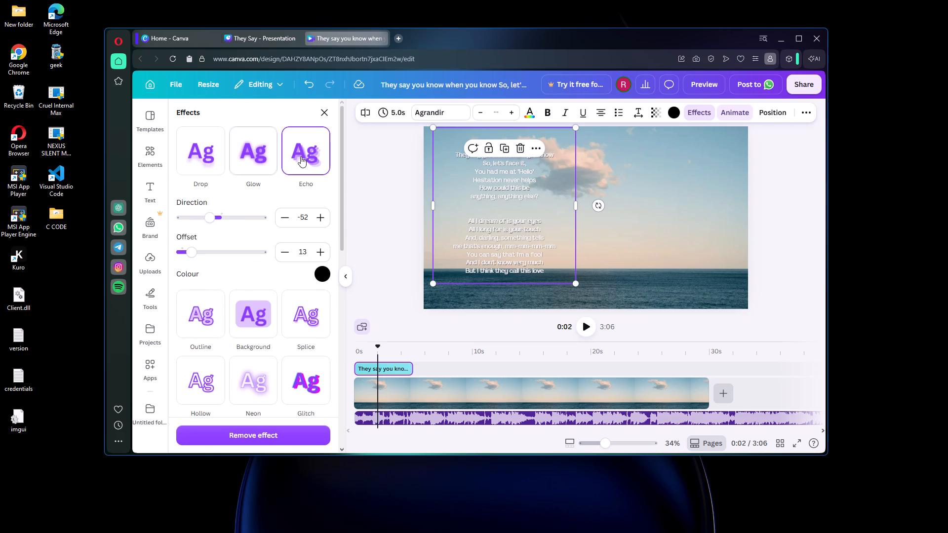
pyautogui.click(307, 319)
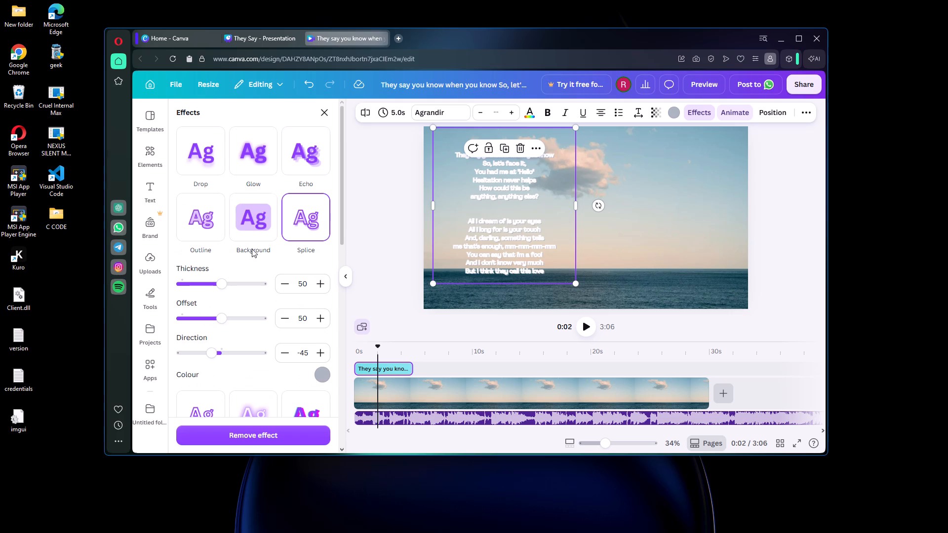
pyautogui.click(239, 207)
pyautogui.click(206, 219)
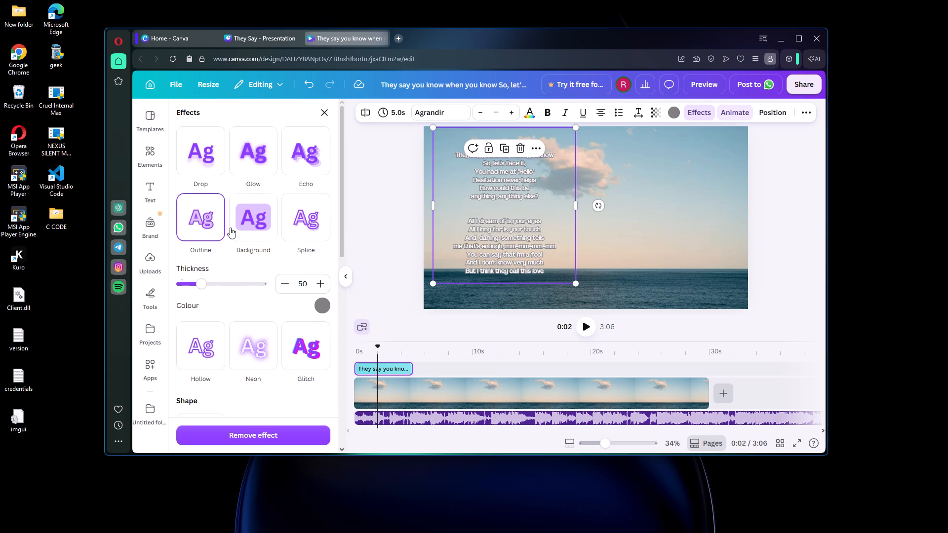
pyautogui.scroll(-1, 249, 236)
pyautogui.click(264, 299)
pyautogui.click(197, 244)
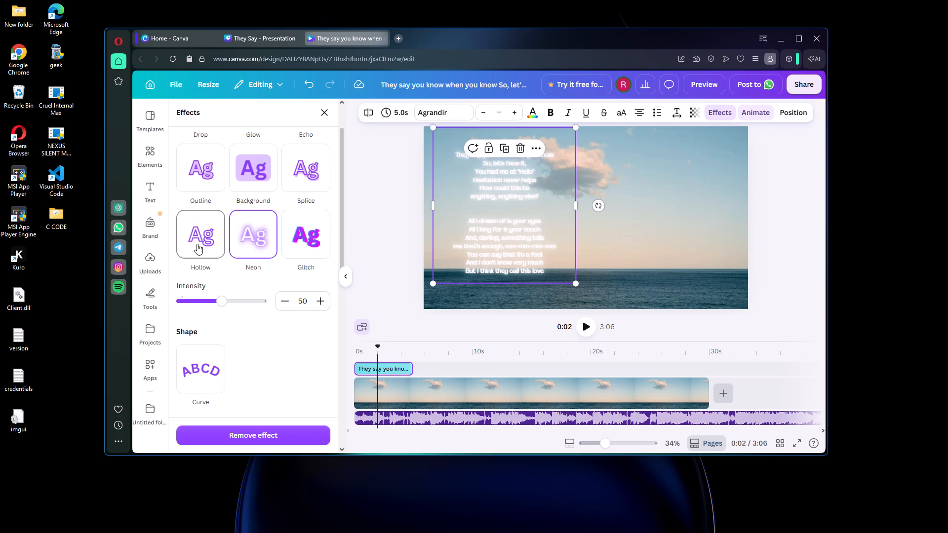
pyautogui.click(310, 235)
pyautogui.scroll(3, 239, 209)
# Compare the Drop, Glow and Echo effects on the lyrics again and apply Drop.
pyautogui.click(191, 152)
pyautogui.click(254, 151)
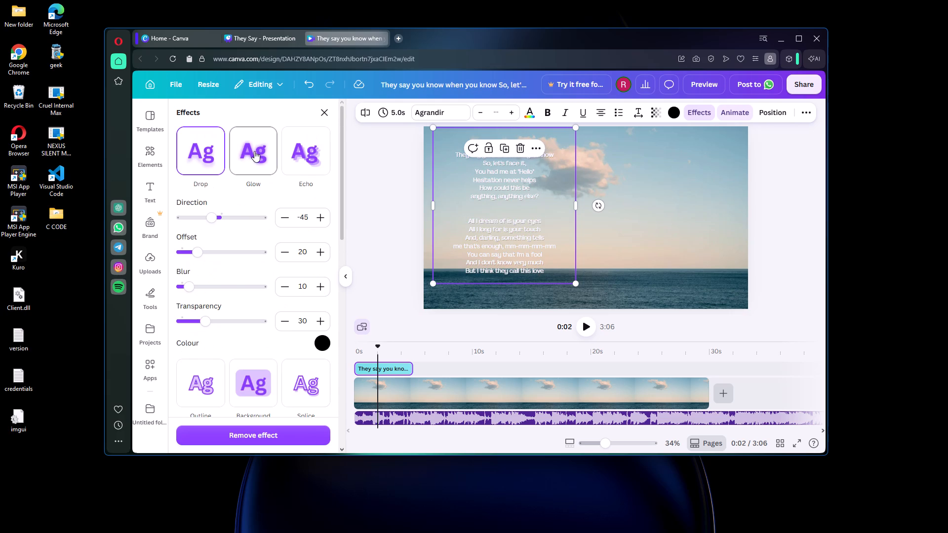
pyautogui.click(309, 156)
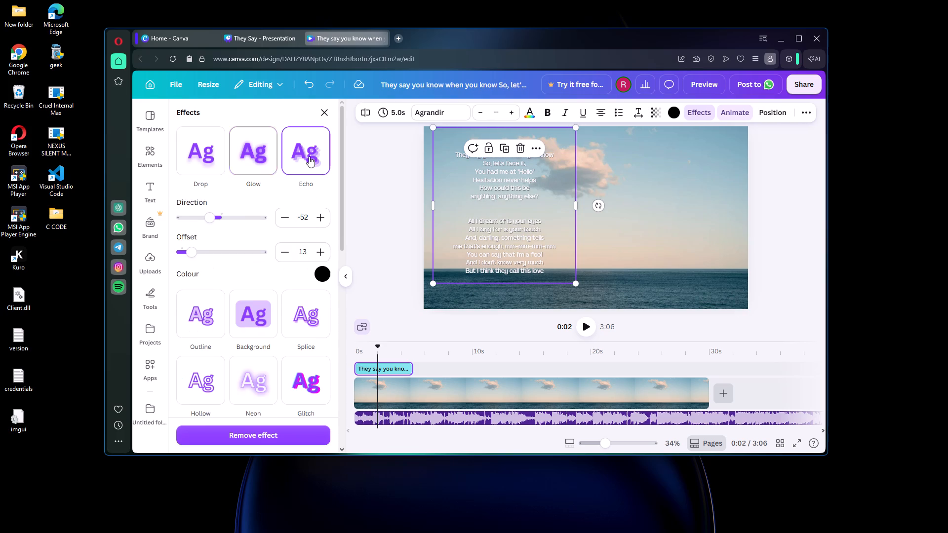
pyautogui.click(220, 151)
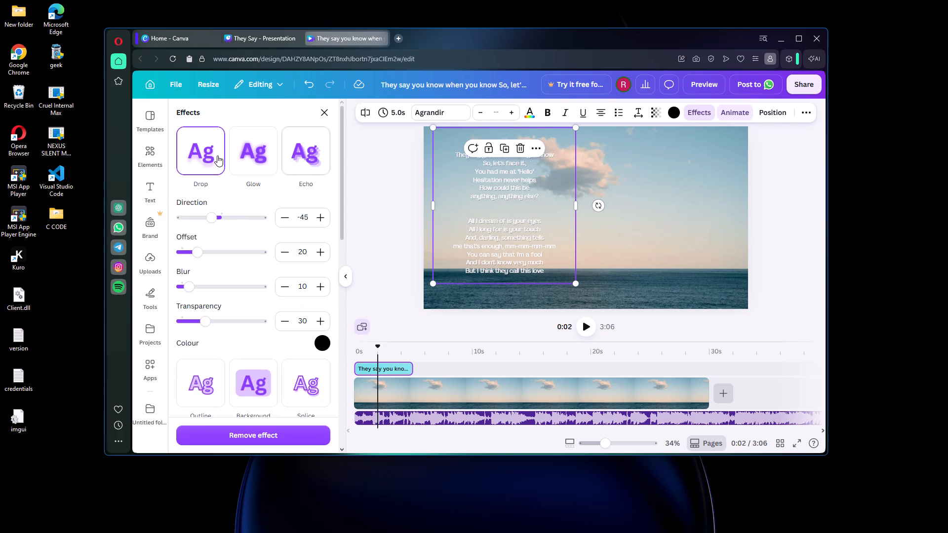
# Look through the advanced text effects and the available animation presets for the lyrics.
pyautogui.scroll(-4, 222, 161)
pyautogui.scroll(-4, 268, 330)
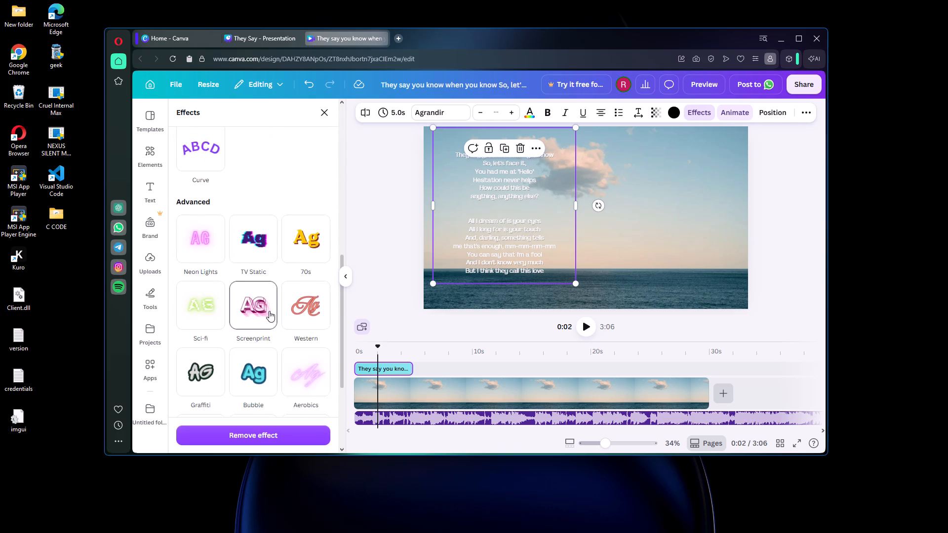
pyautogui.scroll(-1, 269, 311)
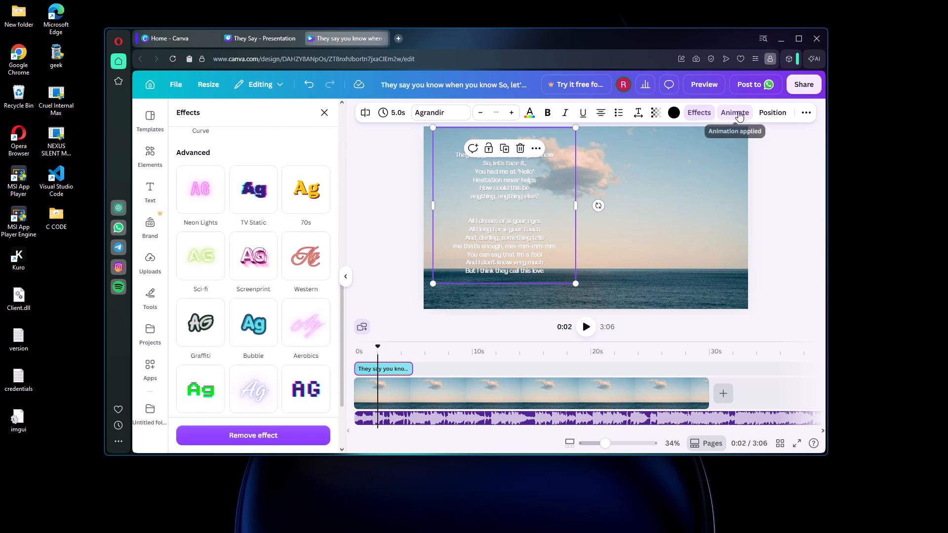
pyautogui.click(738, 111)
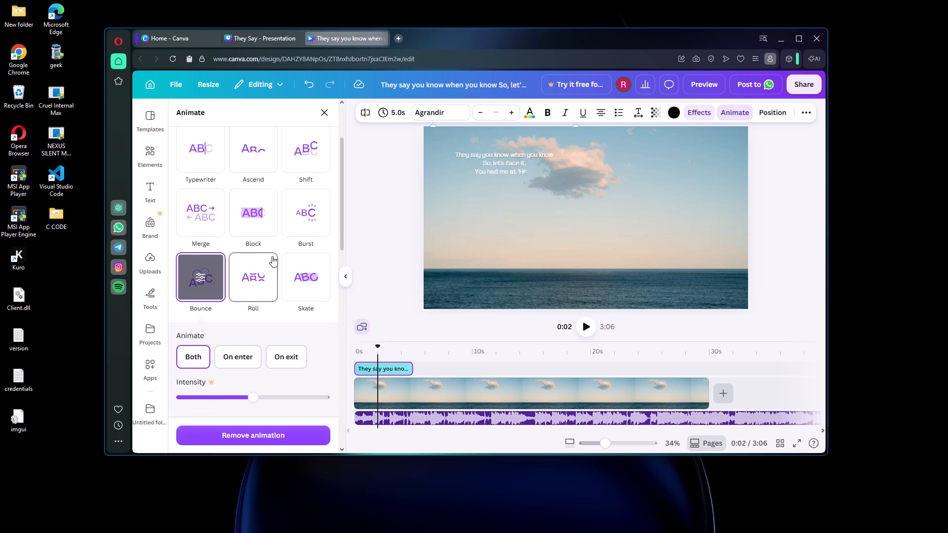
pyautogui.scroll(4, 278, 257)
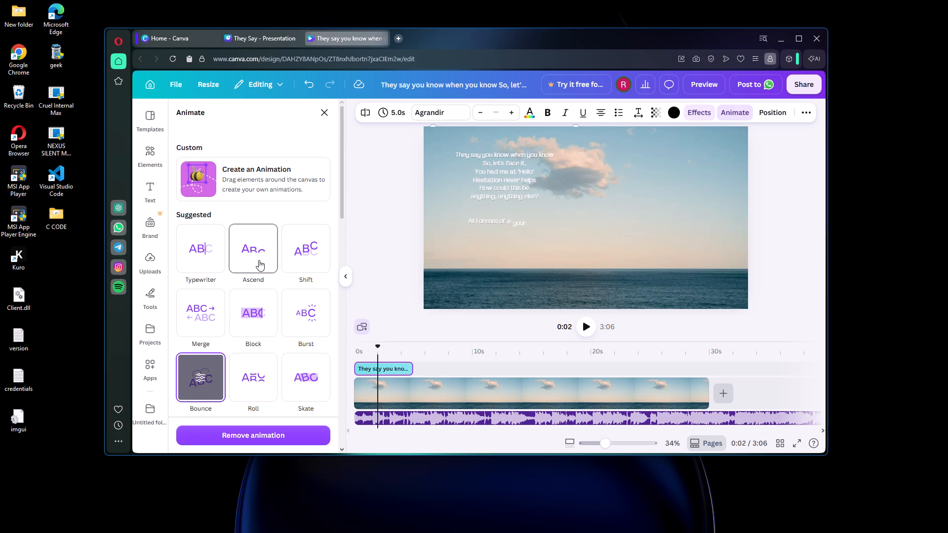
pyautogui.scroll(-1, 260, 259)
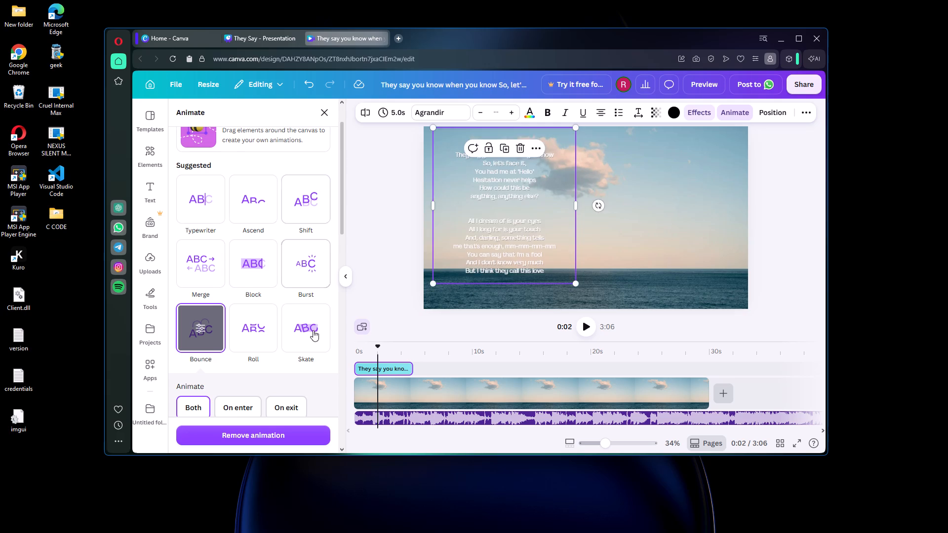
pyautogui.scroll(-9, 256, 296)
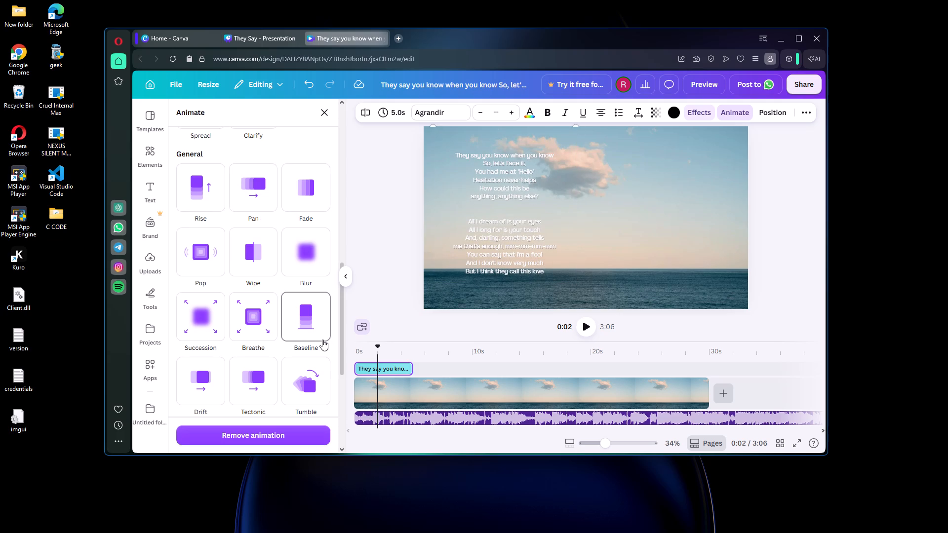
pyautogui.scroll(-9, 253, 302)
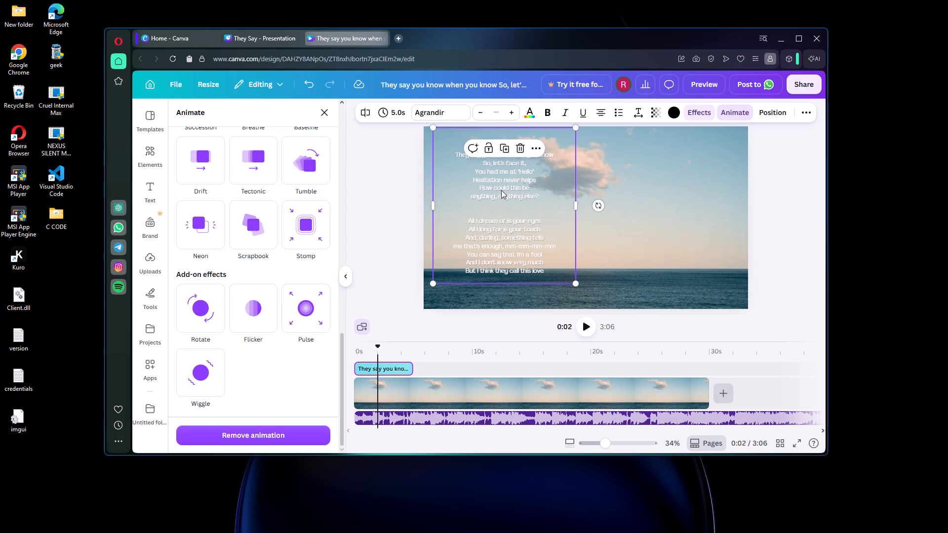
# Move the lyrics text box down to the lower-left edge of the frame so its text sits below the visible area.
pyautogui.moveTo(502, 190); pyautogui.dragTo(493, 240)
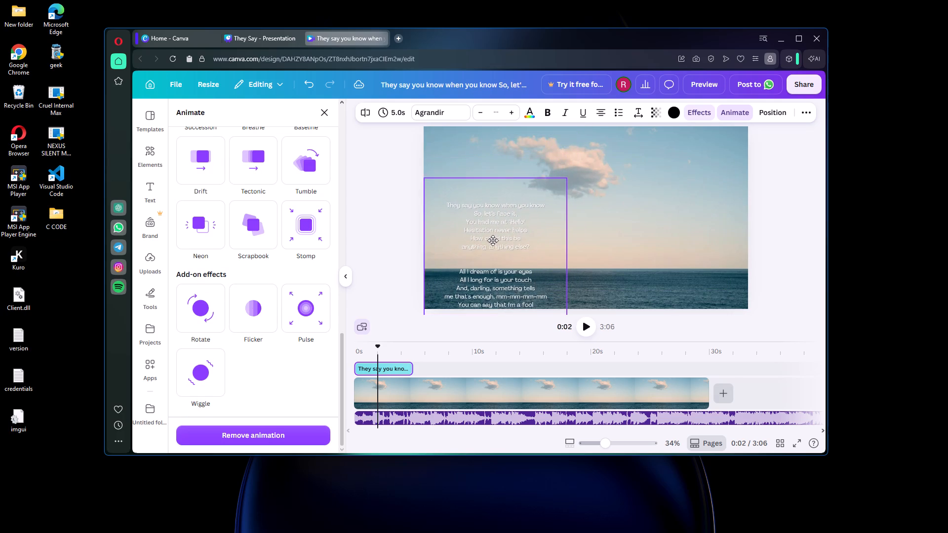
pyautogui.moveTo(493, 240); pyautogui.dragTo(483, 282)
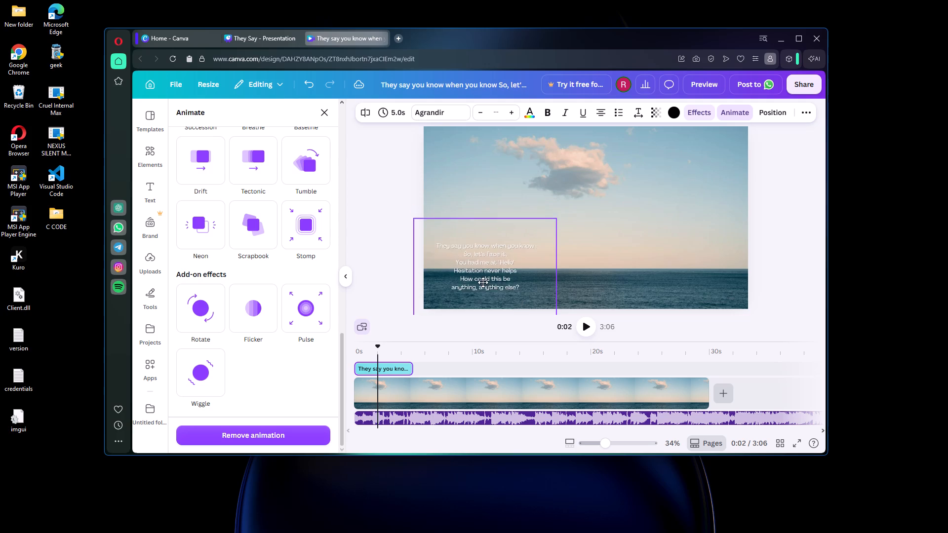
pyautogui.moveTo(483, 282); pyautogui.dragTo(489, 323)
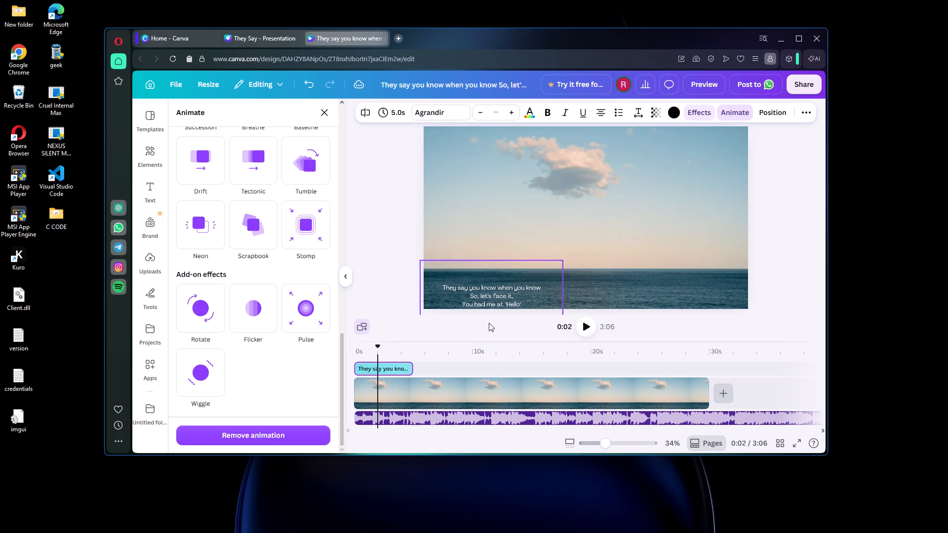
pyautogui.moveTo(489, 323); pyautogui.dragTo(492, 345)
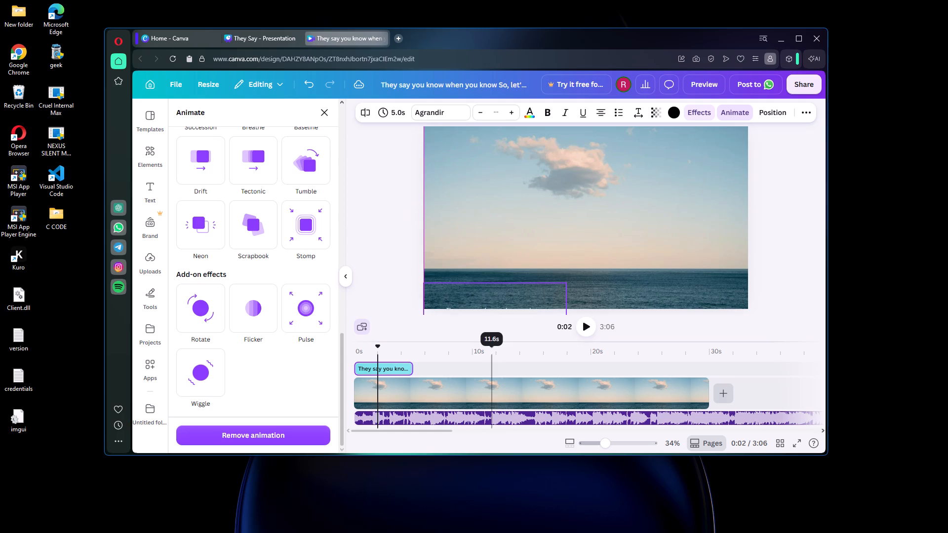
pyautogui.moveTo(492, 345); pyautogui.dragTo(493, 349)
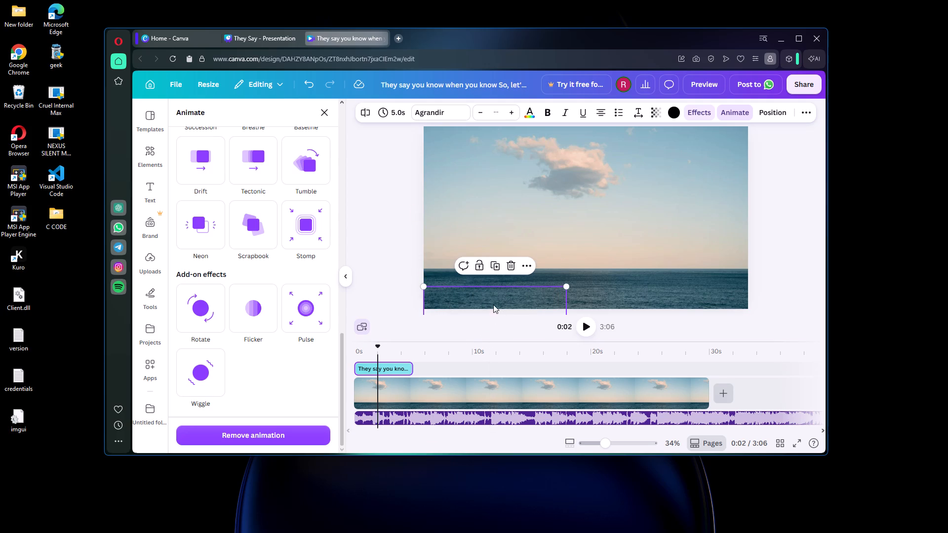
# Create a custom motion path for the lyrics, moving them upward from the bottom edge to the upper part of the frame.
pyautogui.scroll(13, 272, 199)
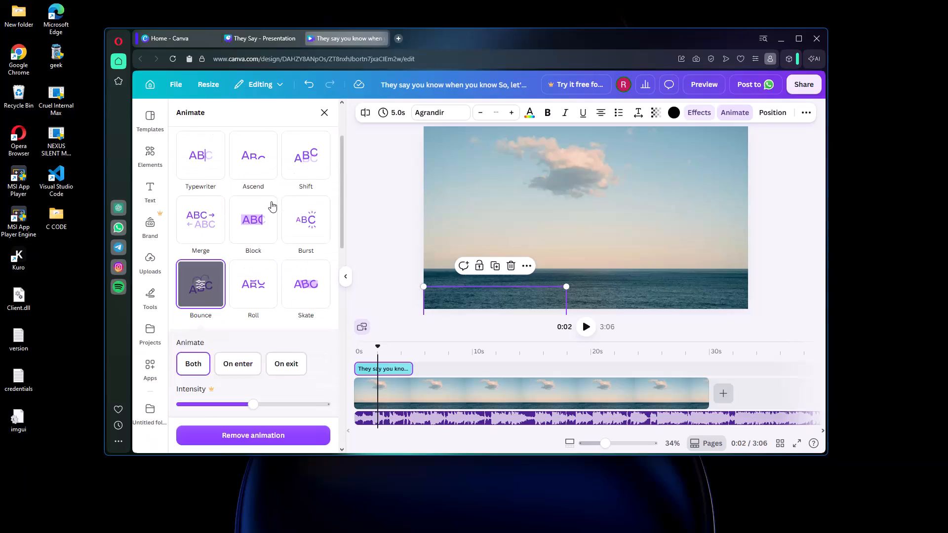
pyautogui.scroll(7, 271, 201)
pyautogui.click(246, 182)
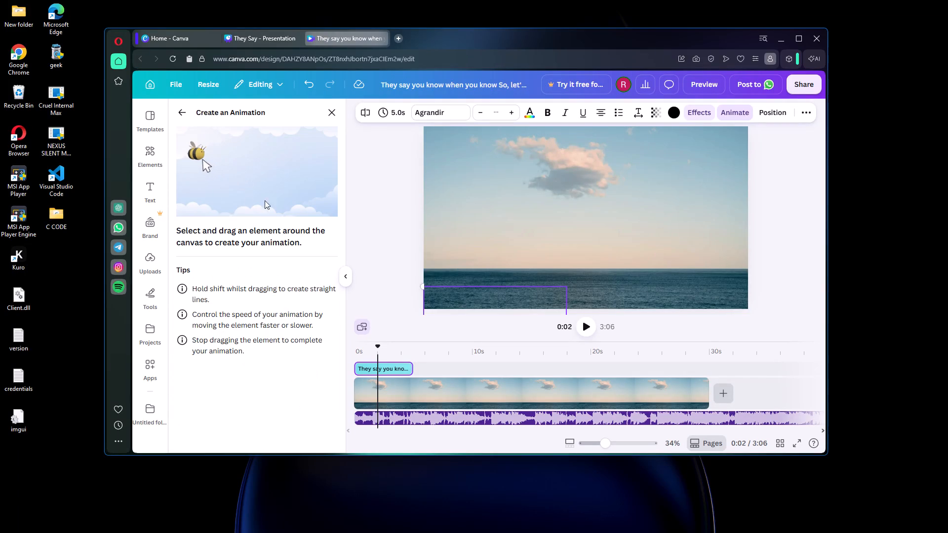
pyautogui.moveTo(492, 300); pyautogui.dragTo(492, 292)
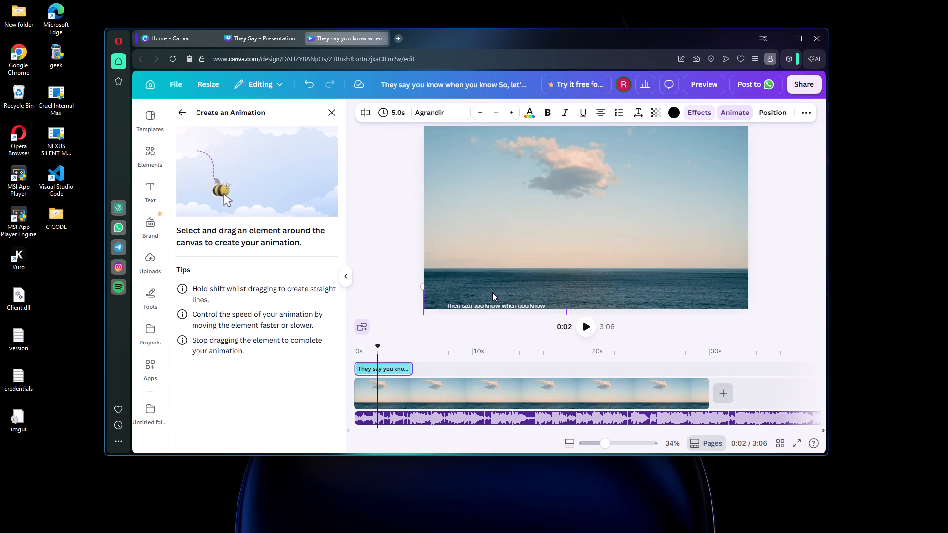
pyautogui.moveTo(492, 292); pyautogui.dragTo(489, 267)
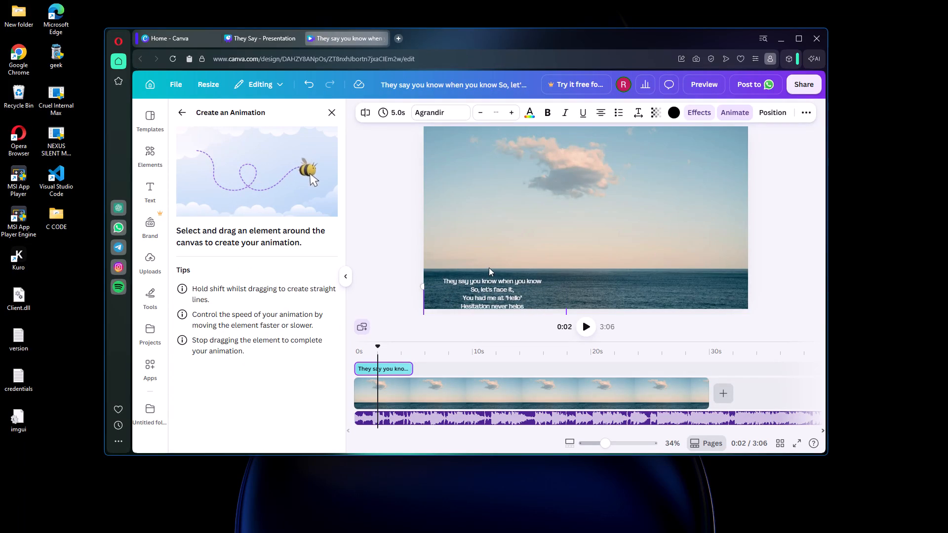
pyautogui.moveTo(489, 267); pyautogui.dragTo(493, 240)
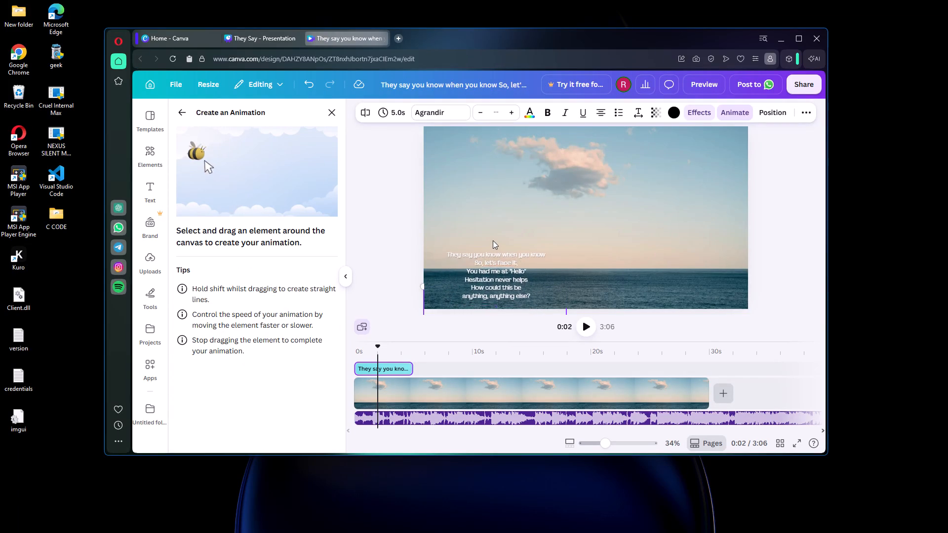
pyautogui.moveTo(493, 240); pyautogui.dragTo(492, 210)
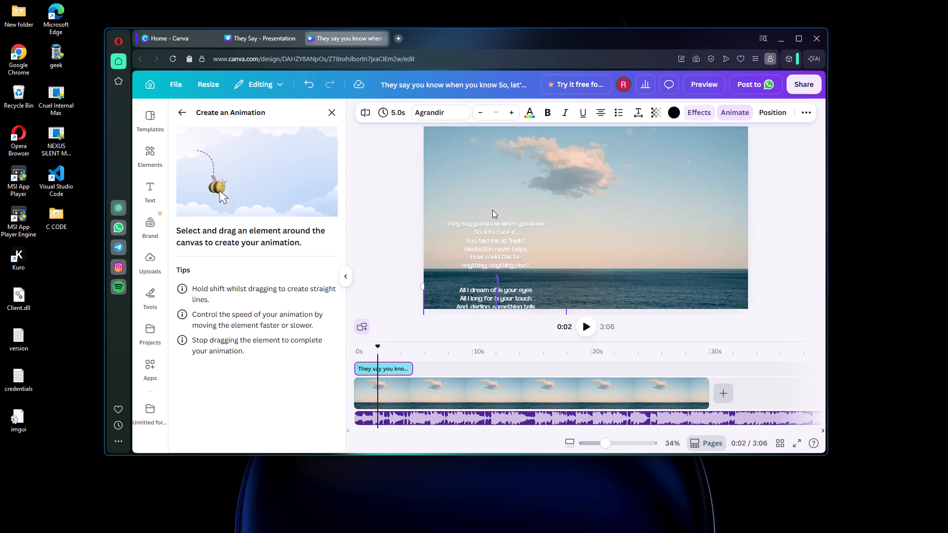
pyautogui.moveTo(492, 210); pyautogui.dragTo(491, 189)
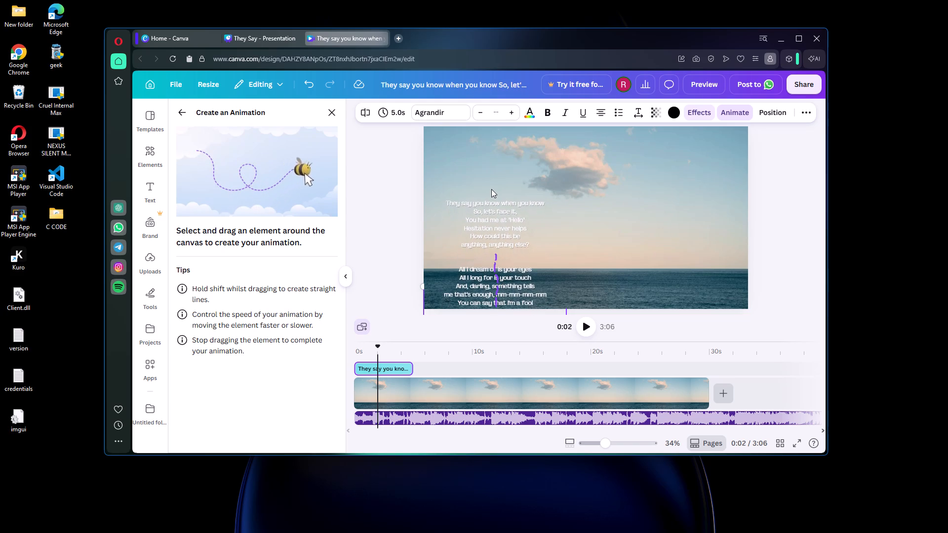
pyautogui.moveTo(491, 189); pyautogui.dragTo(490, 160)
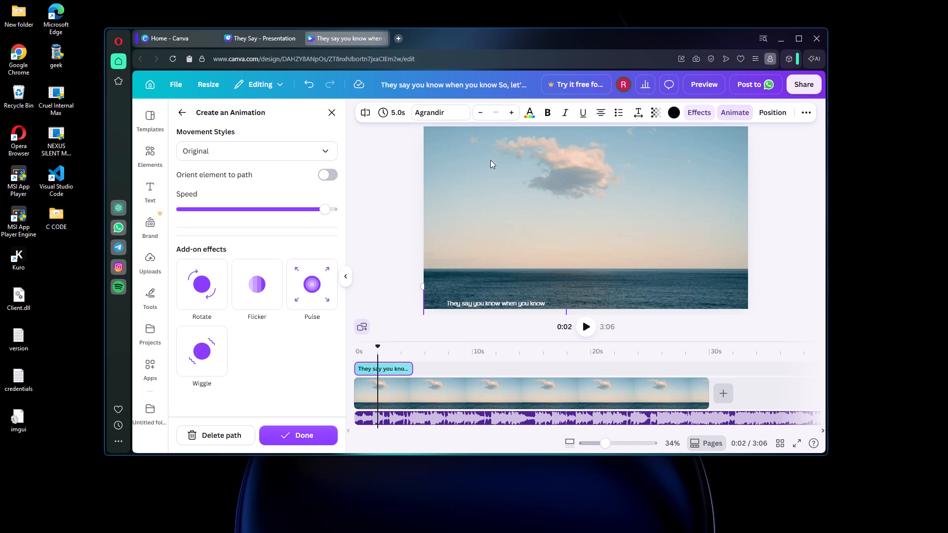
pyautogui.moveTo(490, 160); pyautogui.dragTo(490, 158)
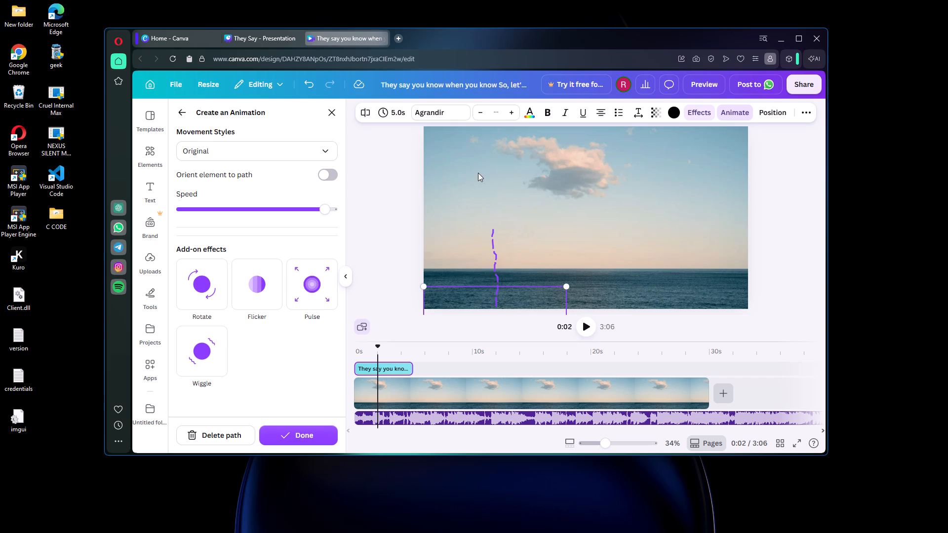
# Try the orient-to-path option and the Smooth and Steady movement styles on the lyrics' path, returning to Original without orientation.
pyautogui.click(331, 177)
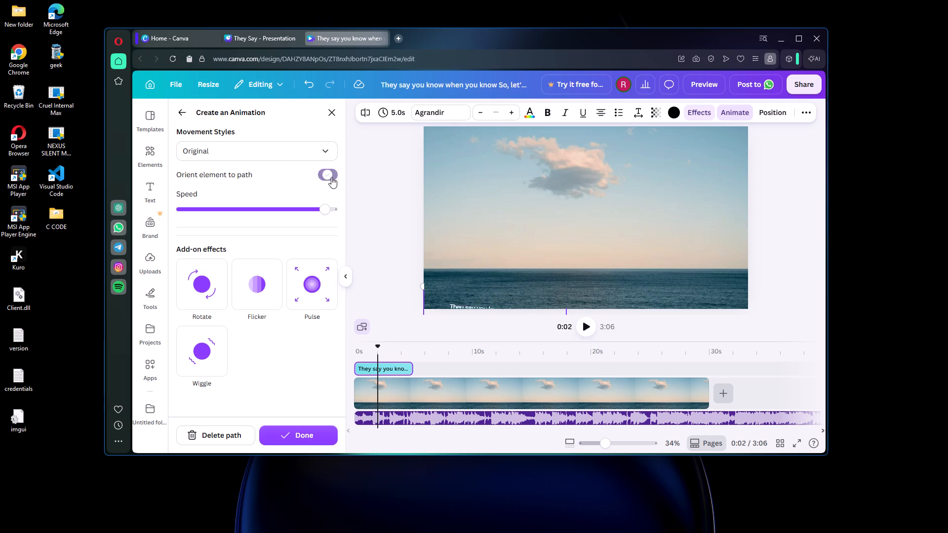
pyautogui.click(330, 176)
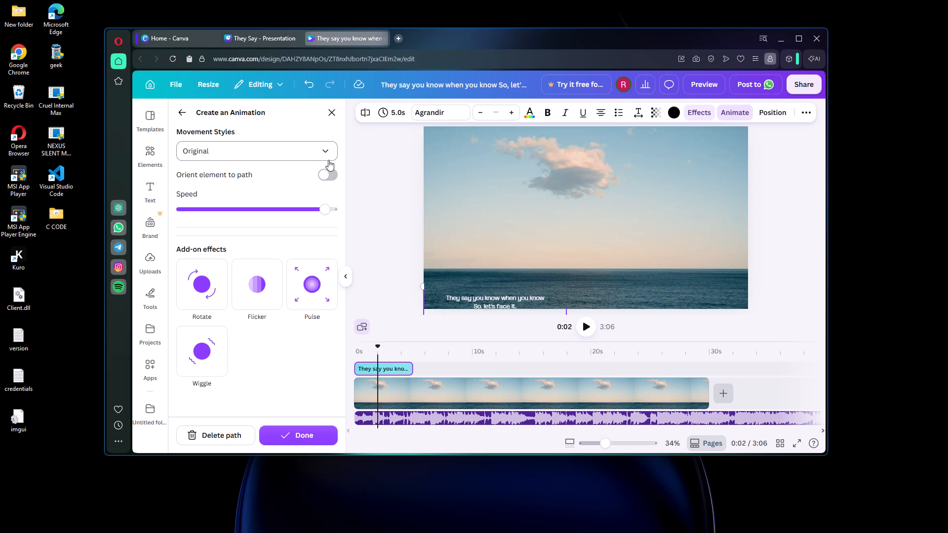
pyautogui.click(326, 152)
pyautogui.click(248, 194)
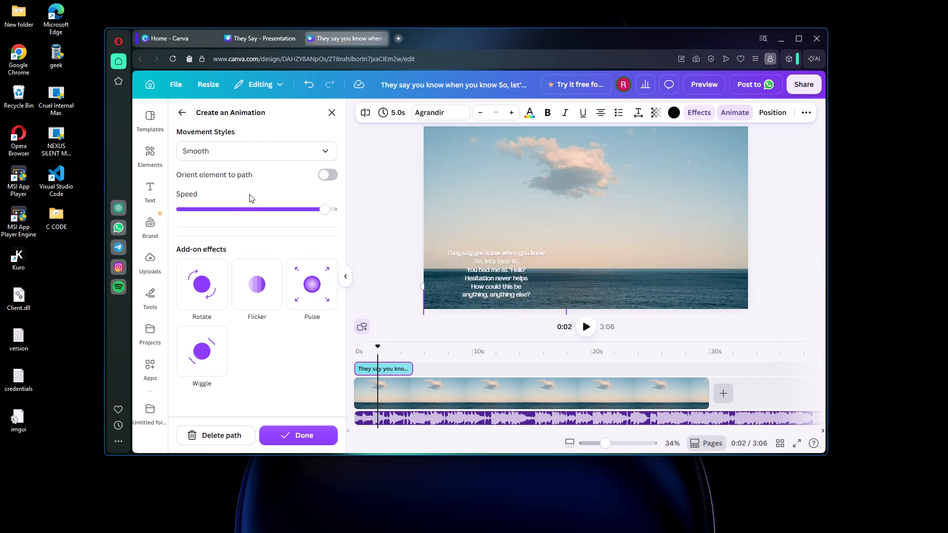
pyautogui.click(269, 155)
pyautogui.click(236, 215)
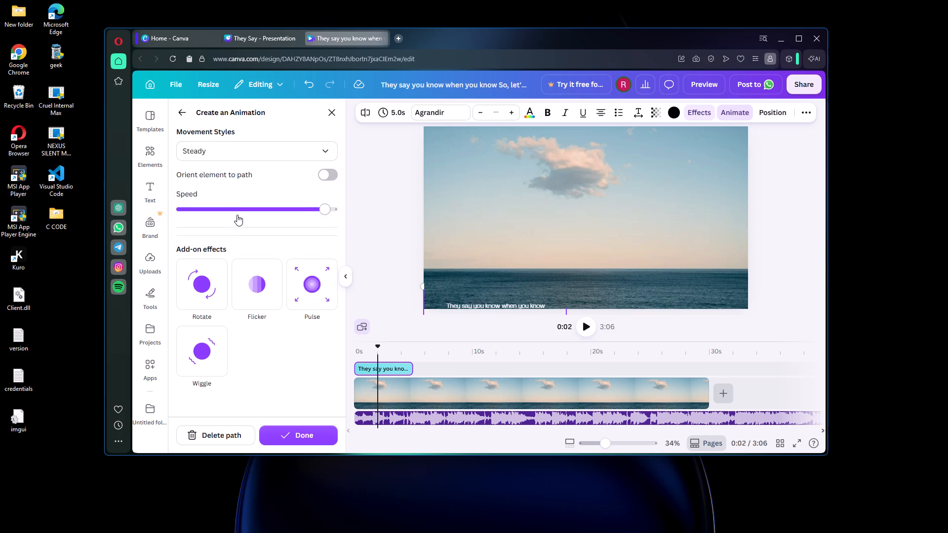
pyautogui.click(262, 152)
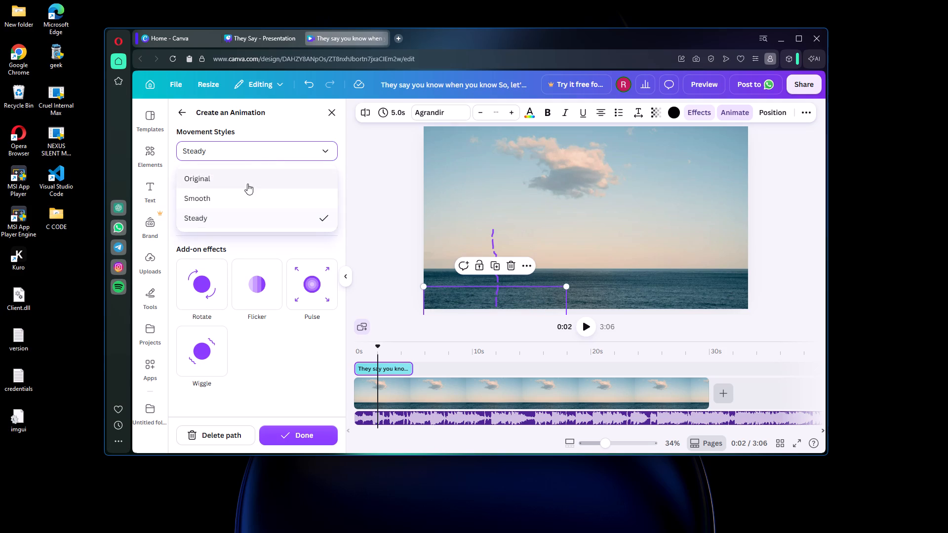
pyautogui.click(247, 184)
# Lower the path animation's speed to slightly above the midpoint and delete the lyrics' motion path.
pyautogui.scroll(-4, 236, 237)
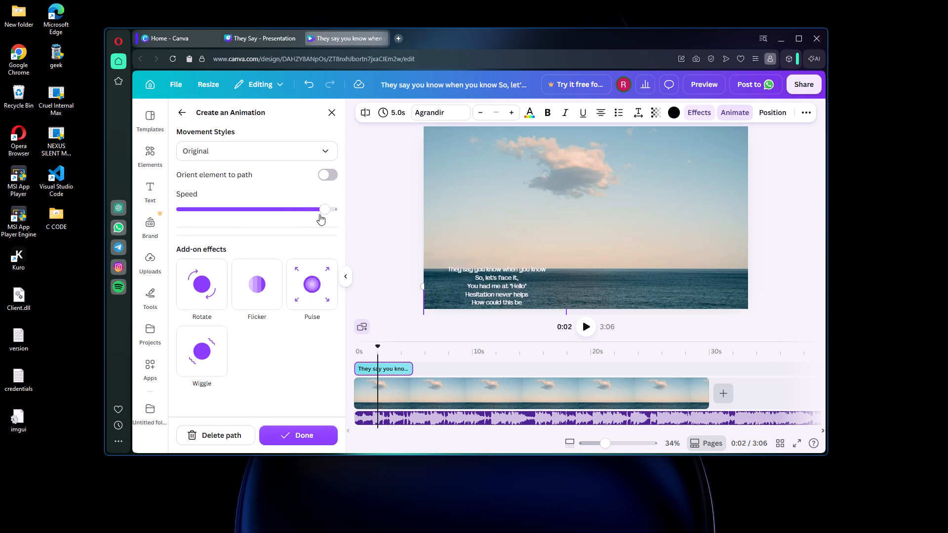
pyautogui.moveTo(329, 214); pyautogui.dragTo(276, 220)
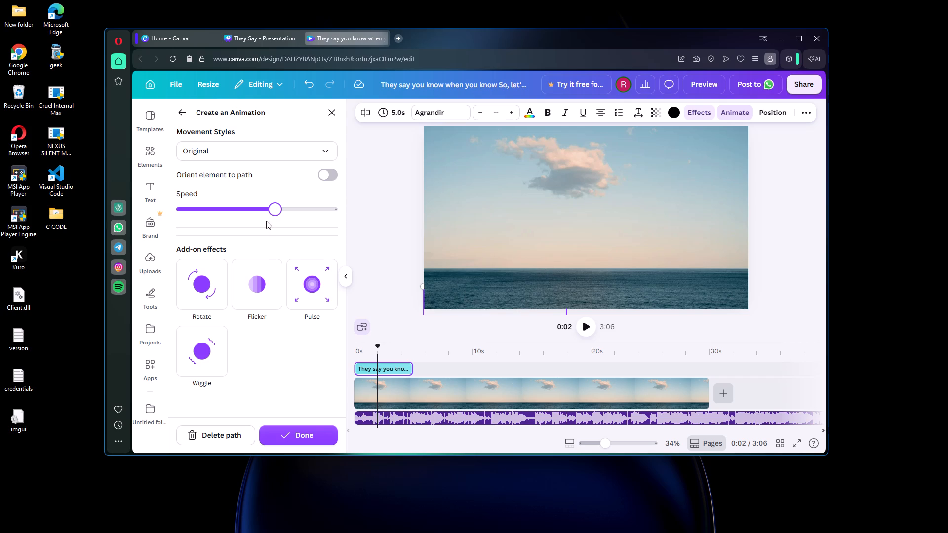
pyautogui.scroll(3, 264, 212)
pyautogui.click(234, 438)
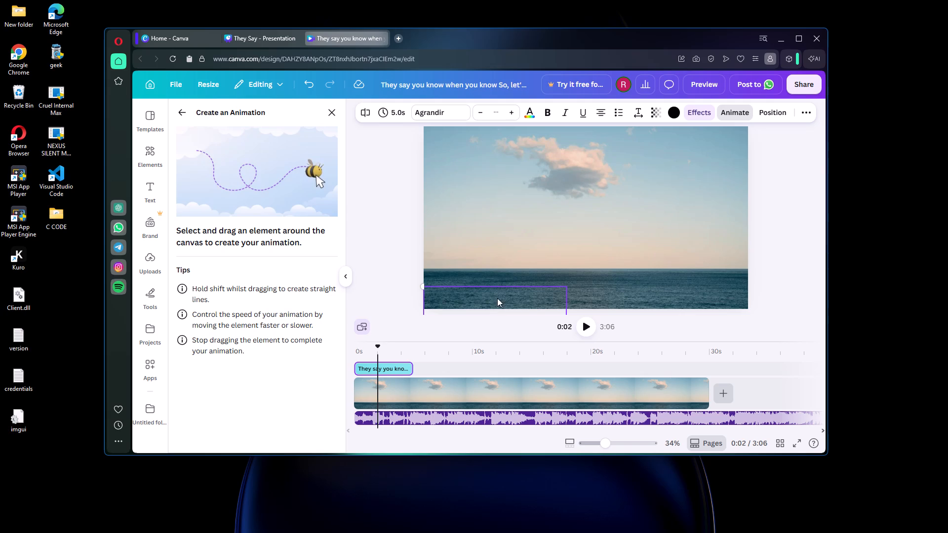
# Draw a straight vertical motion path carrying the lyrics from below the bottom edge to the upper part of the frame.
pyautogui.moveTo(492, 302); pyautogui.dragTo(493, 293)
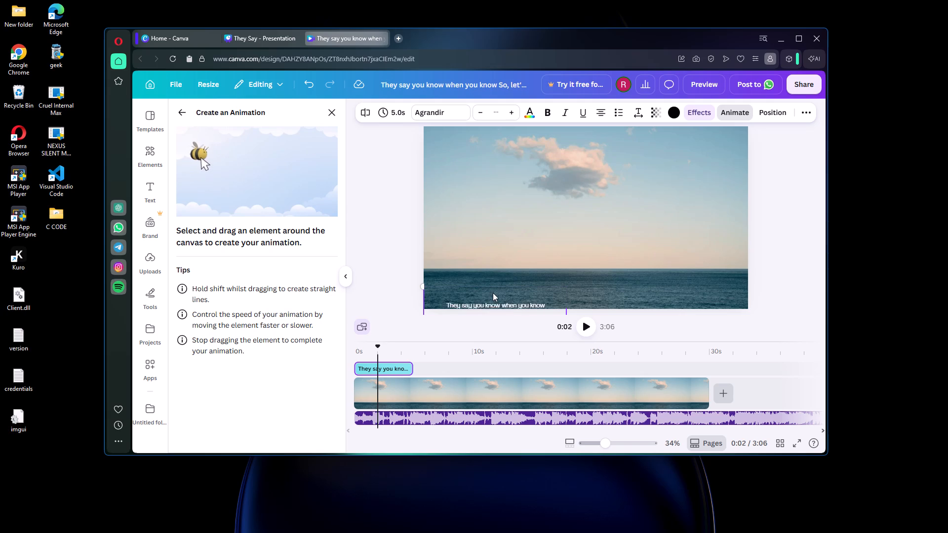
pyautogui.moveTo(493, 293); pyautogui.dragTo(489, 267)
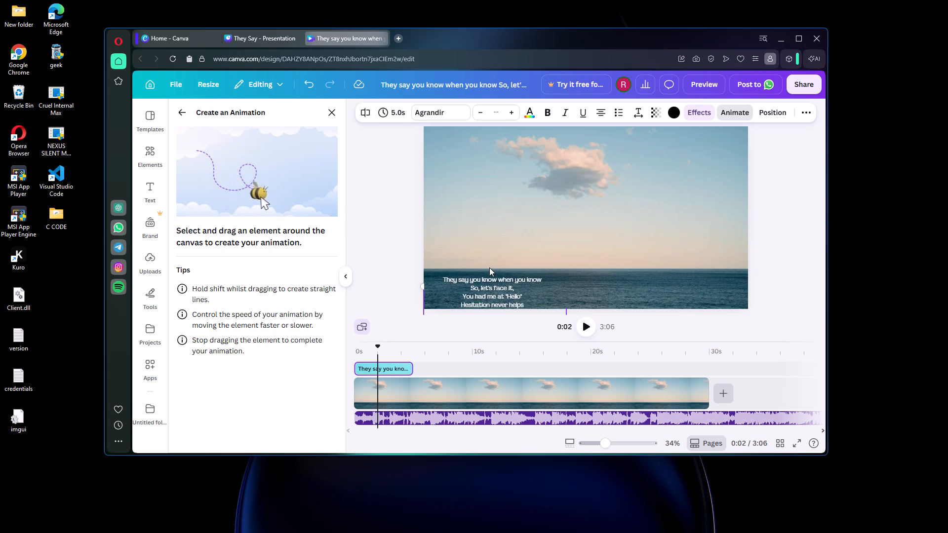
pyautogui.moveTo(489, 267); pyautogui.dragTo(490, 239)
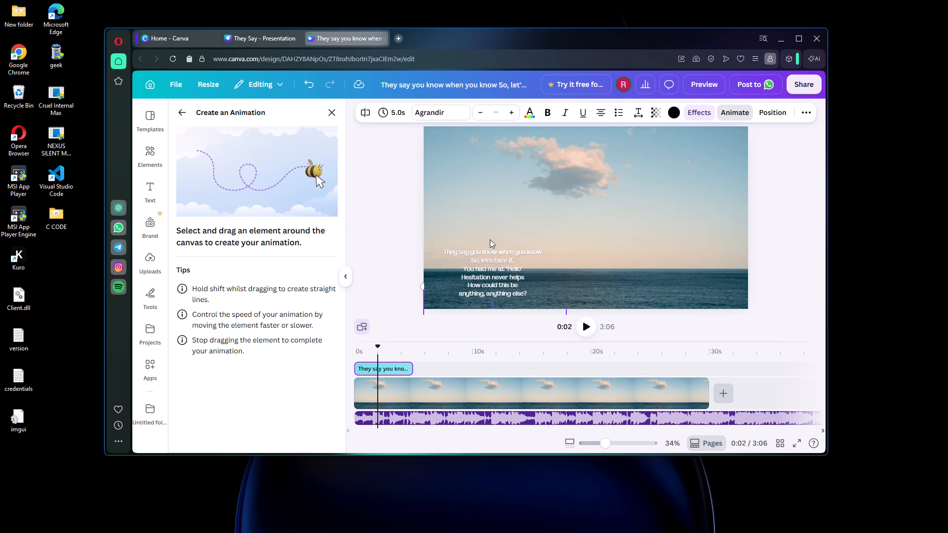
pyautogui.moveTo(490, 239); pyautogui.dragTo(490, 211)
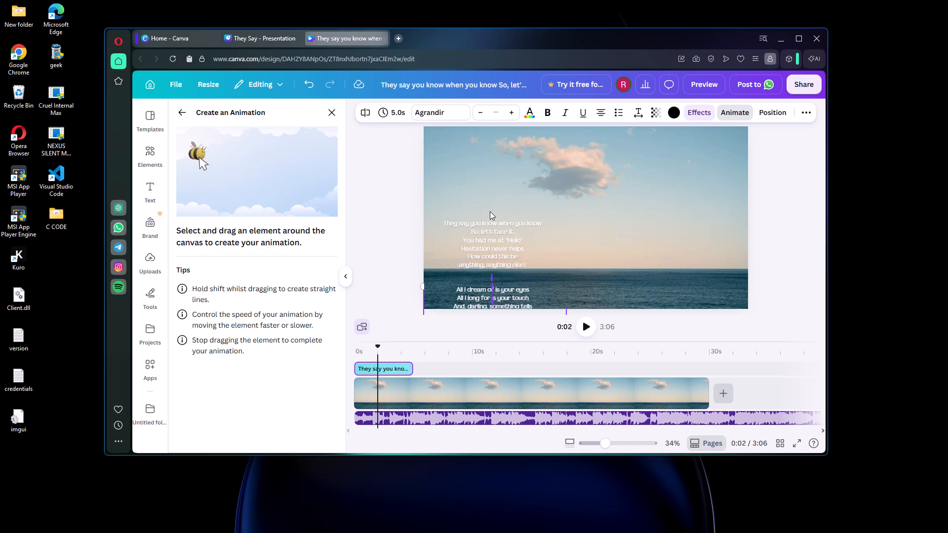
pyautogui.moveTo(490, 211); pyautogui.dragTo(490, 189)
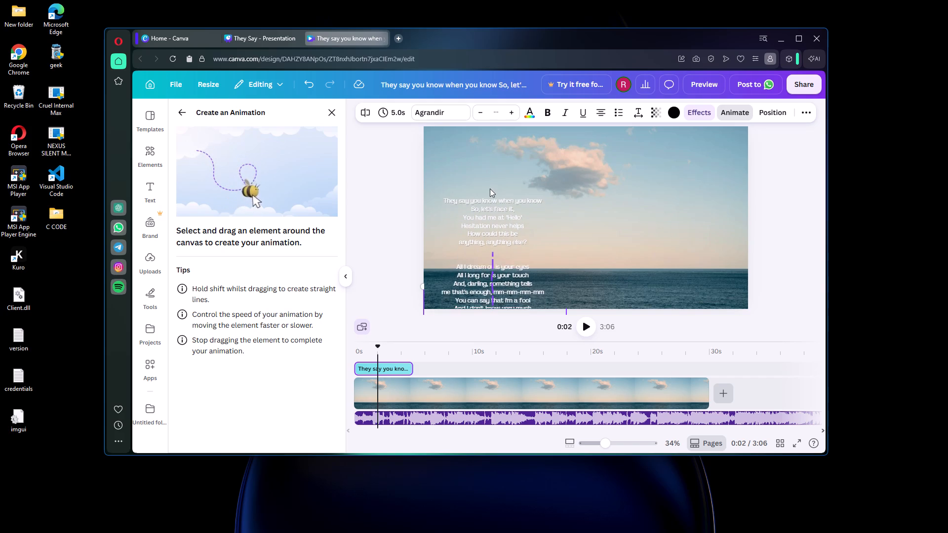
pyautogui.moveTo(490, 189); pyautogui.dragTo(490, 169)
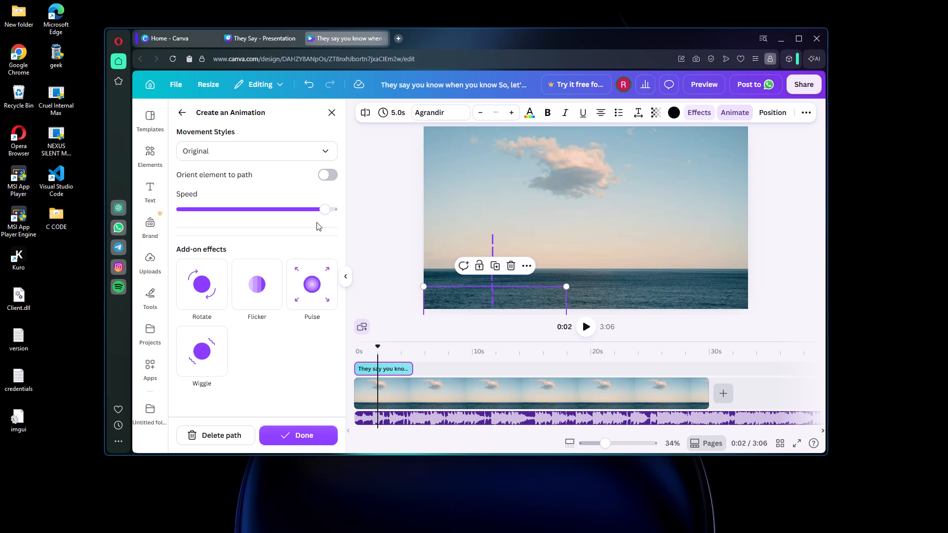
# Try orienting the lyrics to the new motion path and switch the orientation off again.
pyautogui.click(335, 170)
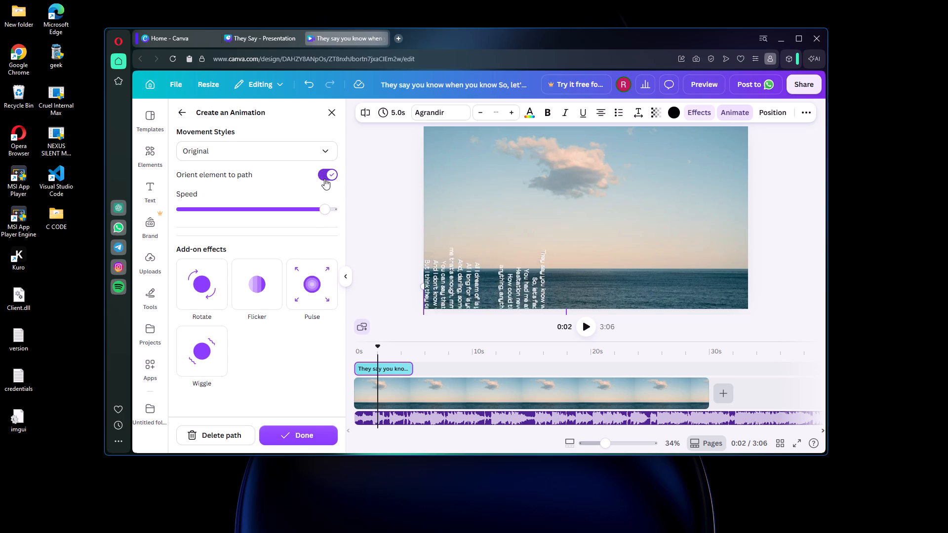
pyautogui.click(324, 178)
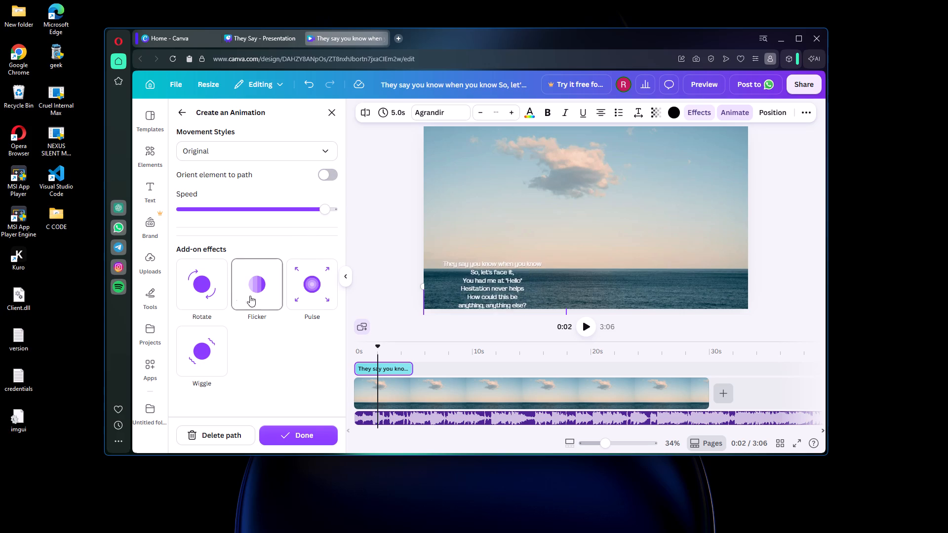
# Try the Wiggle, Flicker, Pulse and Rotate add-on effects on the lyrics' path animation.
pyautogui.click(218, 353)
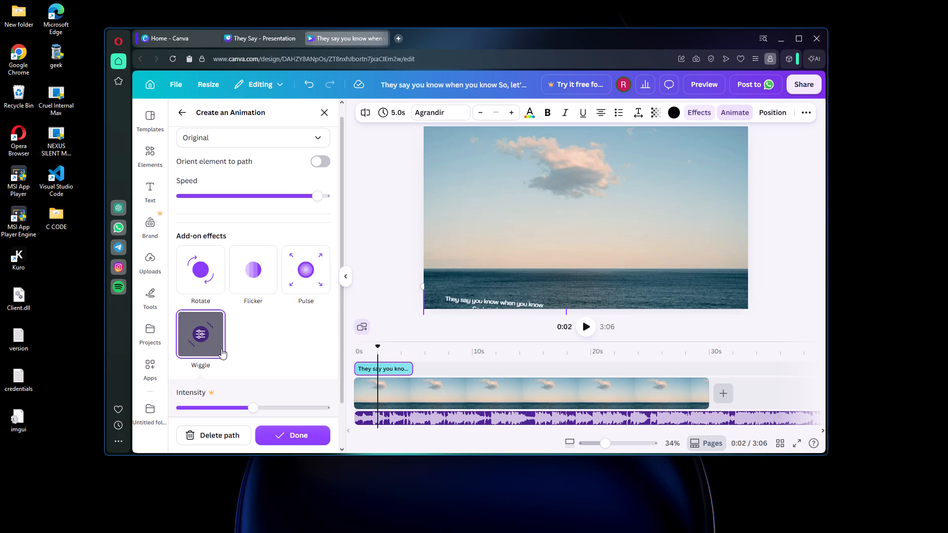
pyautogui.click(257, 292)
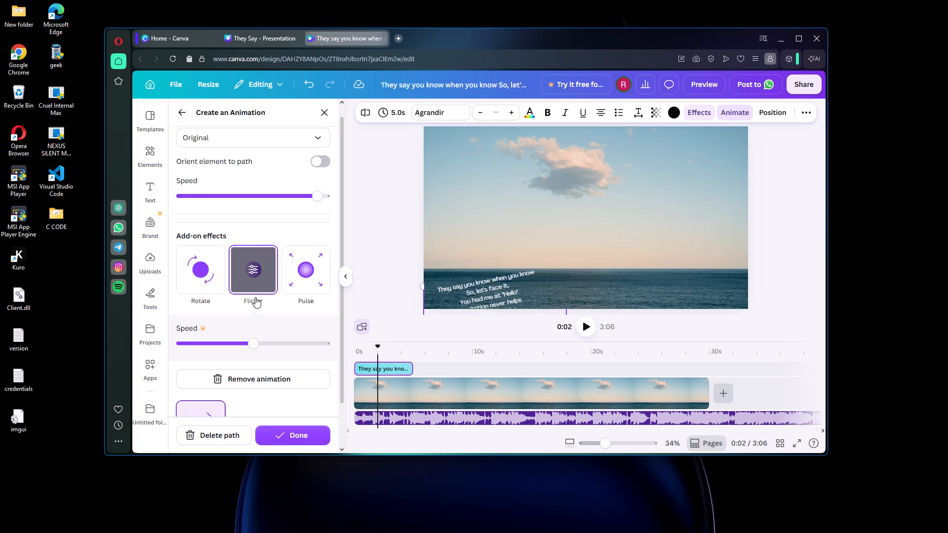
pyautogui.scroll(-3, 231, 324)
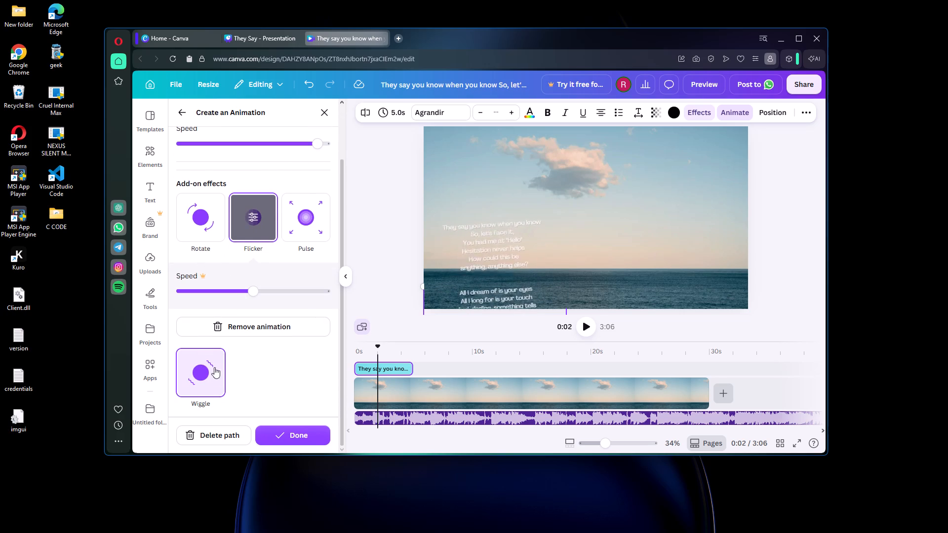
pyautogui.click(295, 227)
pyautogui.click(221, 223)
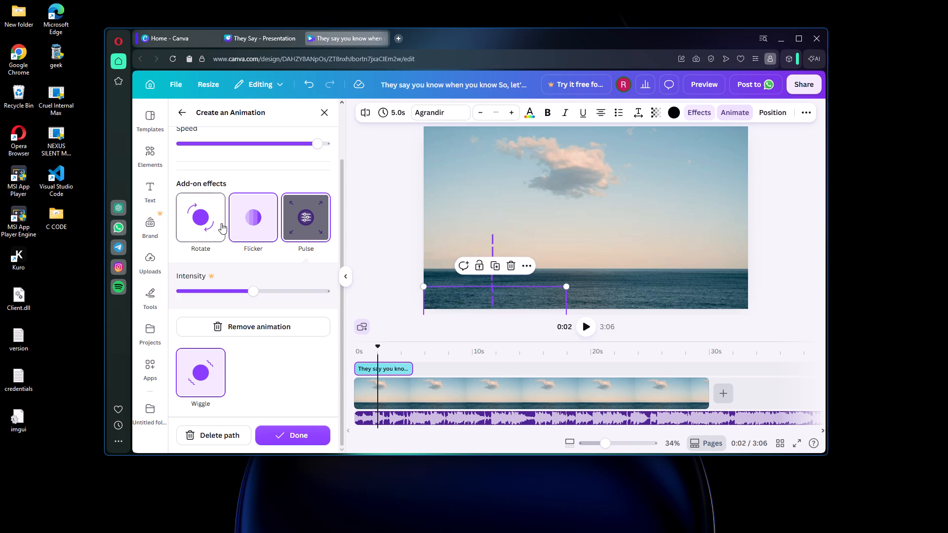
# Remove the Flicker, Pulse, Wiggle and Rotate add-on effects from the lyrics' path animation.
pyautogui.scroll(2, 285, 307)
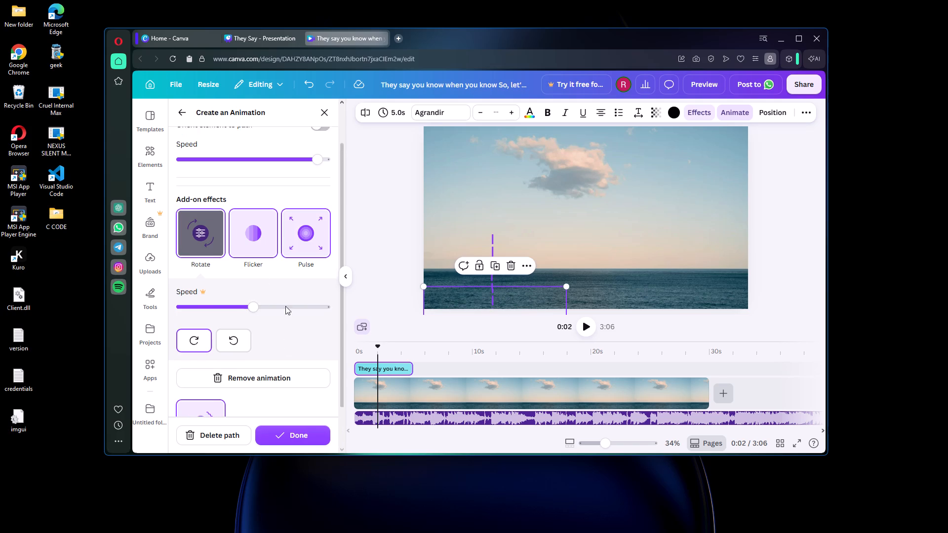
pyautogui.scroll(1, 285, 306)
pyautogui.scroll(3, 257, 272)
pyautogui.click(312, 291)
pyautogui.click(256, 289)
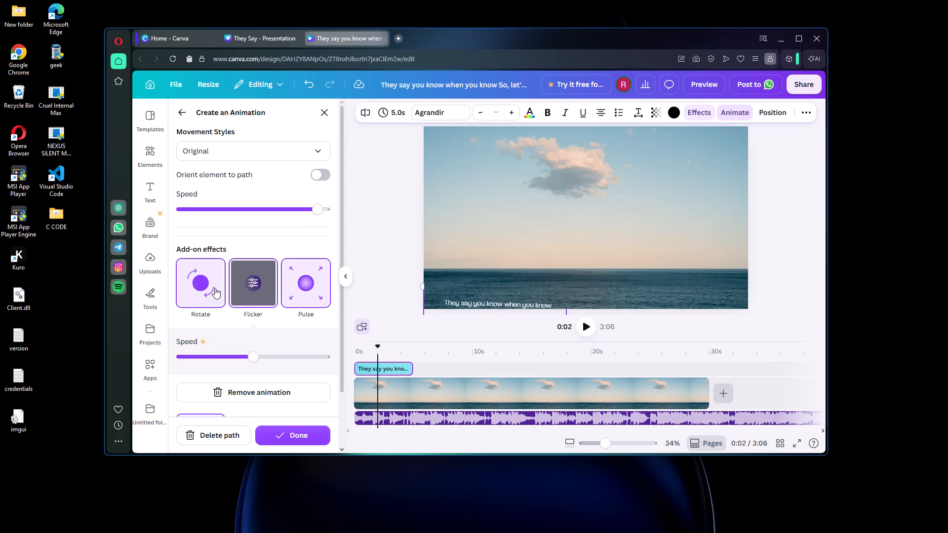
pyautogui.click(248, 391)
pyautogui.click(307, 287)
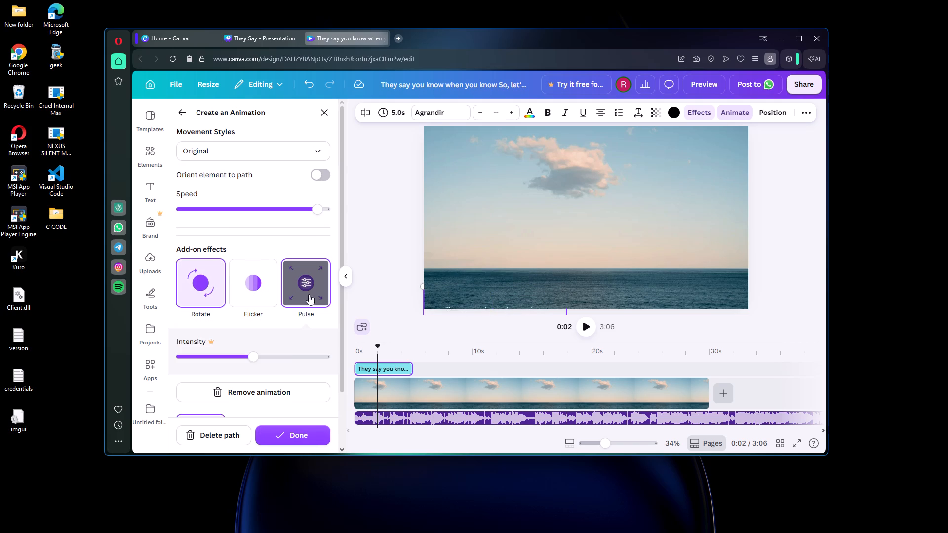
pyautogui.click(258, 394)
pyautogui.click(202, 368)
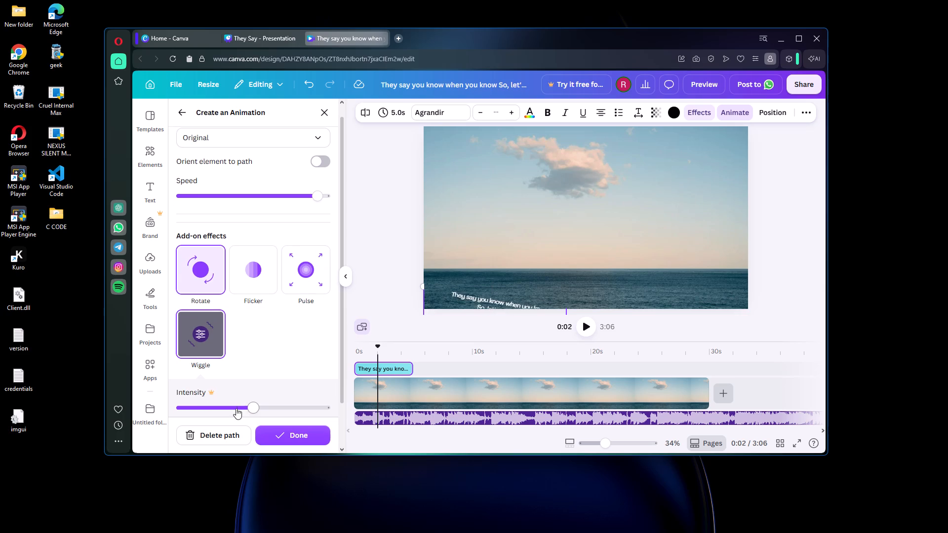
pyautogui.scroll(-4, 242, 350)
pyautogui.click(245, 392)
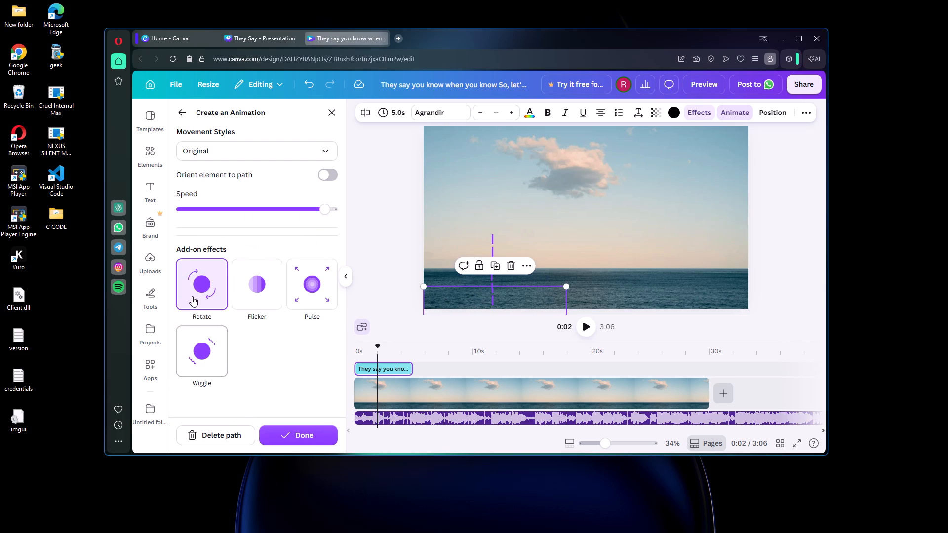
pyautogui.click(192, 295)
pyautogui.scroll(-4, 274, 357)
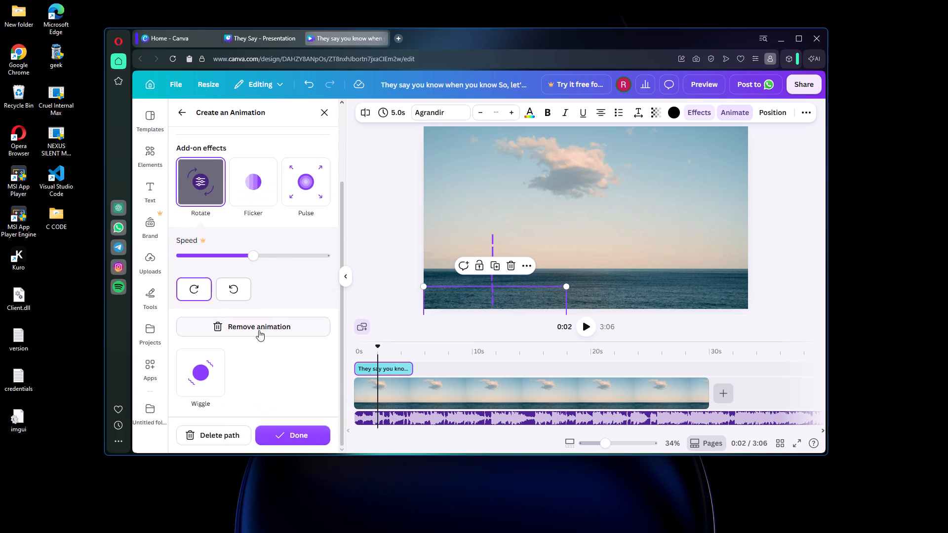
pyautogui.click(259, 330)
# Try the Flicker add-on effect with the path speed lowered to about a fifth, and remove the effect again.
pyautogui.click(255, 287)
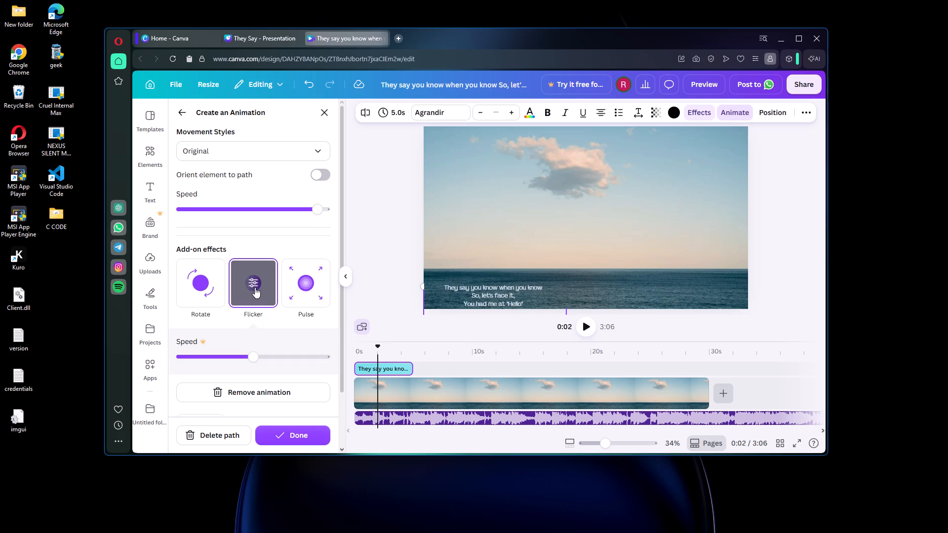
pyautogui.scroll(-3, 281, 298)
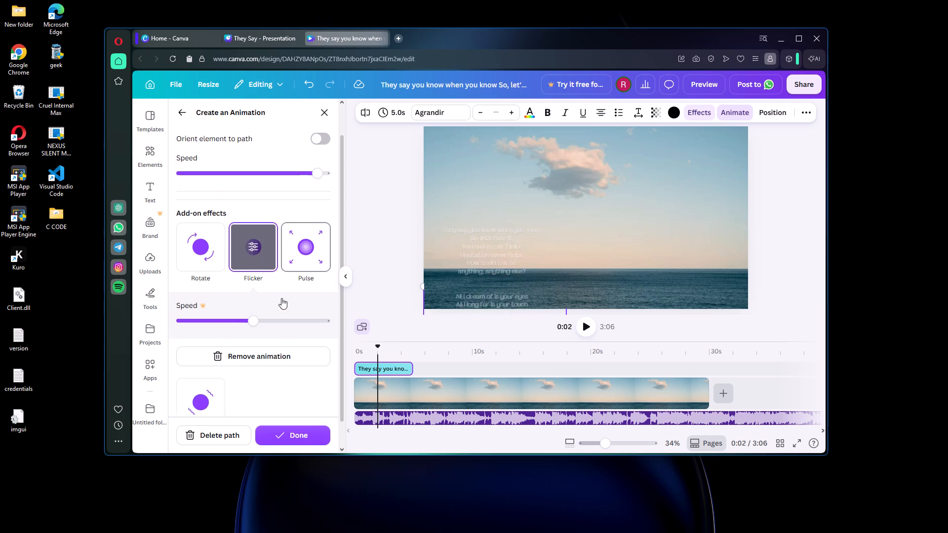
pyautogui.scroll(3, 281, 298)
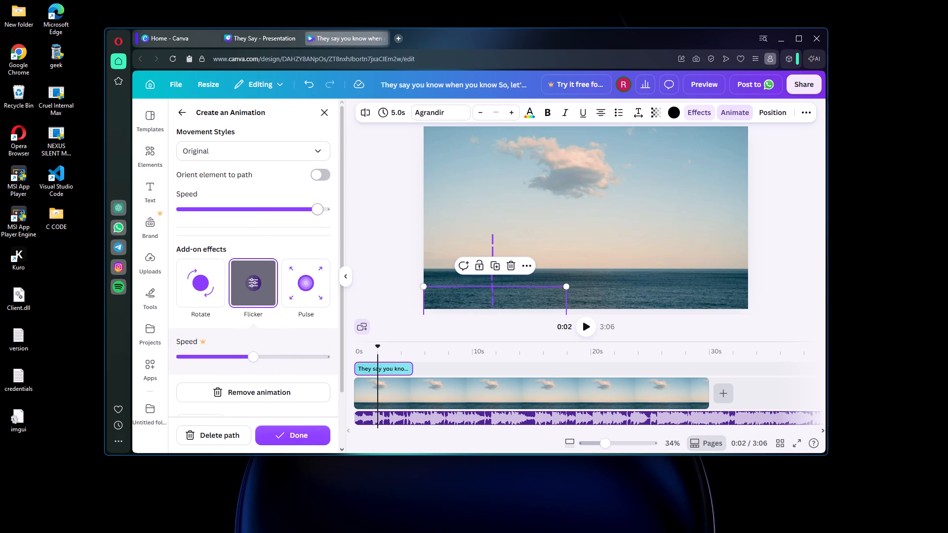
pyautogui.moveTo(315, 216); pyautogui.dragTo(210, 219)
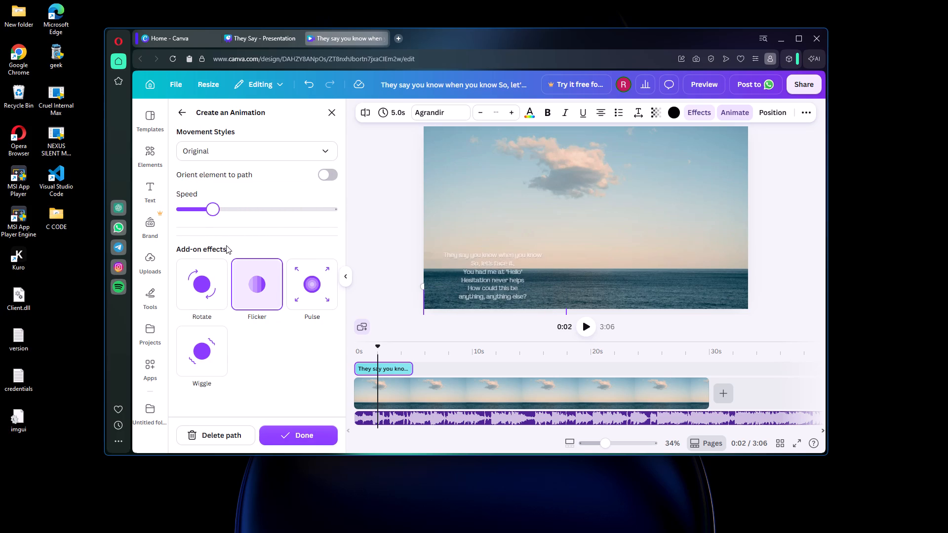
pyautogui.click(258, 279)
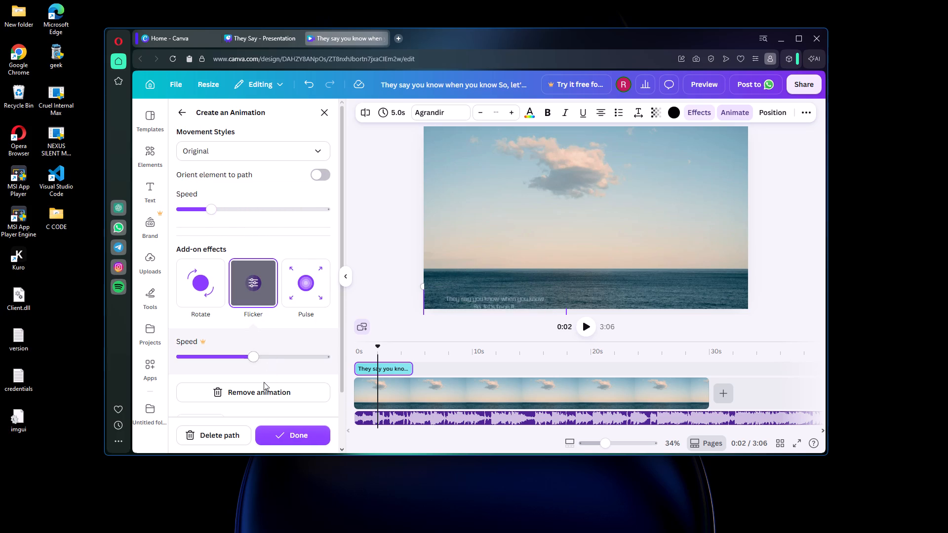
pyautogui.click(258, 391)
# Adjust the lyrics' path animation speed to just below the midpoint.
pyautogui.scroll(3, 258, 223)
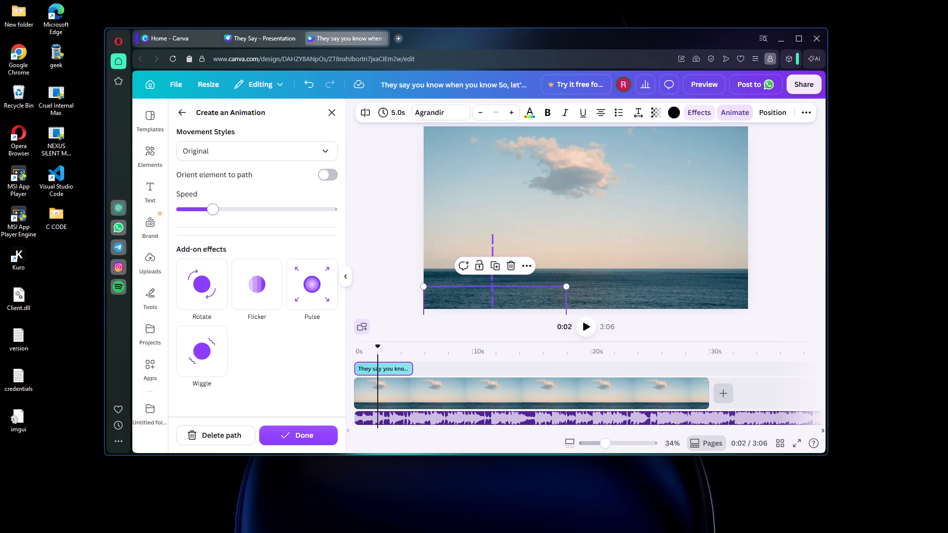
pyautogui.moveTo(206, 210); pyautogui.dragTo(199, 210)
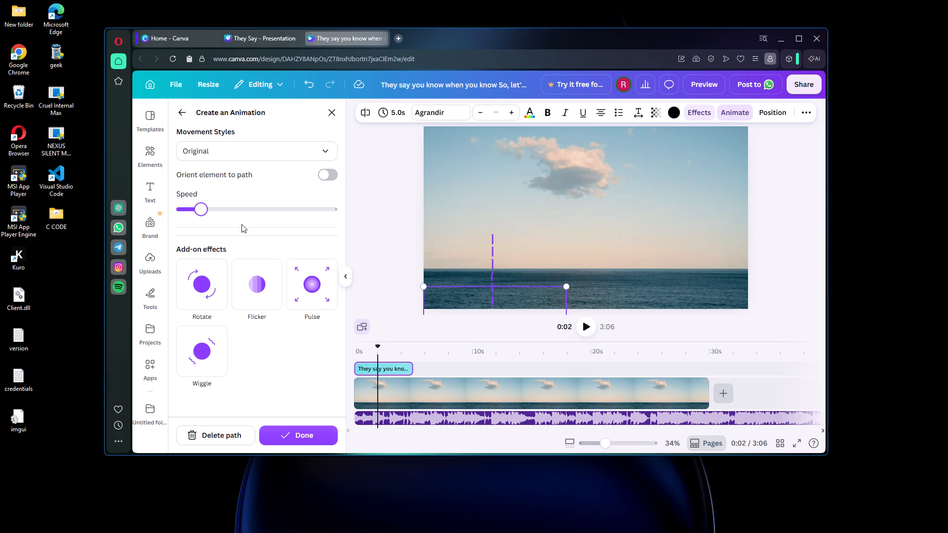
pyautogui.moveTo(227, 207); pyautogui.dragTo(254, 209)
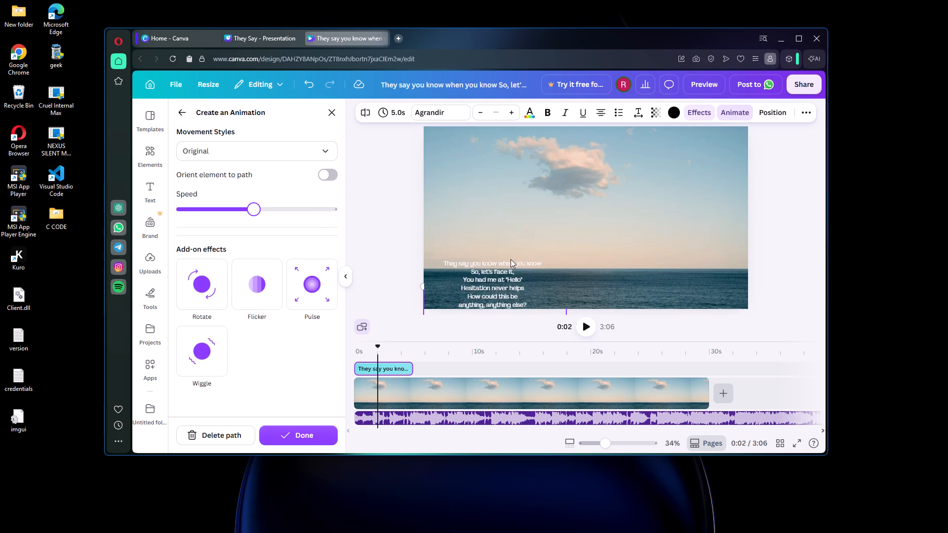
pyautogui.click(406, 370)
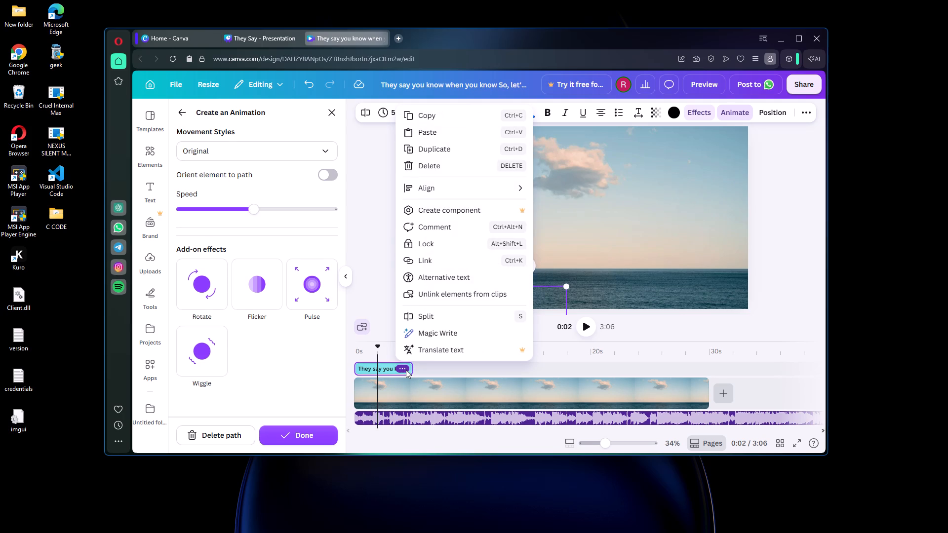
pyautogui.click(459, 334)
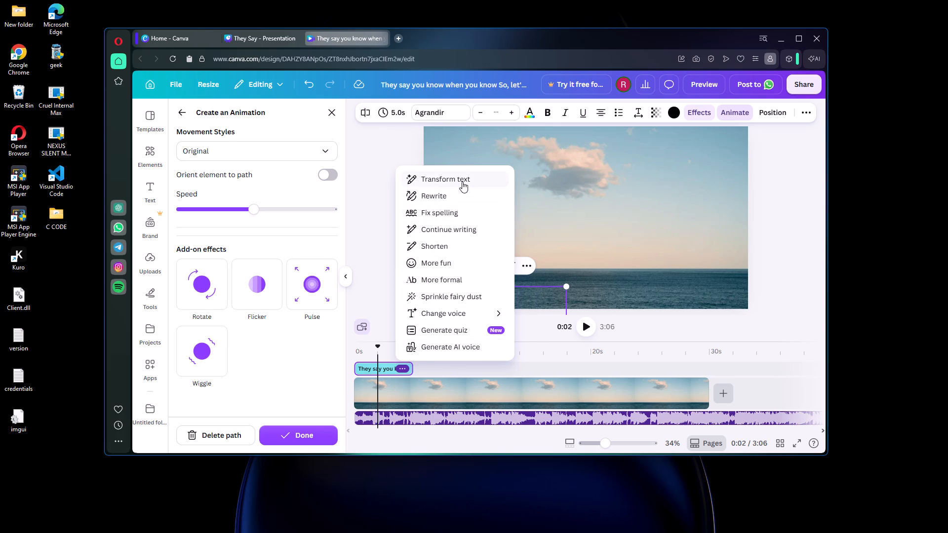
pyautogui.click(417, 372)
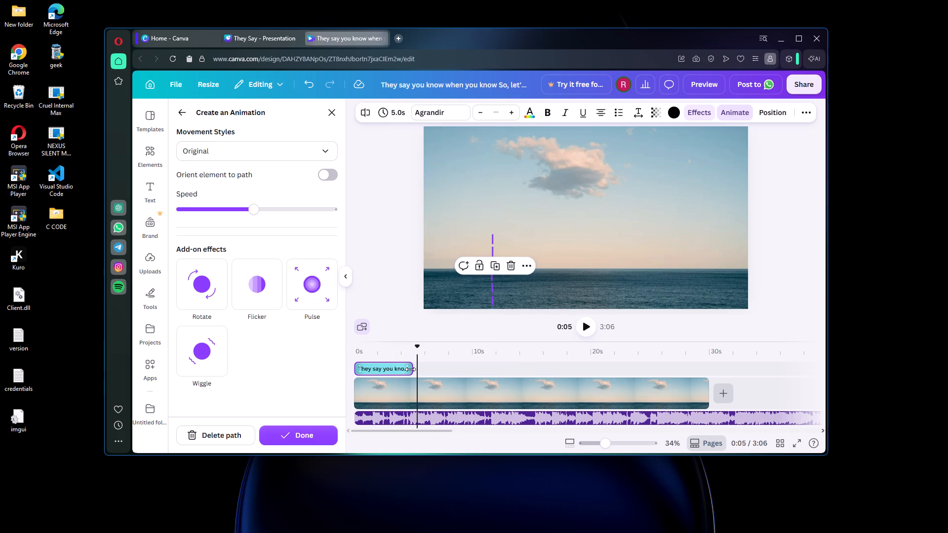
# Extend the lyrics' duration on the timeline to 26.1 seconds.
pyautogui.moveTo(410, 369); pyautogui.dragTo(699, 367)
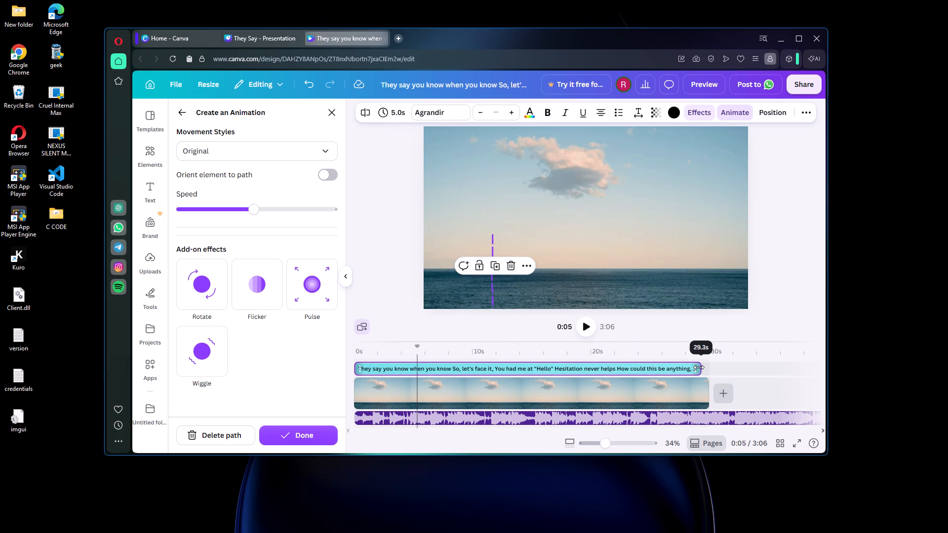
pyautogui.moveTo(699, 367); pyautogui.dragTo(661, 371)
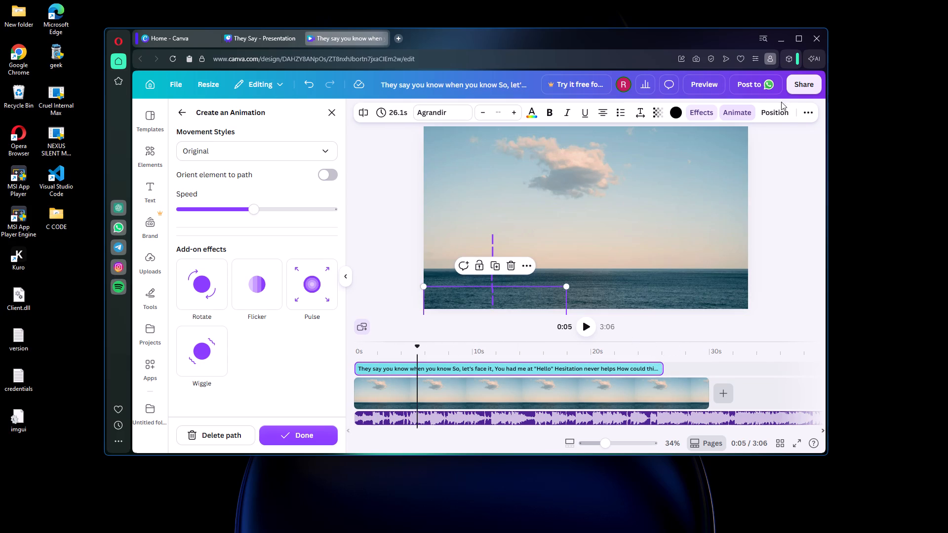
# Replace the lyrics' custom motion path with the Rise animation.
pyautogui.click(221, 435)
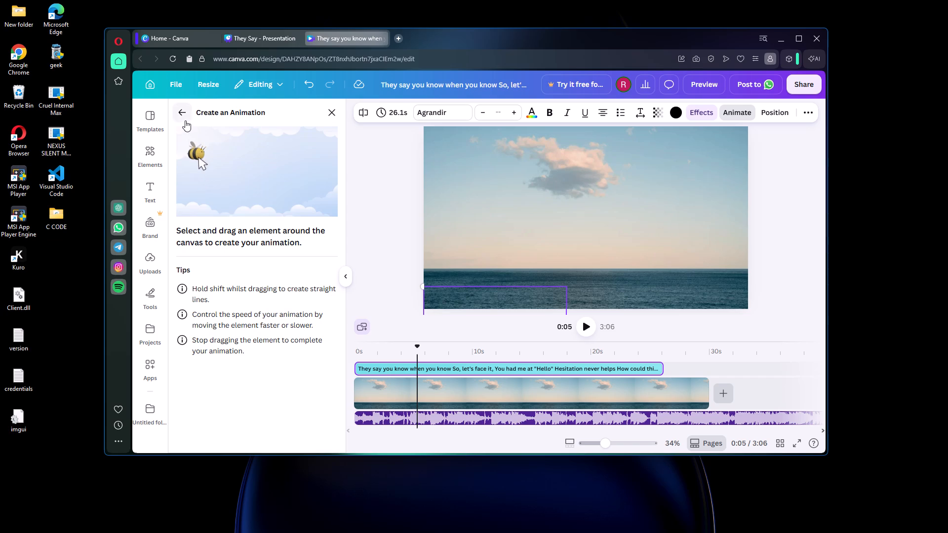
pyautogui.click(185, 116)
pyautogui.scroll(-2, 241, 247)
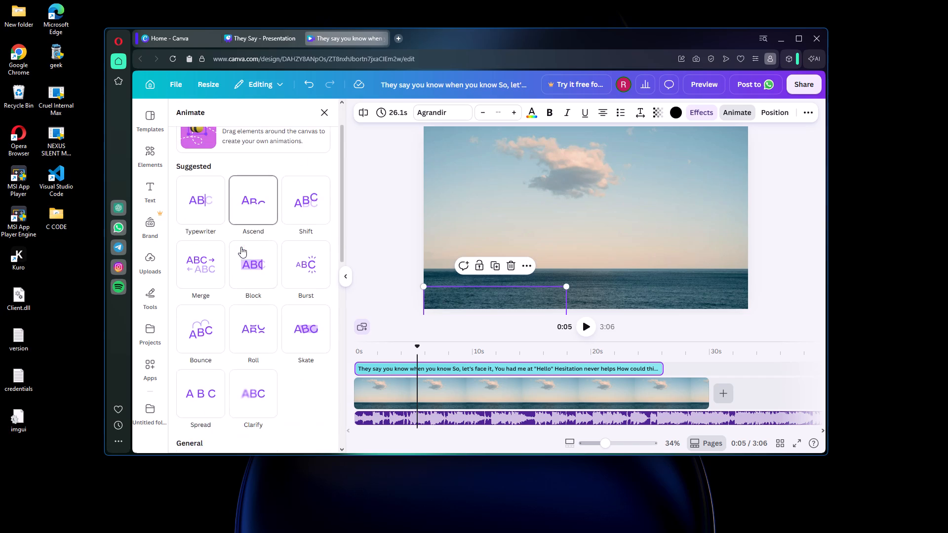
pyautogui.scroll(-1, 241, 247)
pyautogui.scroll(-3, 346, 287)
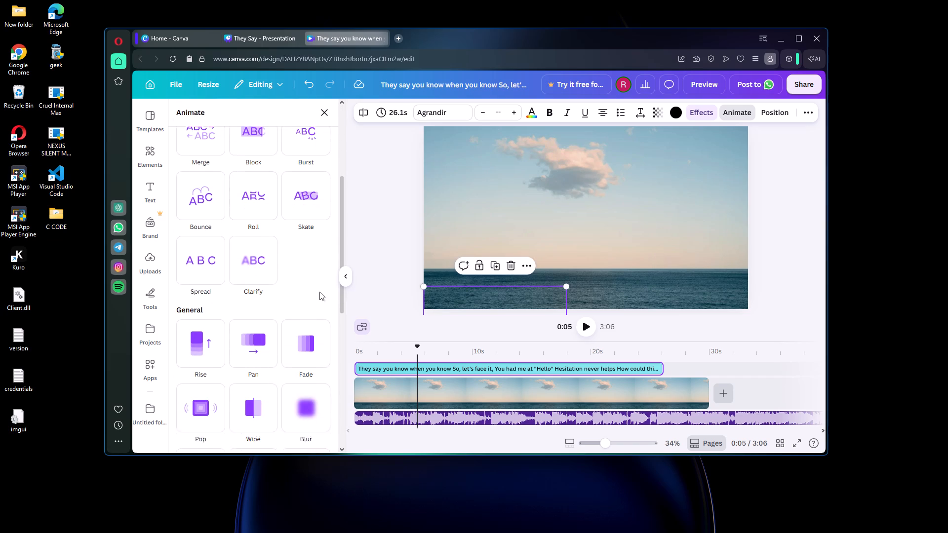
pyautogui.click(196, 297)
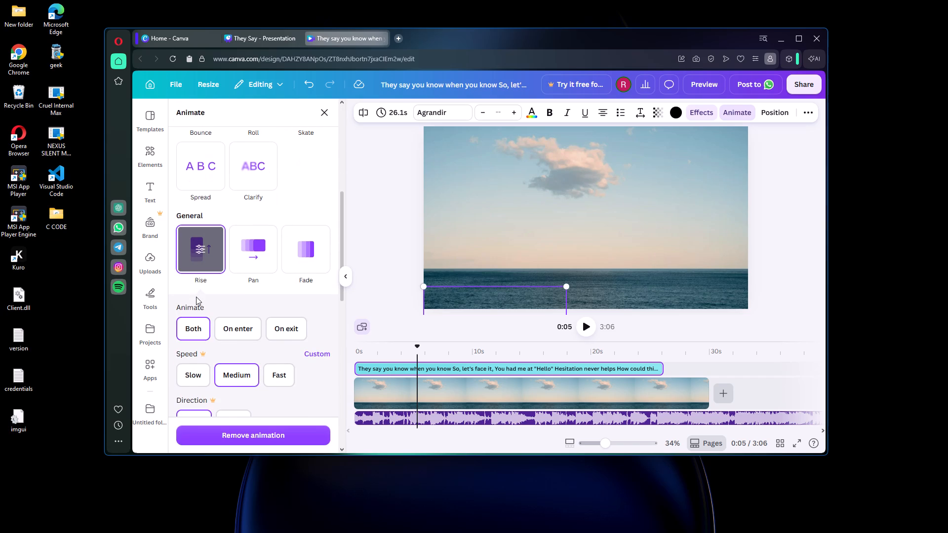
pyautogui.scroll(-5, 196, 297)
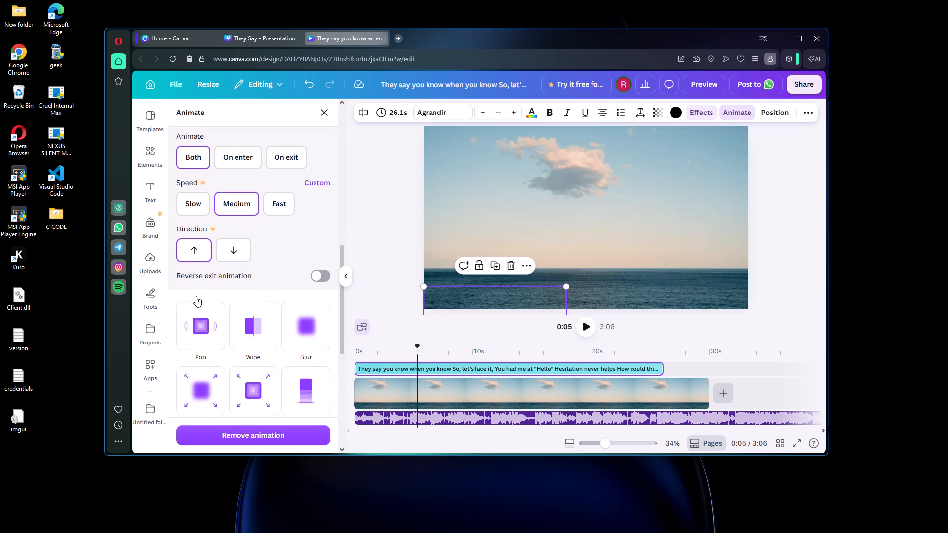
pyautogui.scroll(-1, 196, 296)
pyautogui.scroll(7, 196, 295)
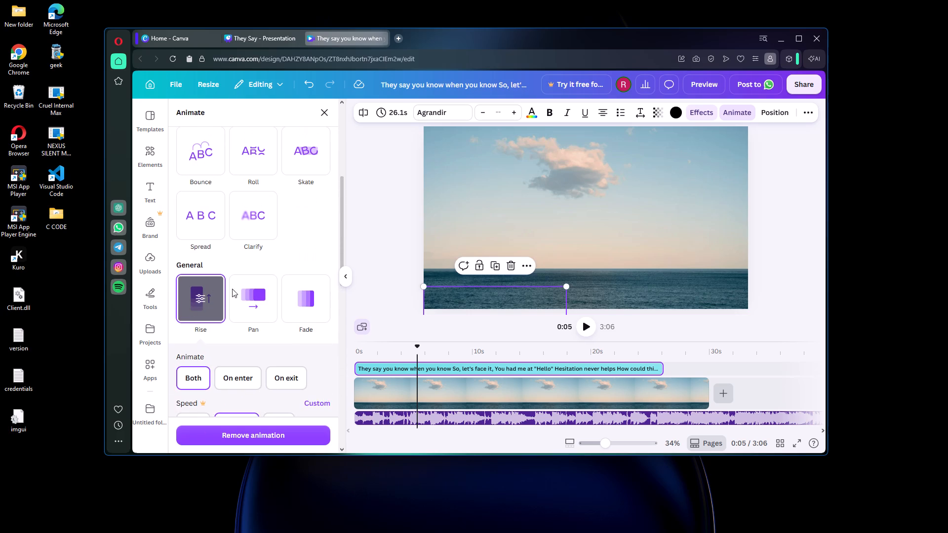
# Move the lyrics straight up so the whole text block sits inside the frame.
pyautogui.moveTo(498, 302); pyautogui.dragTo(498, 167)
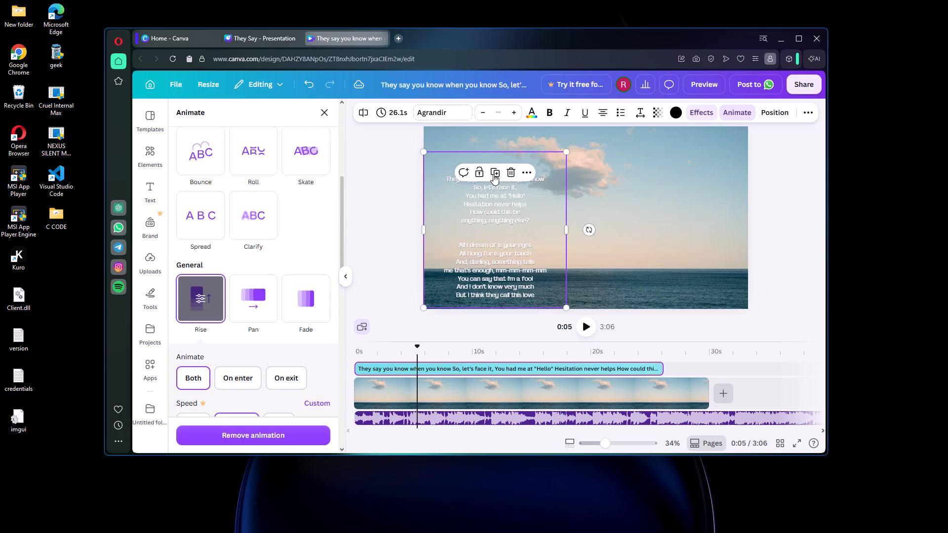
pyautogui.moveTo(503, 234); pyautogui.dragTo(503, 229)
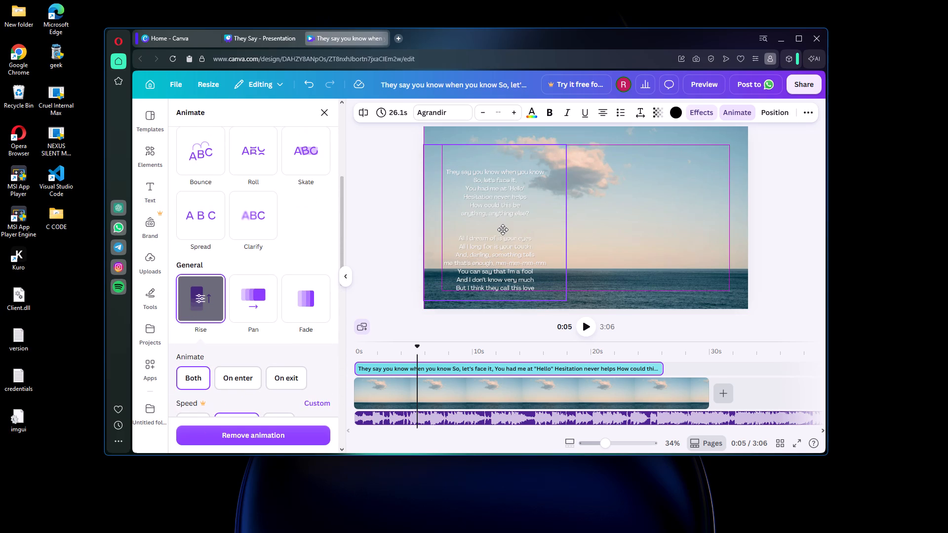
pyautogui.moveTo(503, 229); pyautogui.dragTo(502, 220)
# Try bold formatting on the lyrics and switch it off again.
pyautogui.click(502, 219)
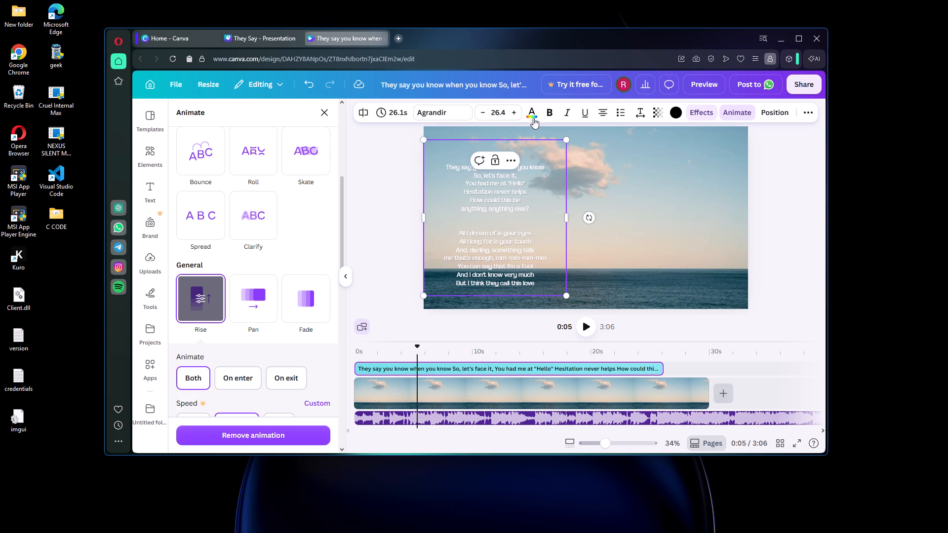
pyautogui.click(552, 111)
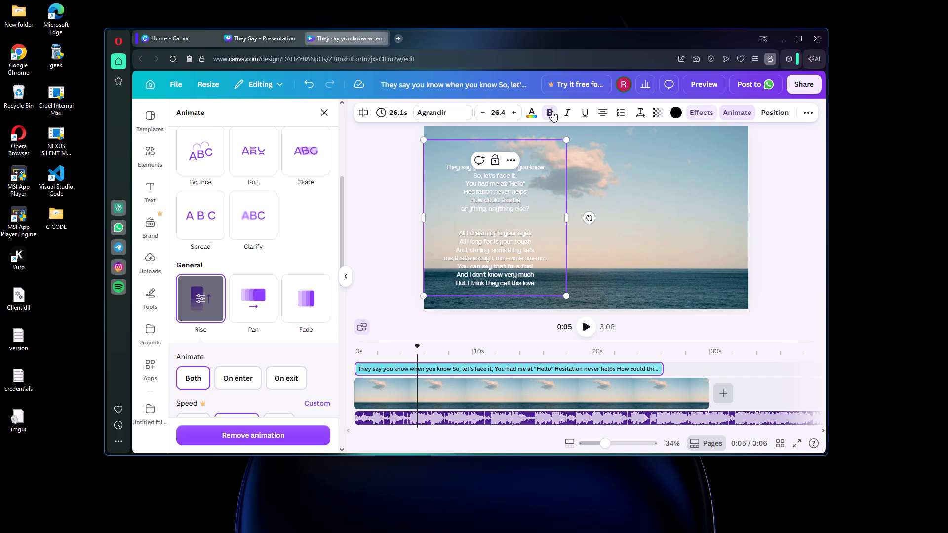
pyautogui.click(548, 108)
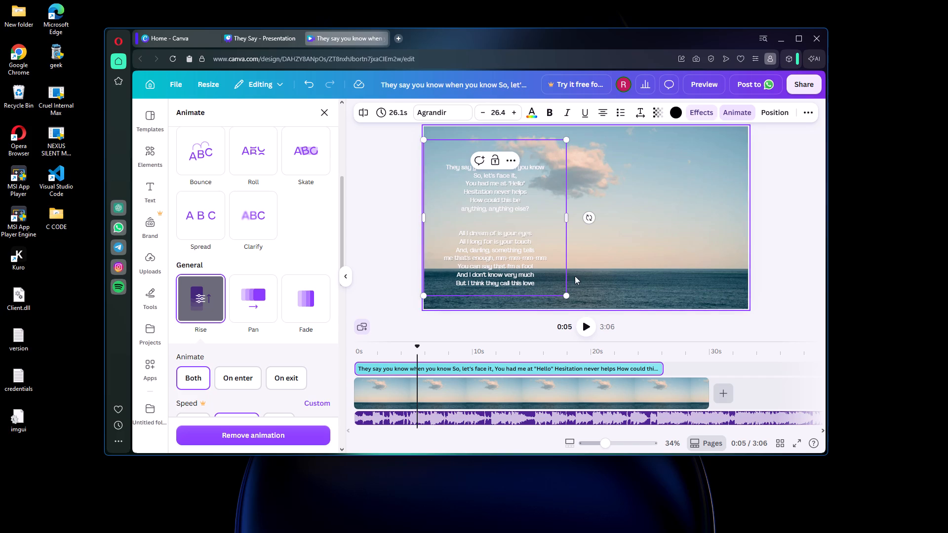
# Compare the Glow and Echo text effects on the lyrics and apply Glow.
pyautogui.scroll(5, 275, 243)
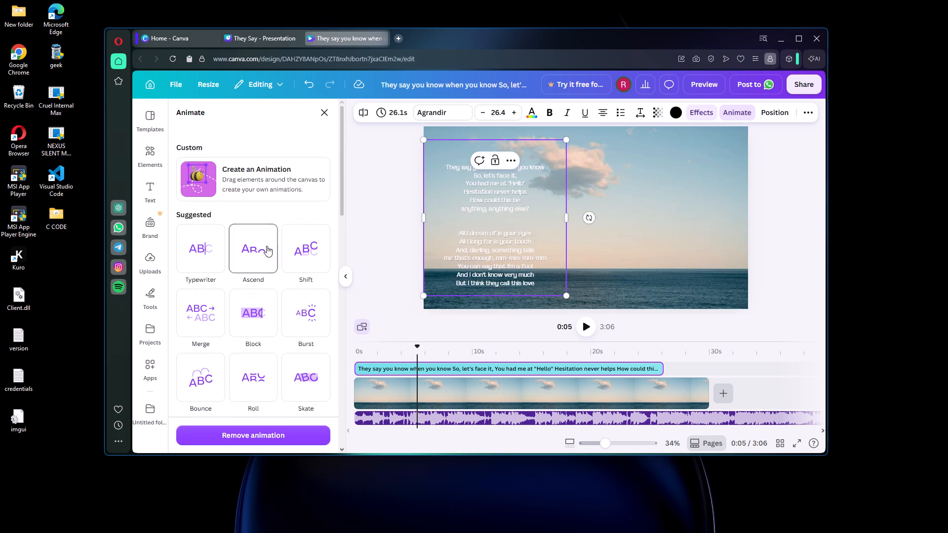
pyautogui.click(702, 110)
pyautogui.scroll(3, 243, 231)
pyautogui.click(247, 159)
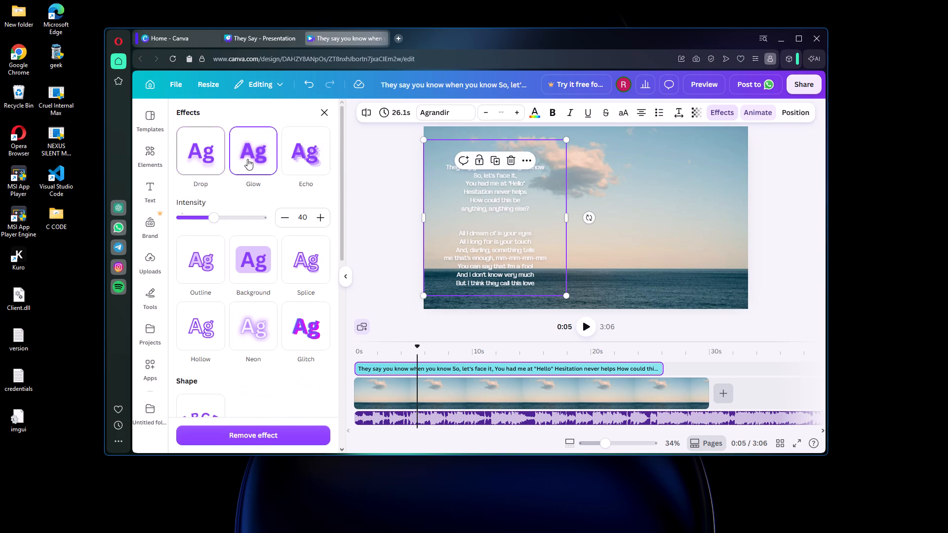
pyautogui.click(281, 156)
pyautogui.click(290, 158)
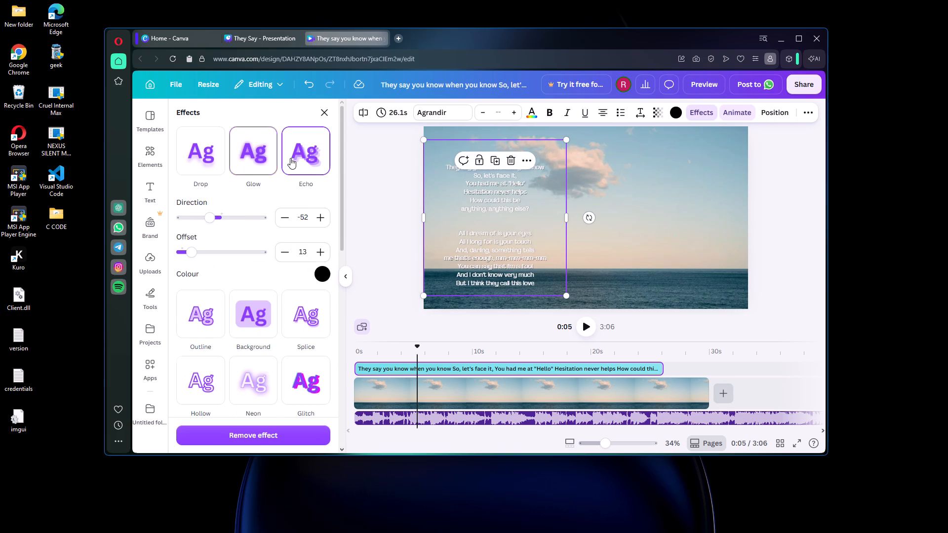
pyautogui.click(248, 159)
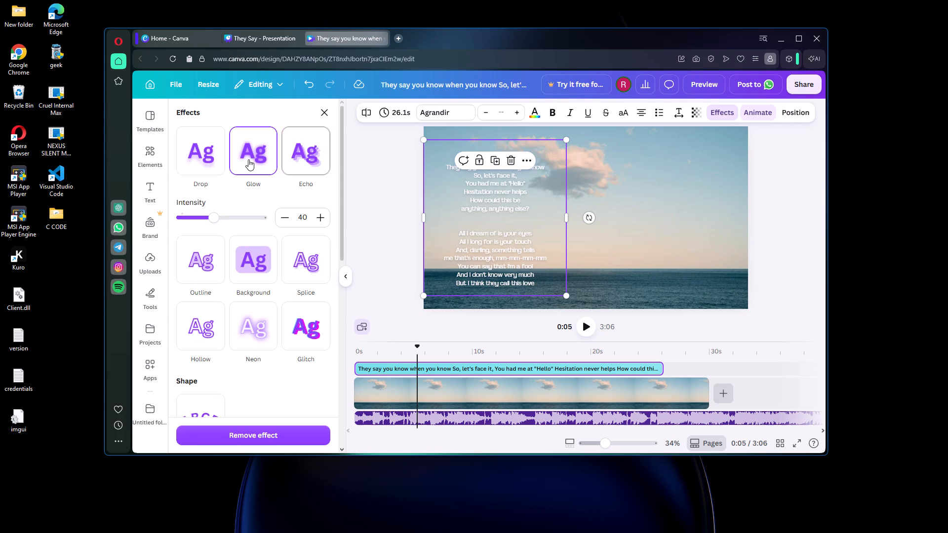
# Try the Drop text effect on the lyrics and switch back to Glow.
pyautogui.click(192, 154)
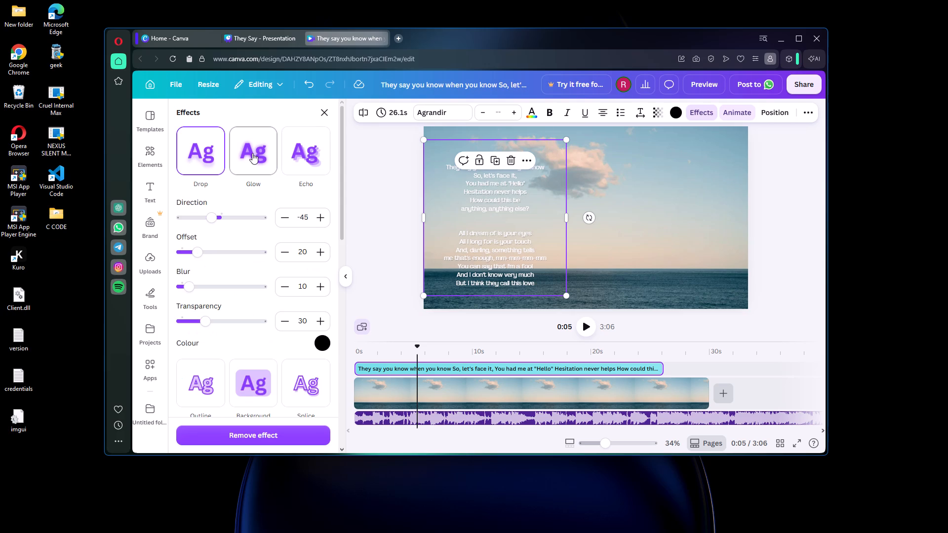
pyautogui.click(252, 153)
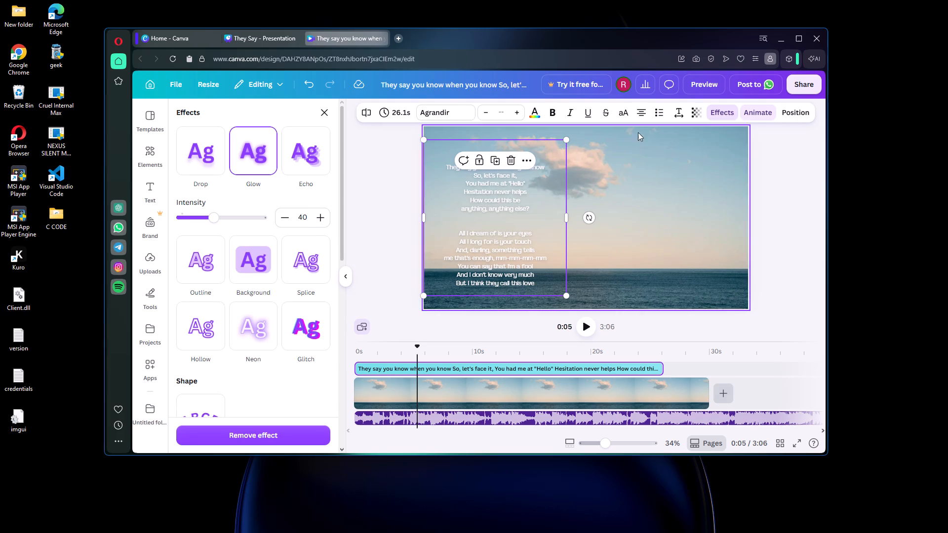
# Replace the lyrics' Rise animation with the Typewriter animation.
pyautogui.click(756, 110)
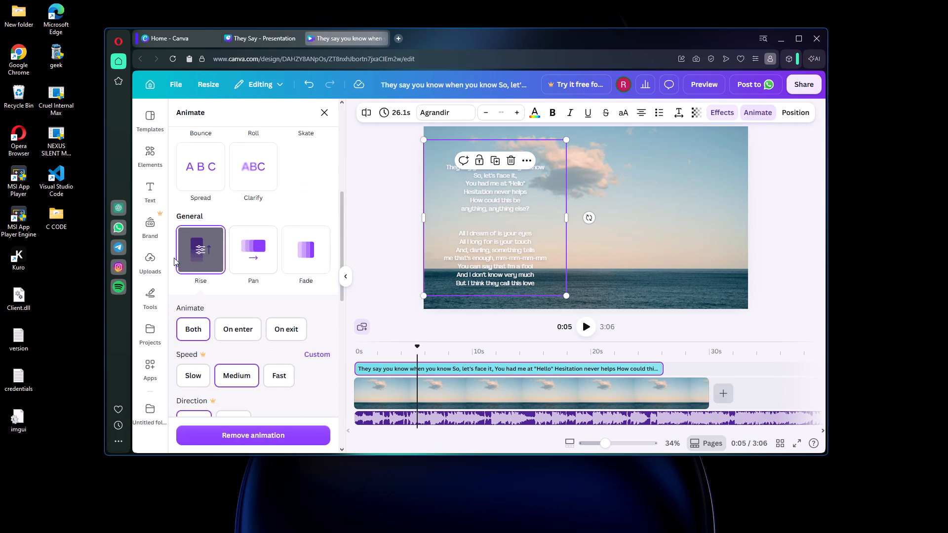
pyautogui.scroll(1, 235, 253)
pyautogui.scroll(-4, 235, 253)
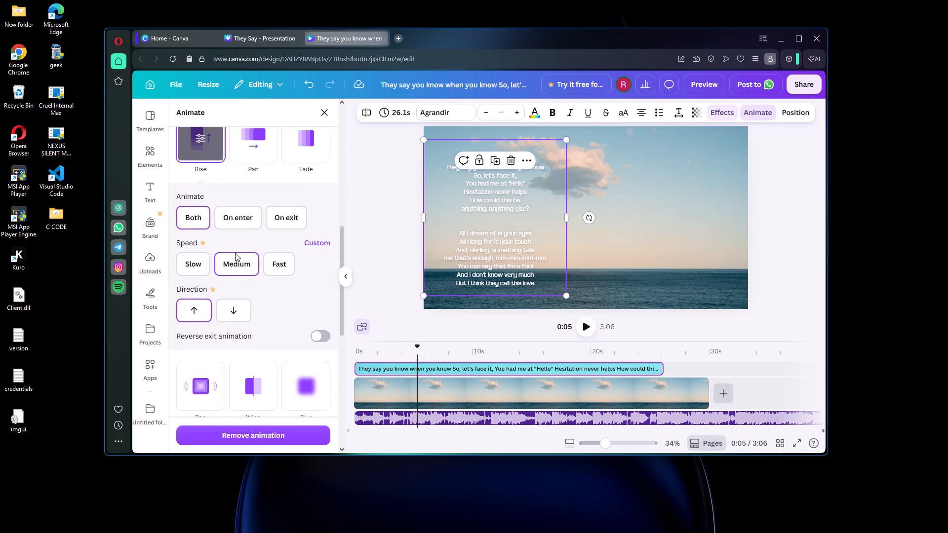
pyautogui.scroll(-5, 236, 253)
pyautogui.scroll(2, 229, 337)
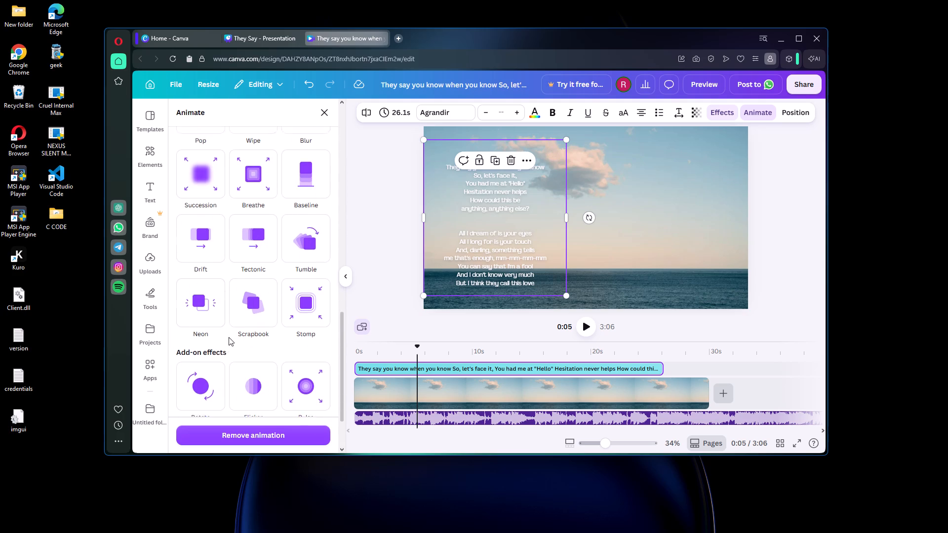
pyautogui.scroll(7, 229, 337)
pyautogui.scroll(3, 228, 249)
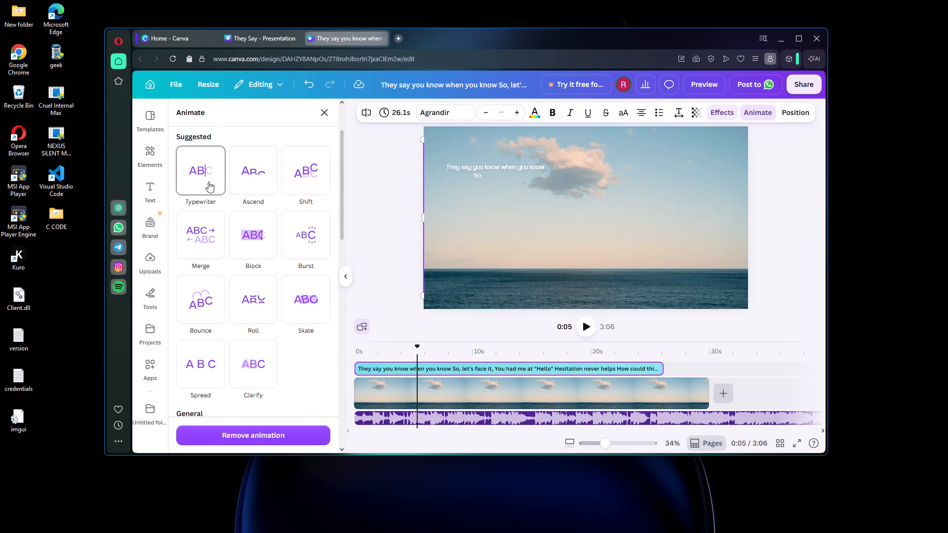
pyautogui.click(209, 181)
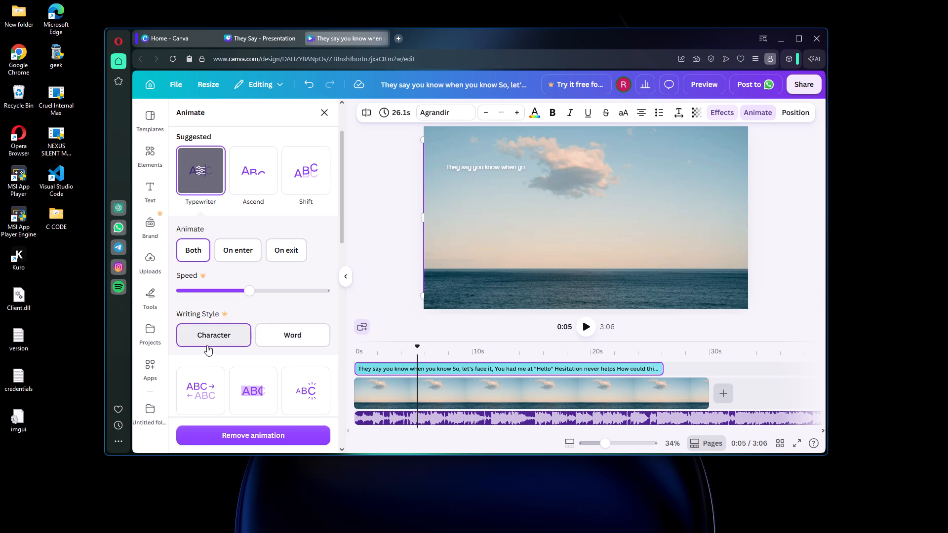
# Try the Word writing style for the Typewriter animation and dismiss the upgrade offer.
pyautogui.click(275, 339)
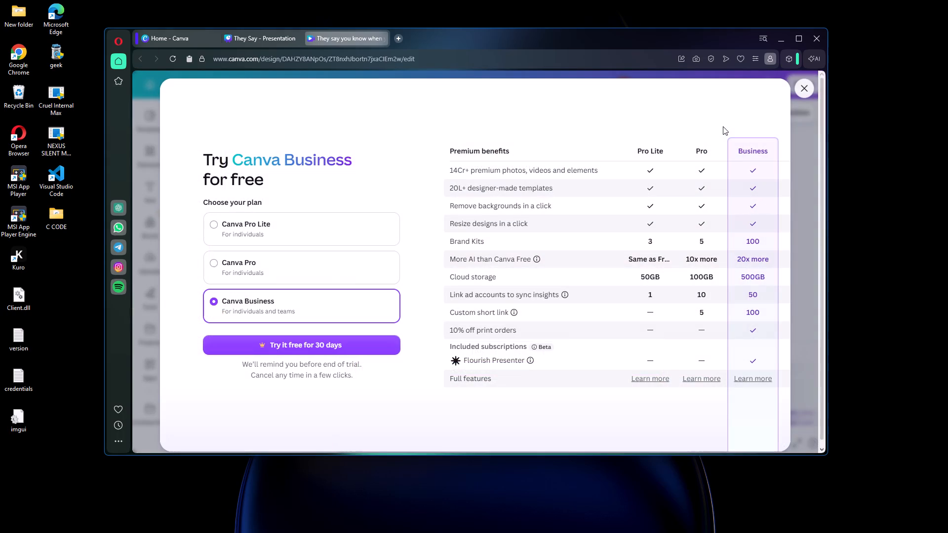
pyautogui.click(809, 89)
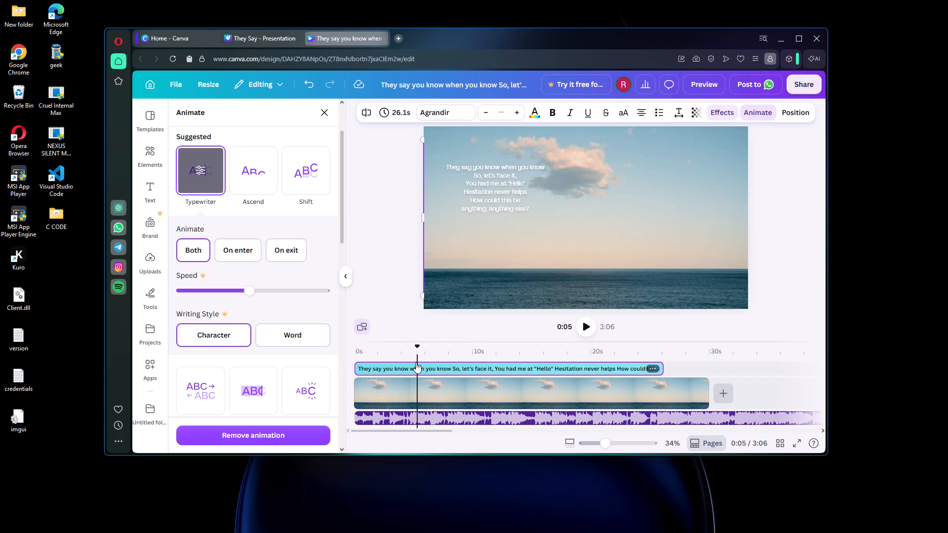
# Look over both pages of the "They Say" presentation and return to the lyric video design.
pyautogui.click(246, 39)
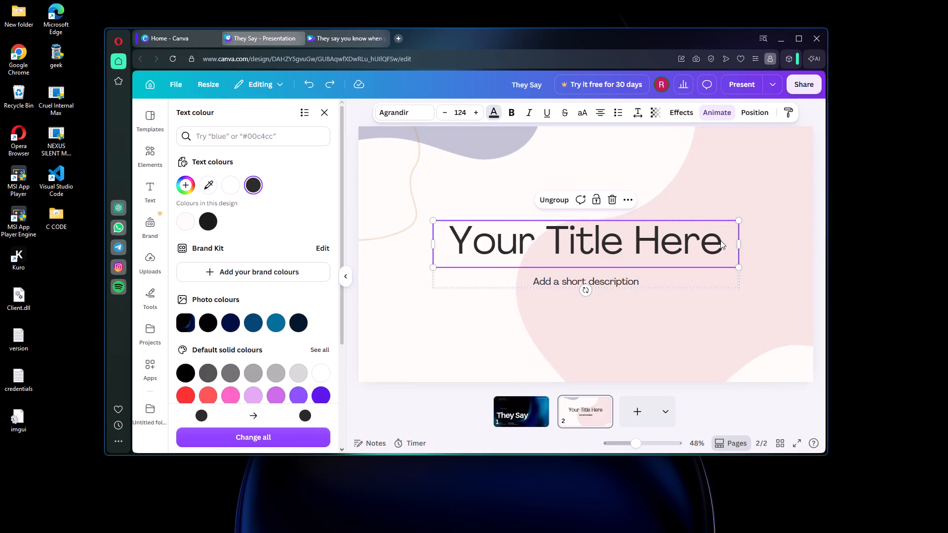
pyautogui.click(529, 416)
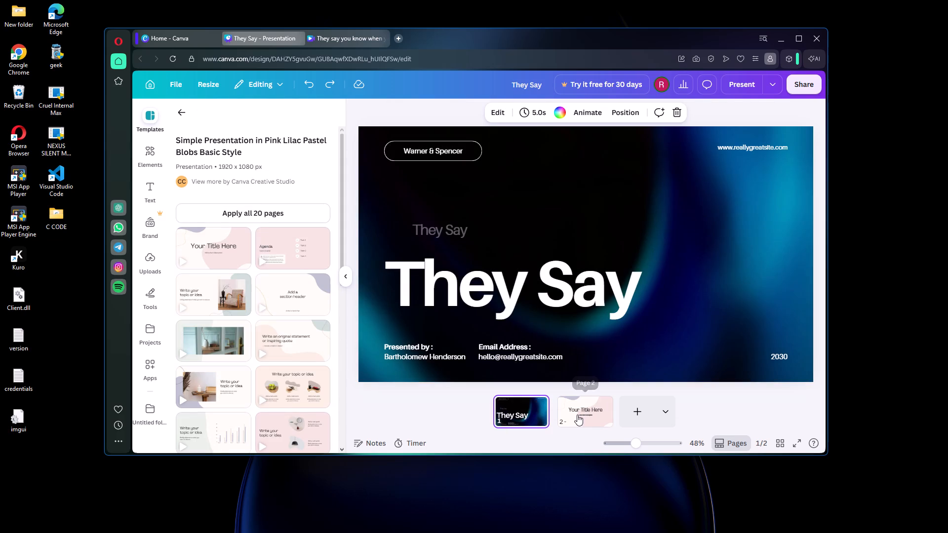
pyautogui.click(577, 415)
pyautogui.click(520, 415)
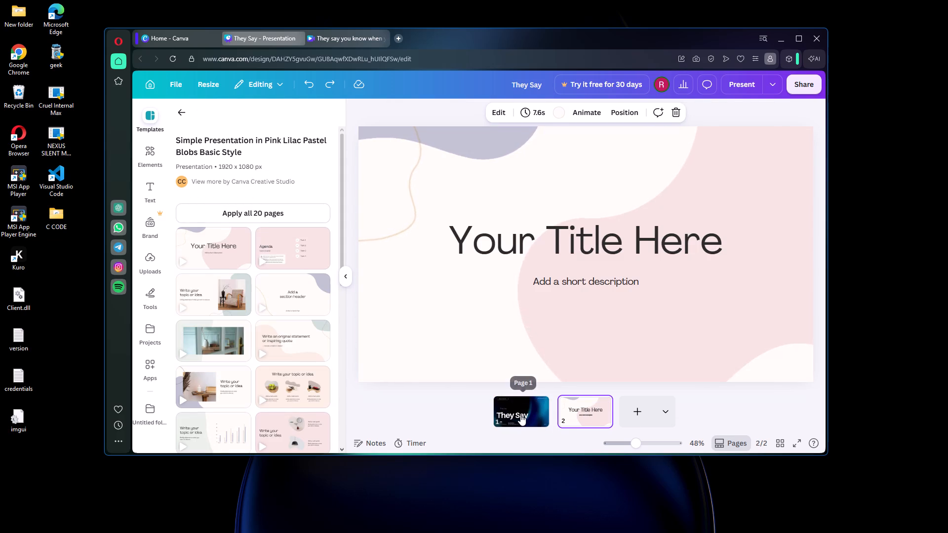
pyautogui.click(569, 412)
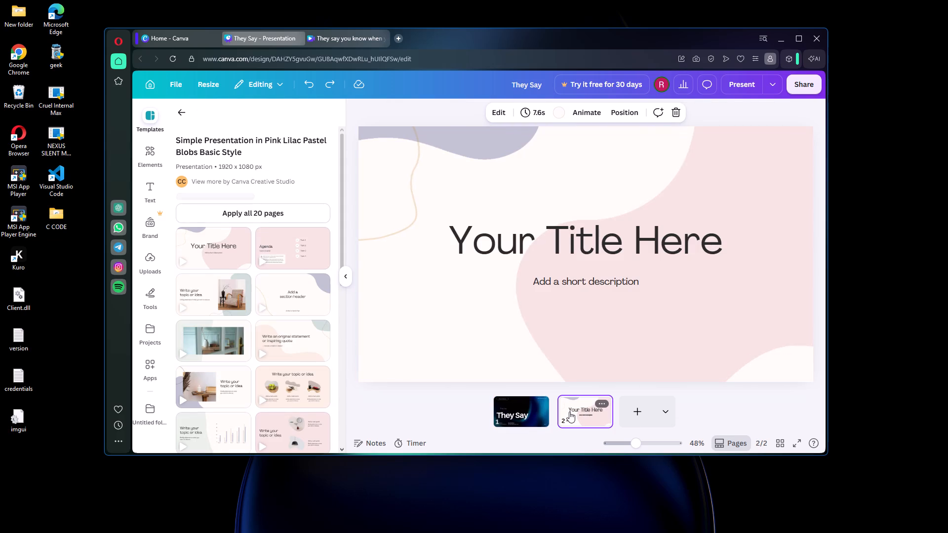
pyautogui.click(521, 415)
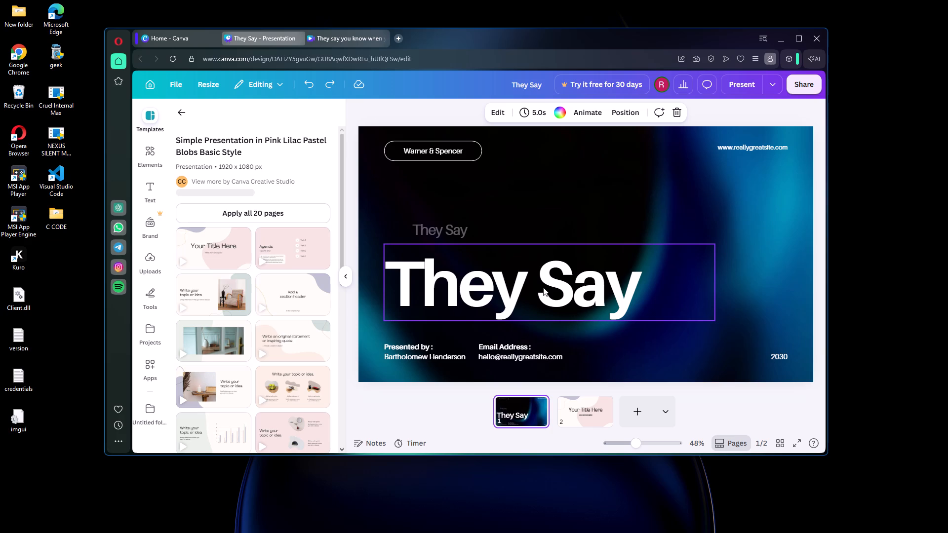
pyautogui.click(358, 41)
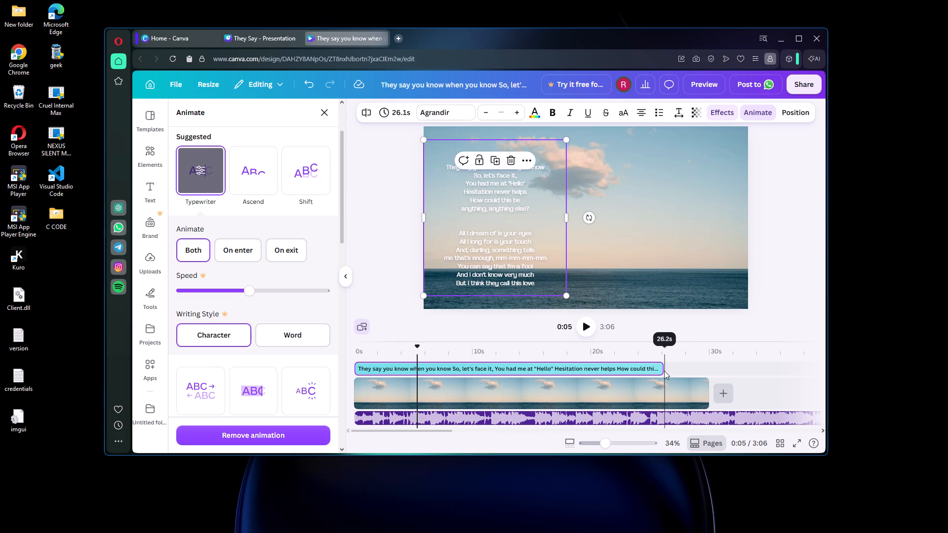
# Play the video from the beginning to check the Typewriter timing against the song, and pause it.
pyautogui.click(584, 331)
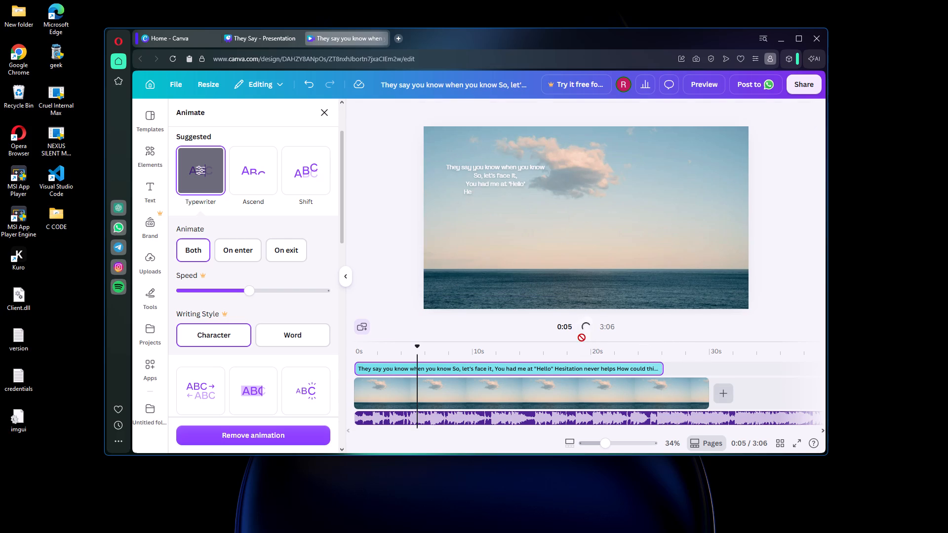
pyautogui.moveTo(421, 347); pyautogui.dragTo(363, 344)
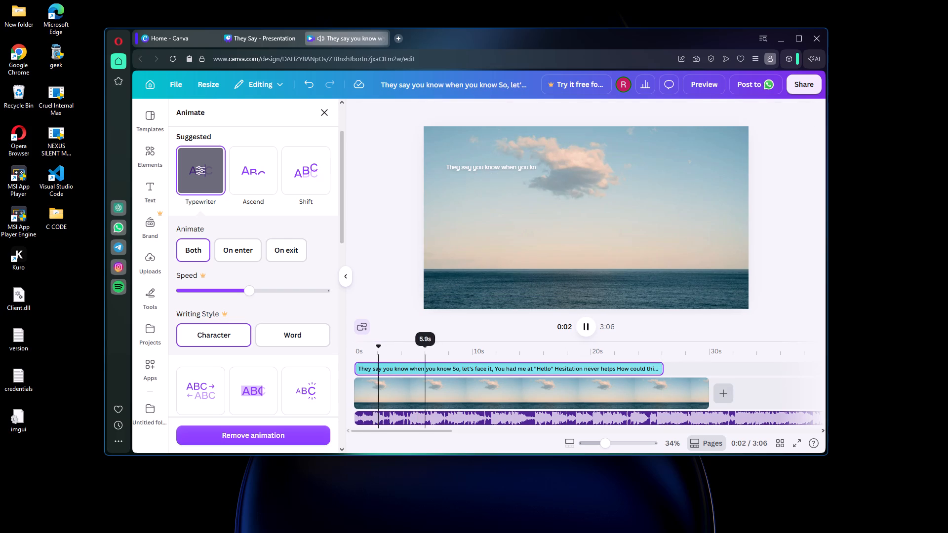
pyautogui.moveTo(390, 348); pyautogui.dragTo(350, 347)
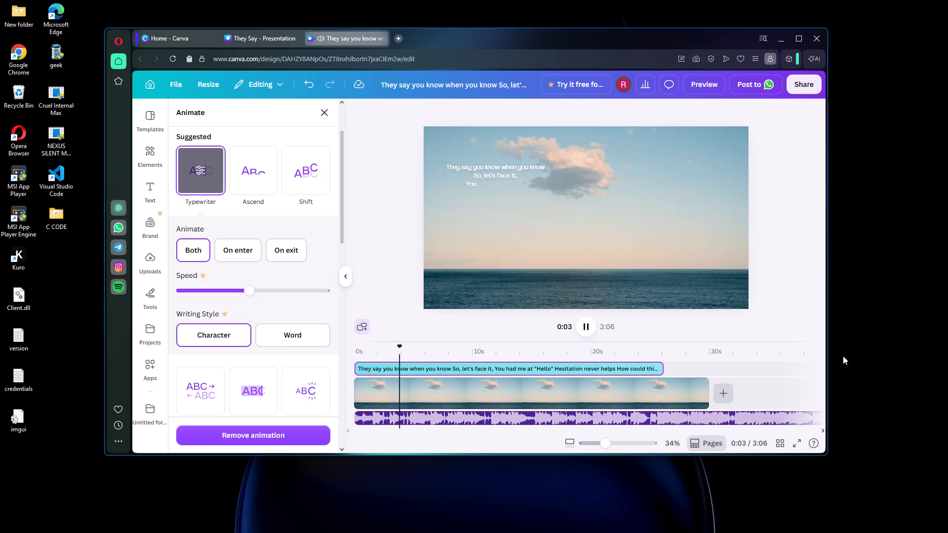
pyautogui.click(587, 323)
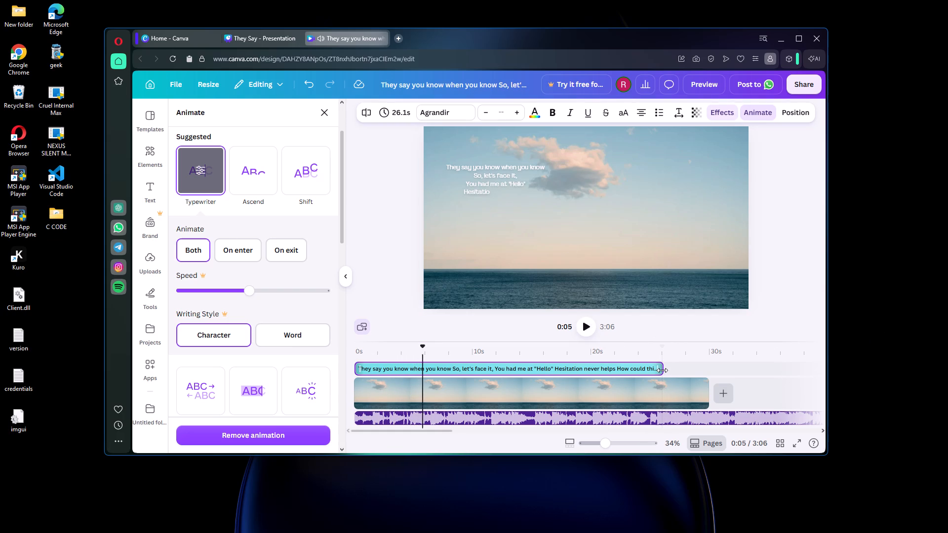
# Extend the lyrics' duration on the timeline to 43.3 s.
pyautogui.moveTo(662, 370); pyautogui.dragTo(767, 367)
pyautogui.scroll(2, 369, 365)
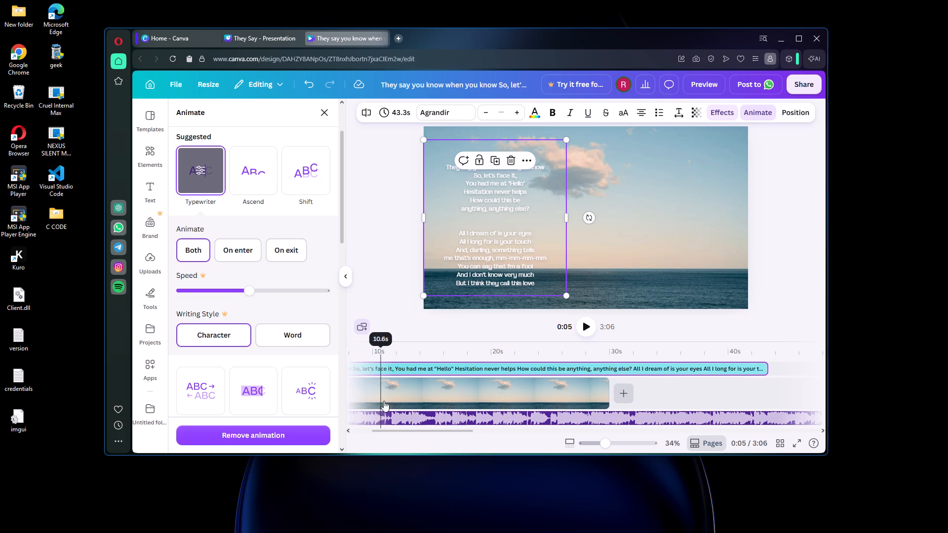
pyautogui.moveTo(380, 393); pyautogui.dragTo(327, 398)
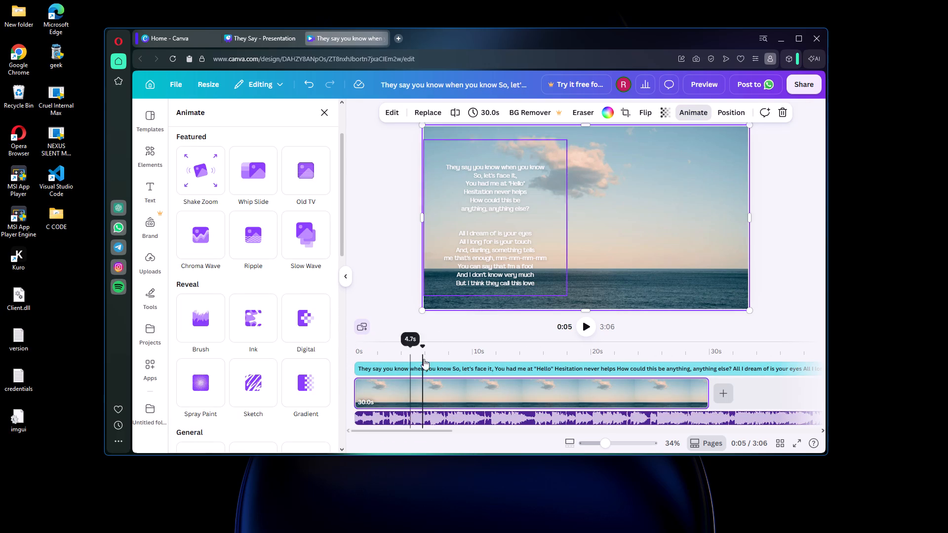
# Play the video from the start to check the slower lyrics against the song, and return the playhead to the beginning.
pyautogui.moveTo(421, 346); pyautogui.dragTo(351, 355)
pyautogui.click(589, 326)
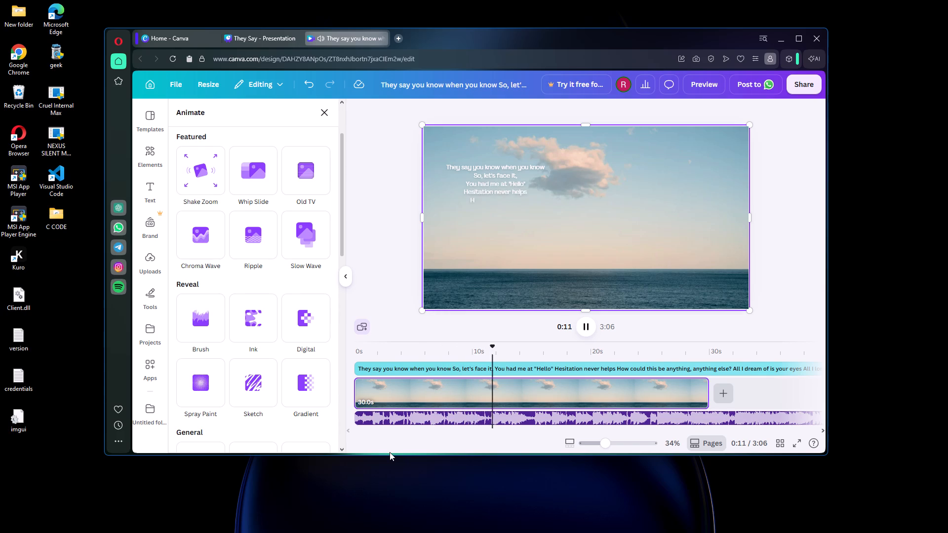
pyautogui.press('space')
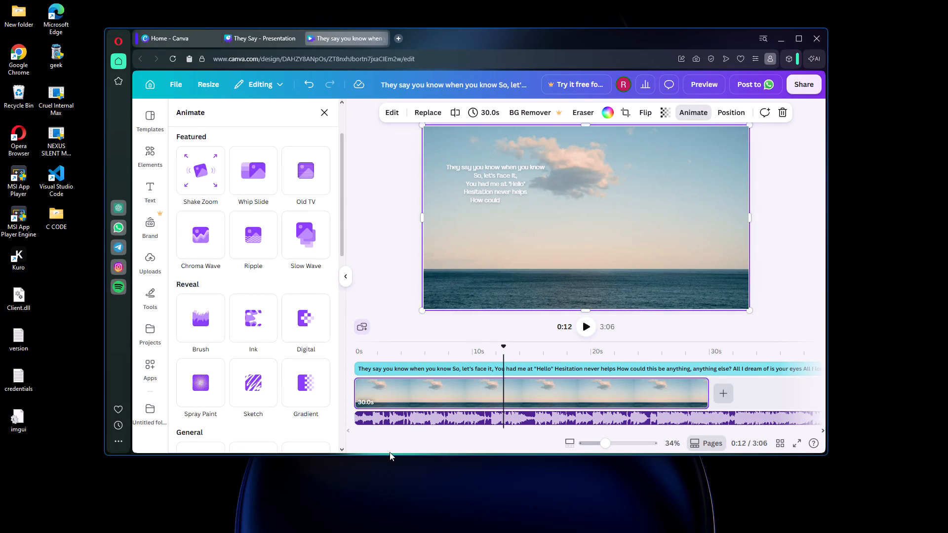
pyautogui.click(377, 365)
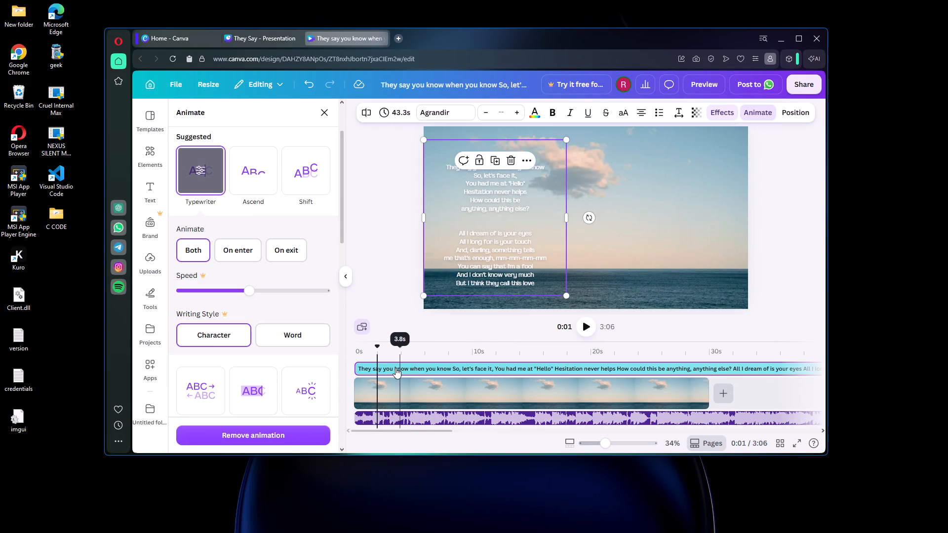
pyautogui.moveTo(378, 350); pyautogui.dragTo(357, 352)
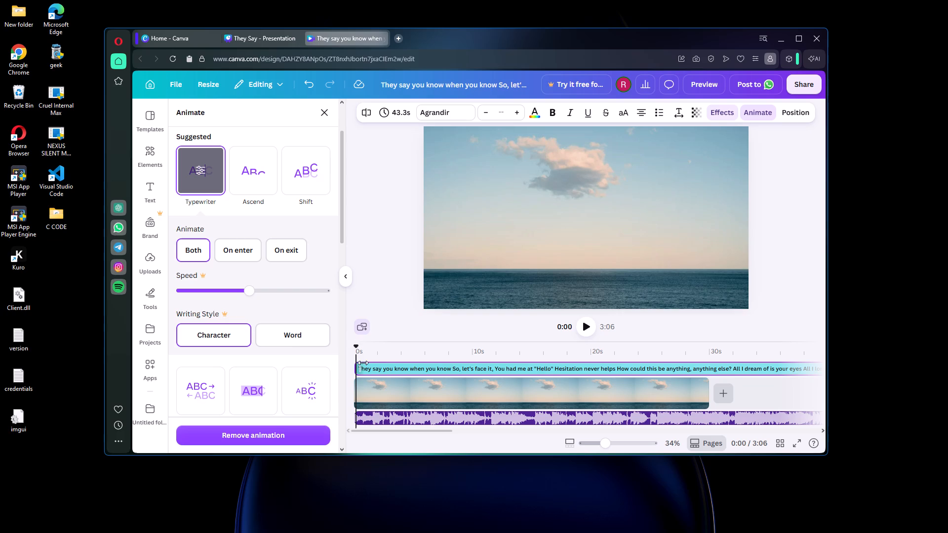
# Open the caption options for the song's audio track and look through the available caption styles.
pyautogui.click(465, 419)
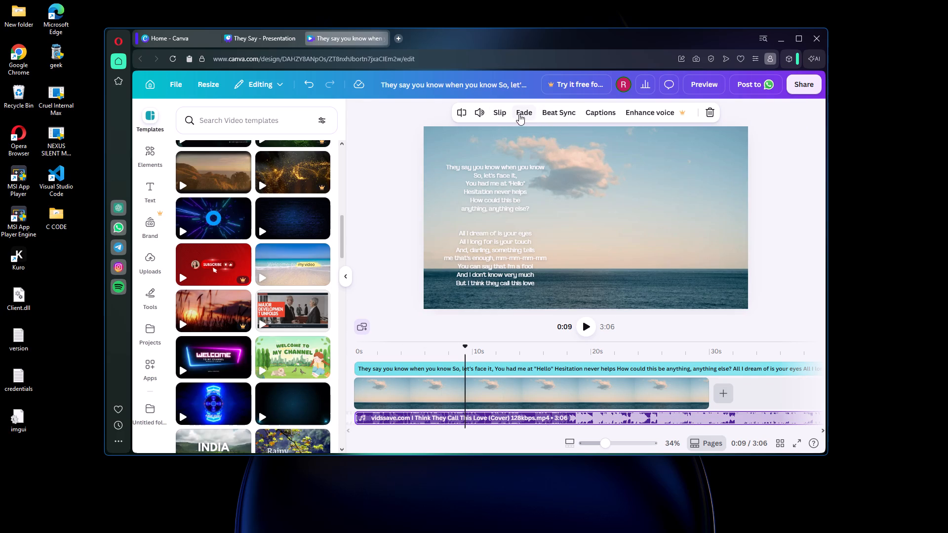
pyautogui.click(602, 111)
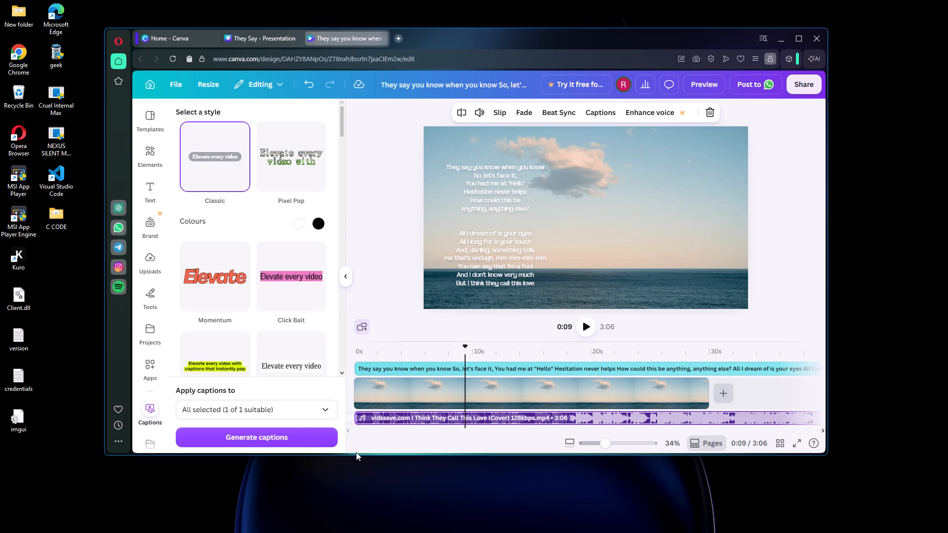
pyautogui.scroll(-1, 241, 261)
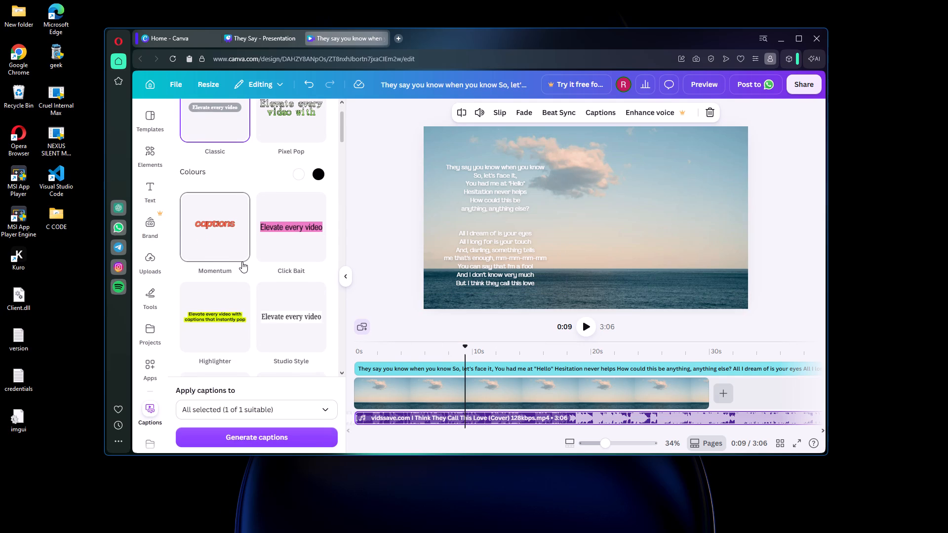
pyautogui.scroll(-5, 242, 262)
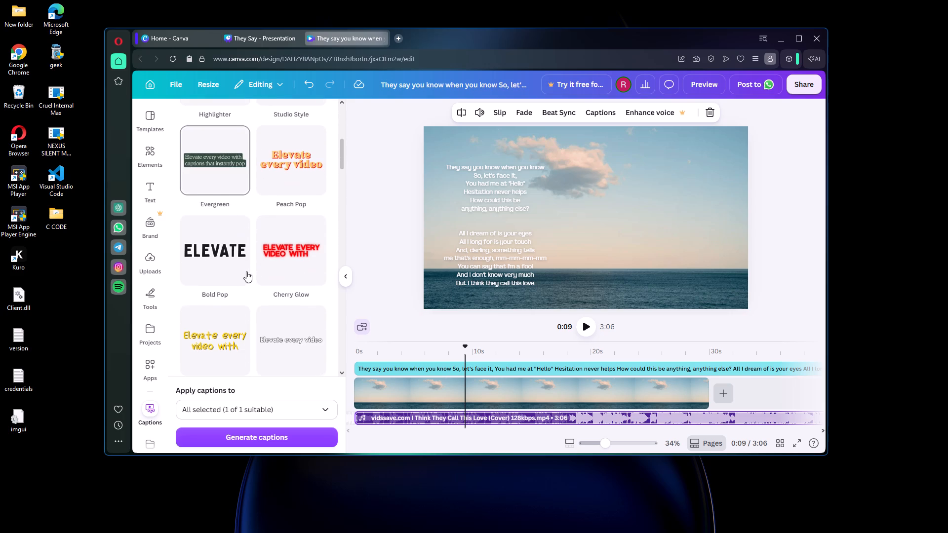
pyautogui.scroll(-4, 289, 345)
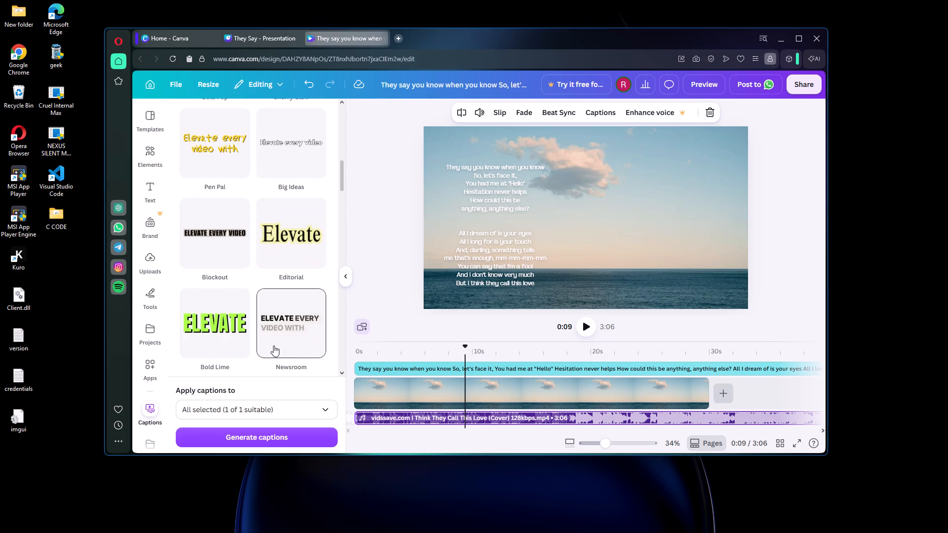
pyautogui.scroll(-2, 268, 345)
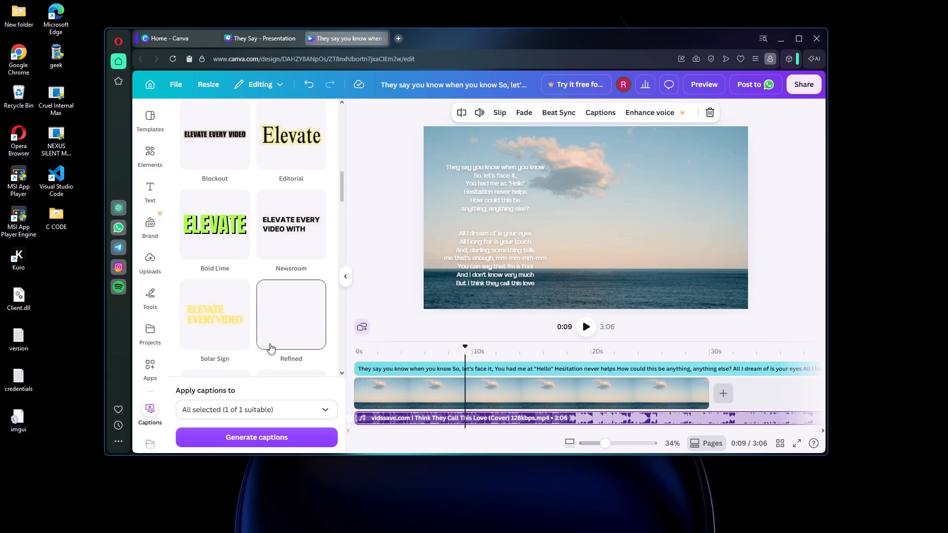
pyautogui.scroll(-7, 270, 343)
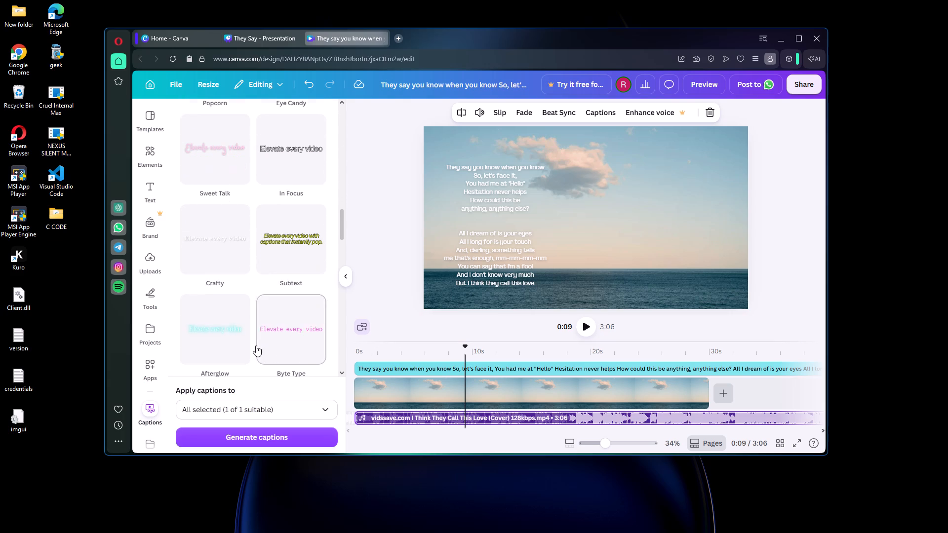
pyautogui.scroll(-4, 255, 344)
pyautogui.scroll(20, 257, 338)
pyautogui.scroll(8, 257, 338)
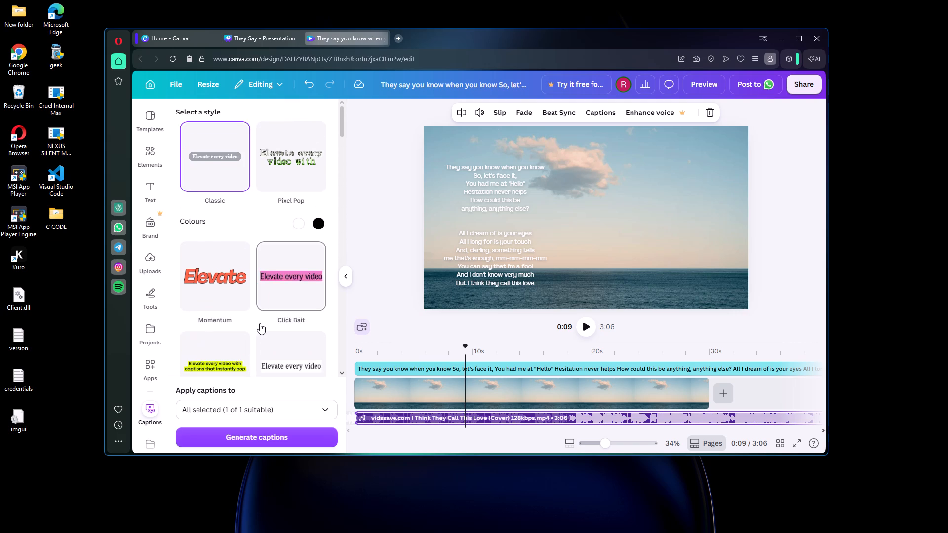
pyautogui.scroll(1, 260, 323)
pyautogui.scroll(-6, 260, 321)
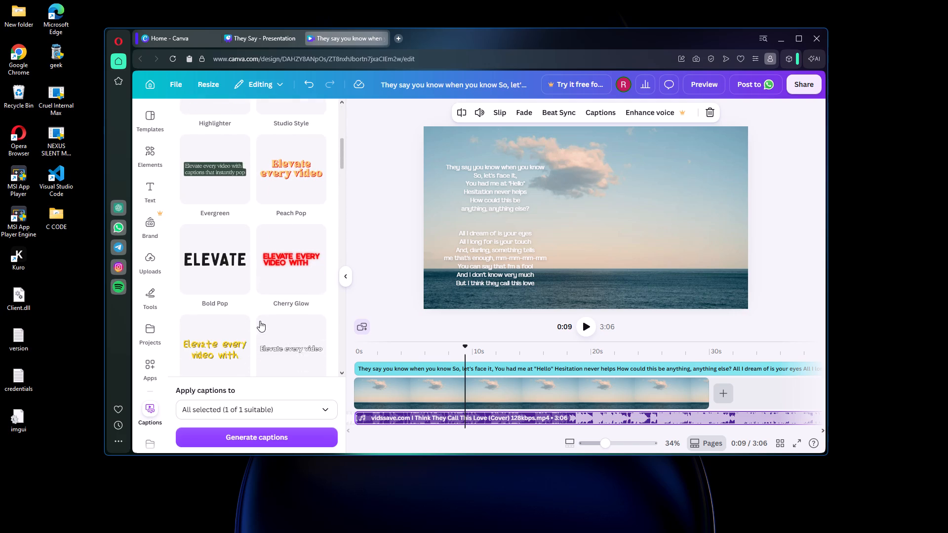
pyautogui.scroll(8, 260, 321)
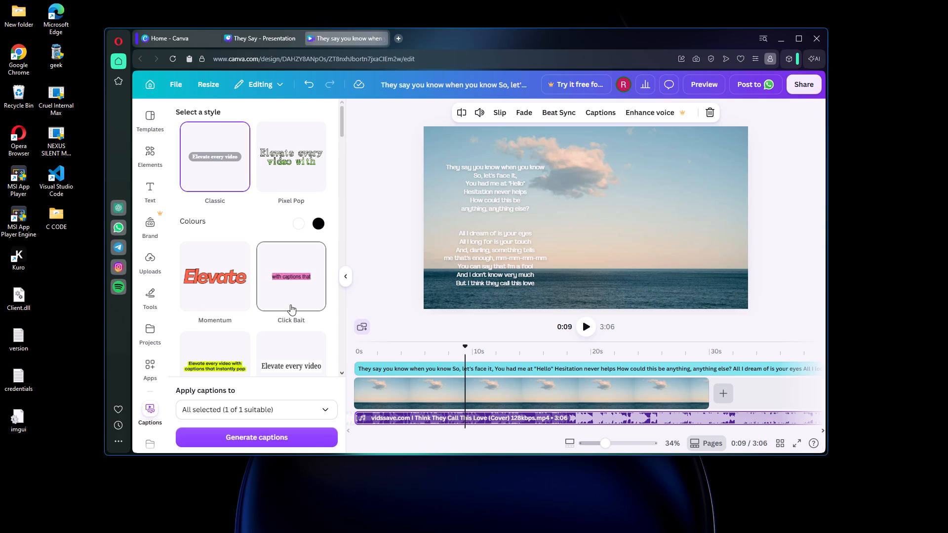
pyautogui.scroll(-5, 290, 305)
pyautogui.scroll(-5, 279, 357)
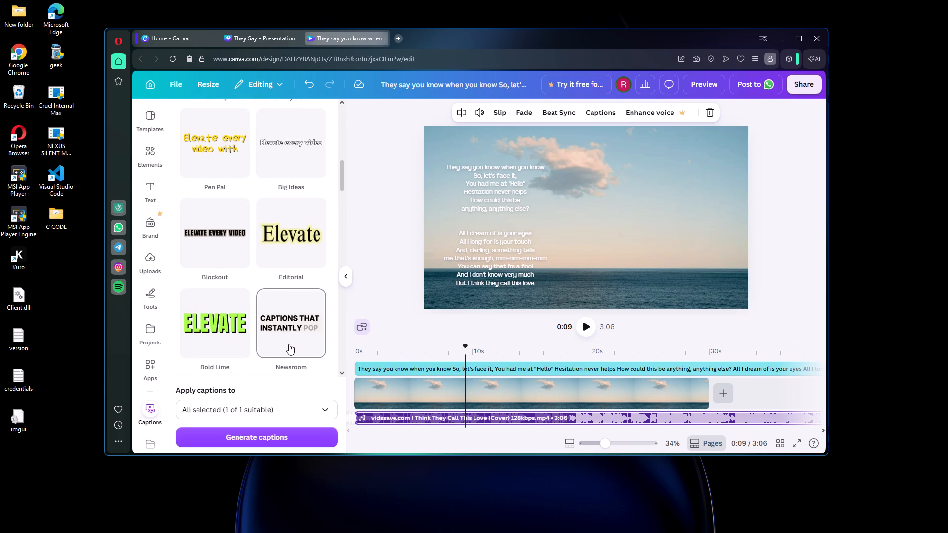
pyautogui.scroll(-5, 289, 344)
pyautogui.scroll(-1, 249, 361)
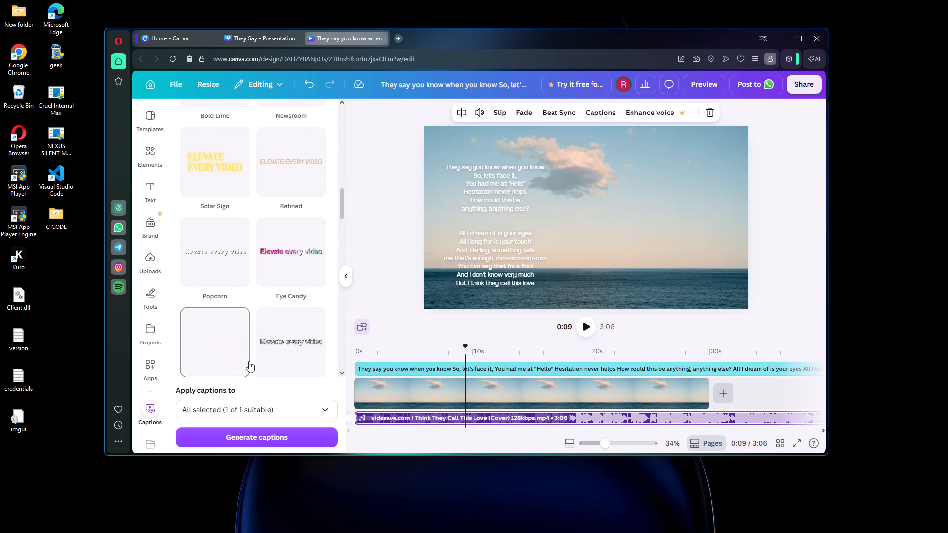
pyautogui.scroll(-6, 249, 361)
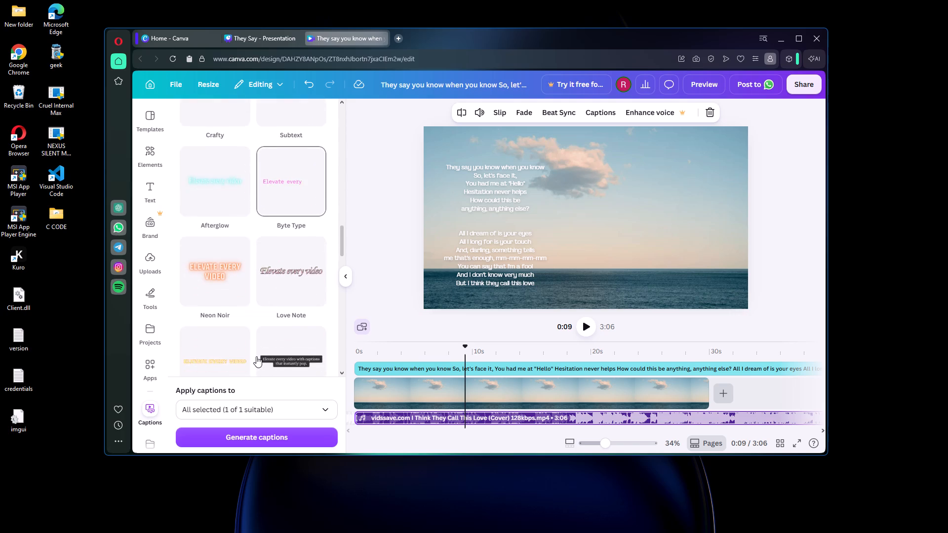
pyautogui.scroll(-1, 256, 356)
pyautogui.scroll(11, 257, 356)
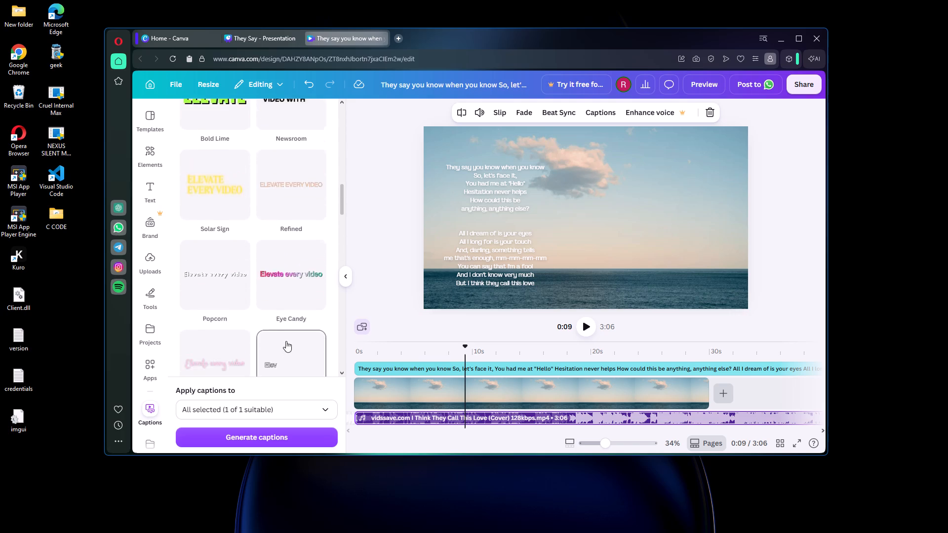
pyautogui.scroll(5, 301, 322)
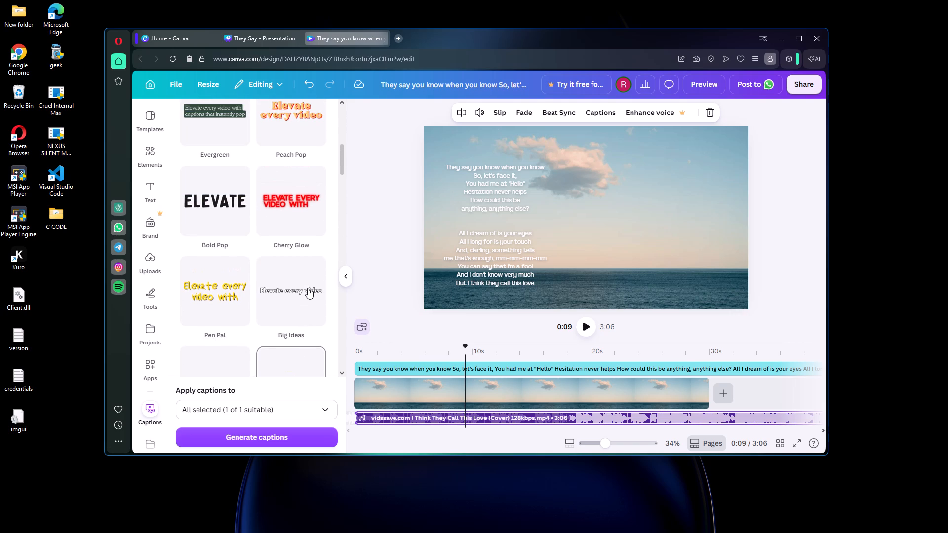
pyautogui.scroll(6, 308, 288)
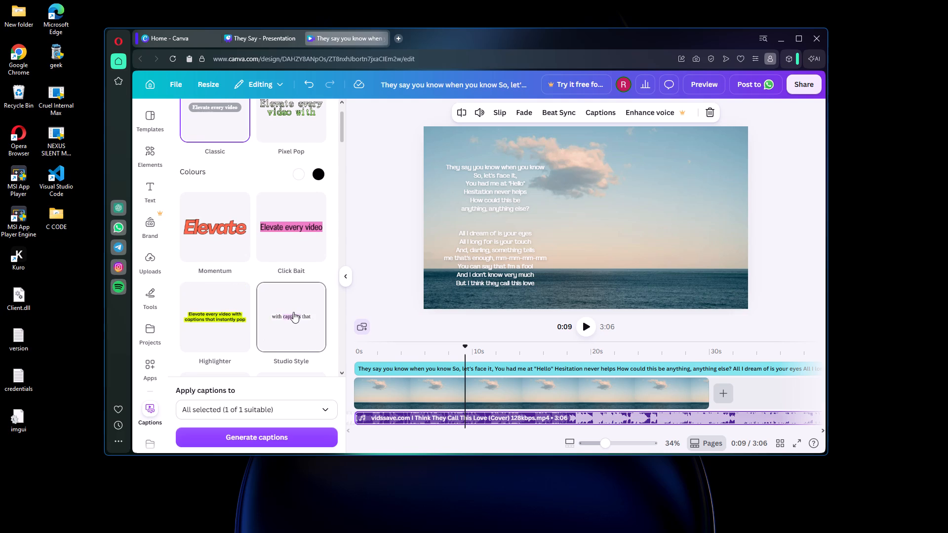
pyautogui.scroll(3, 293, 312)
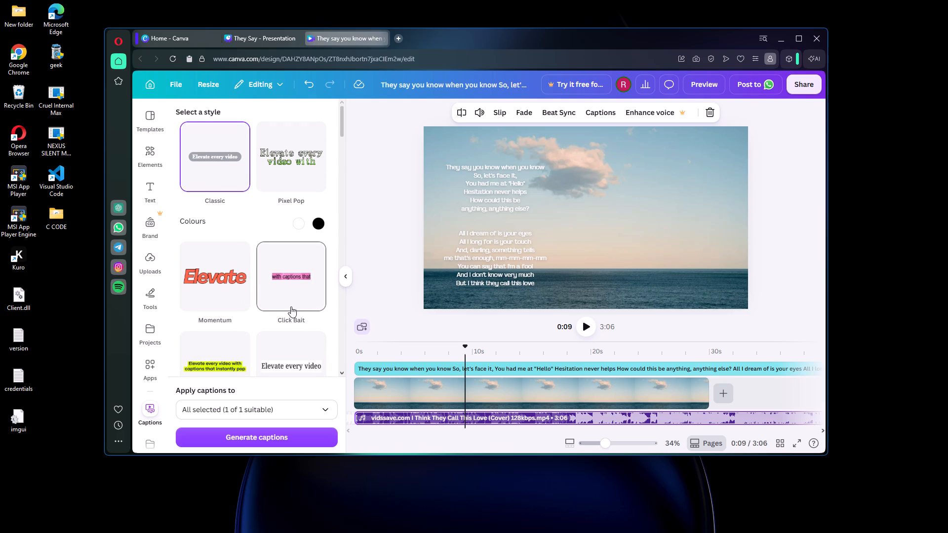
pyautogui.scroll(-5, 240, 307)
pyautogui.scroll(-3, 295, 322)
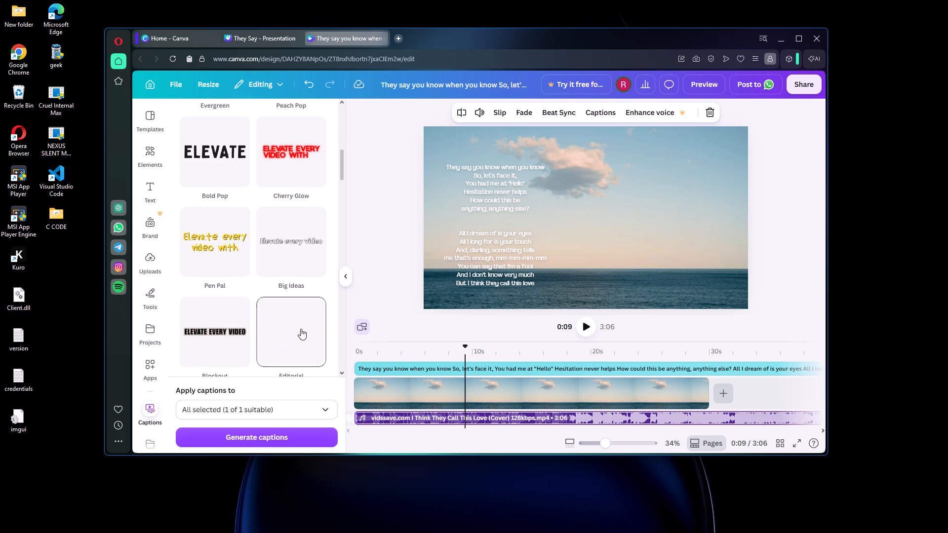
pyautogui.scroll(-3, 290, 373)
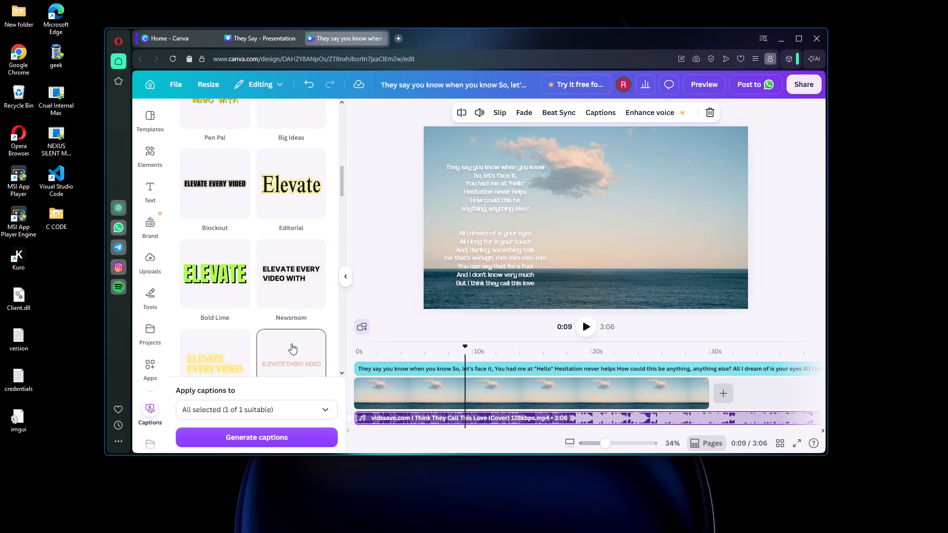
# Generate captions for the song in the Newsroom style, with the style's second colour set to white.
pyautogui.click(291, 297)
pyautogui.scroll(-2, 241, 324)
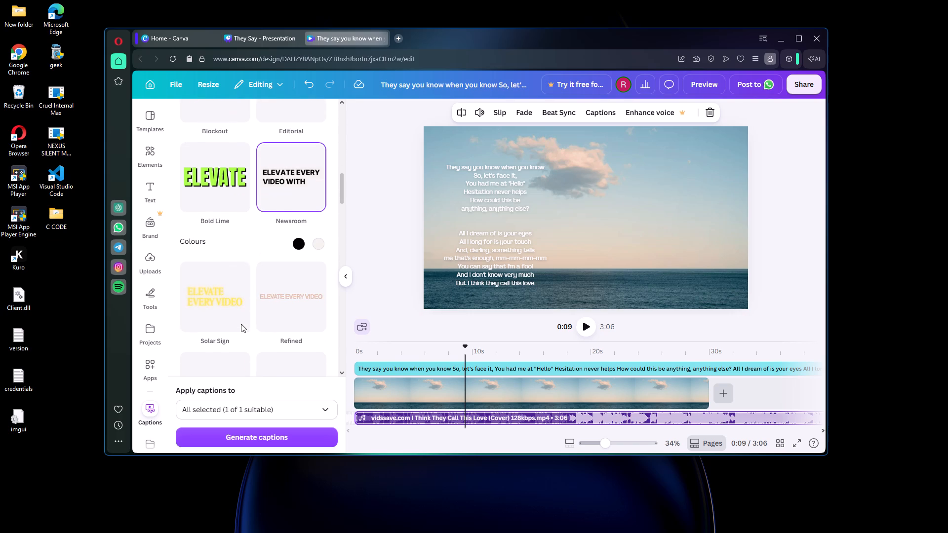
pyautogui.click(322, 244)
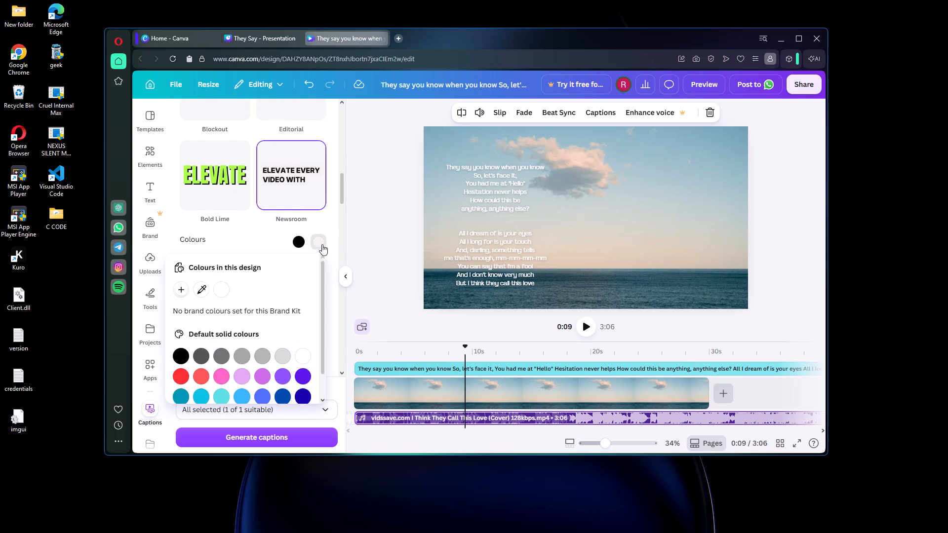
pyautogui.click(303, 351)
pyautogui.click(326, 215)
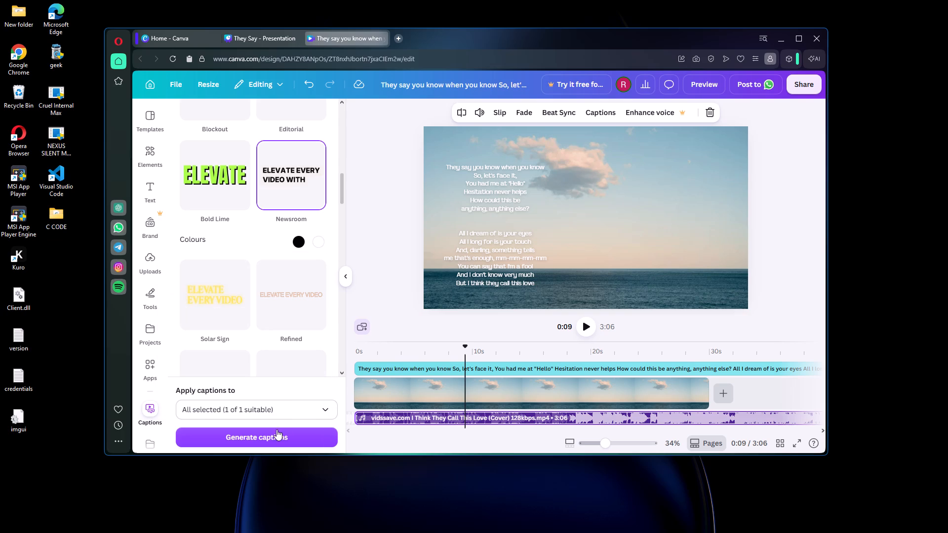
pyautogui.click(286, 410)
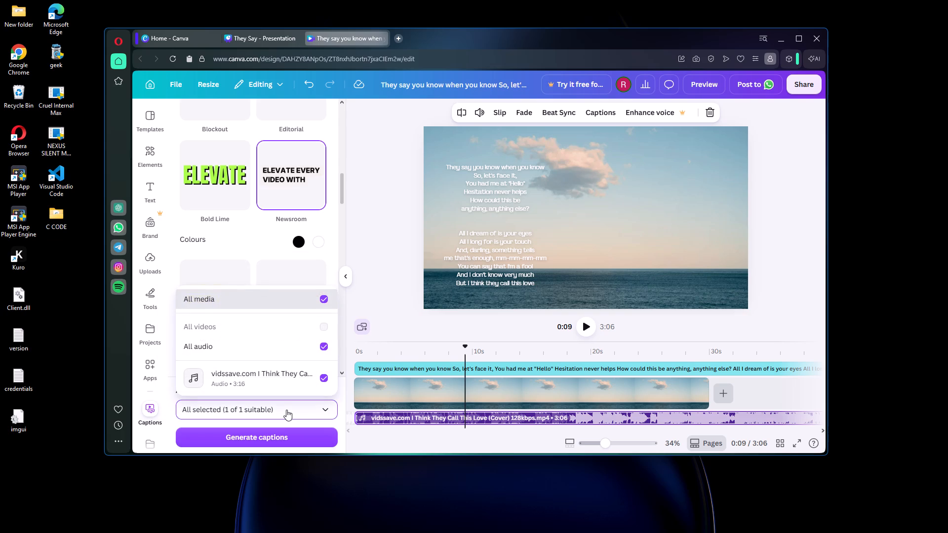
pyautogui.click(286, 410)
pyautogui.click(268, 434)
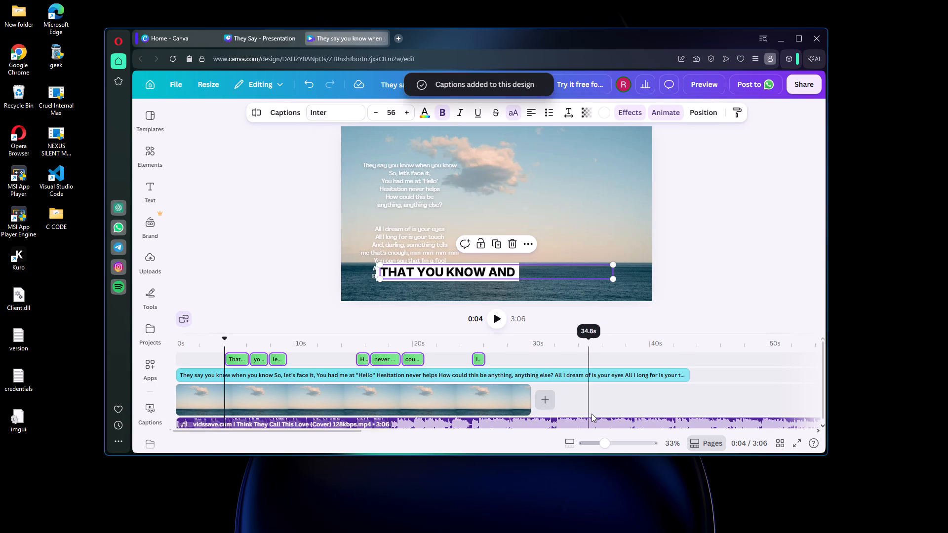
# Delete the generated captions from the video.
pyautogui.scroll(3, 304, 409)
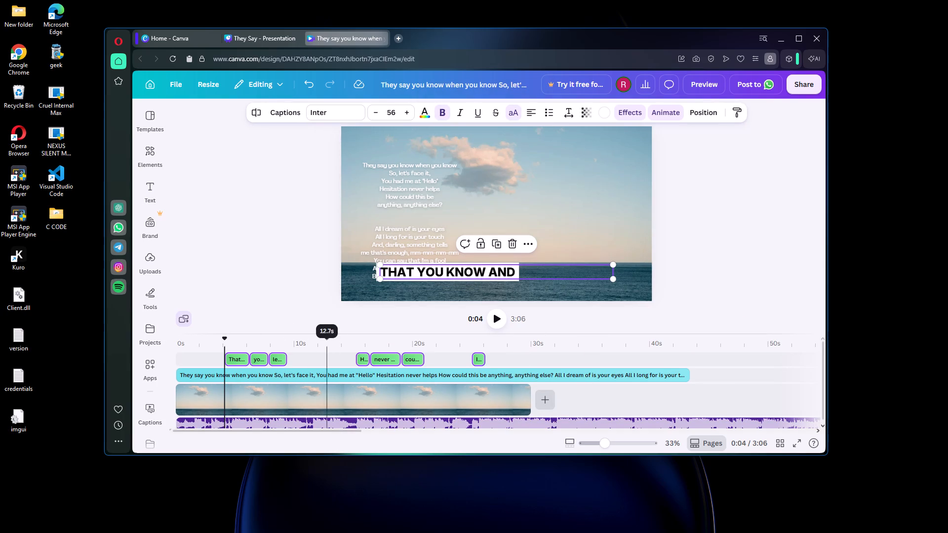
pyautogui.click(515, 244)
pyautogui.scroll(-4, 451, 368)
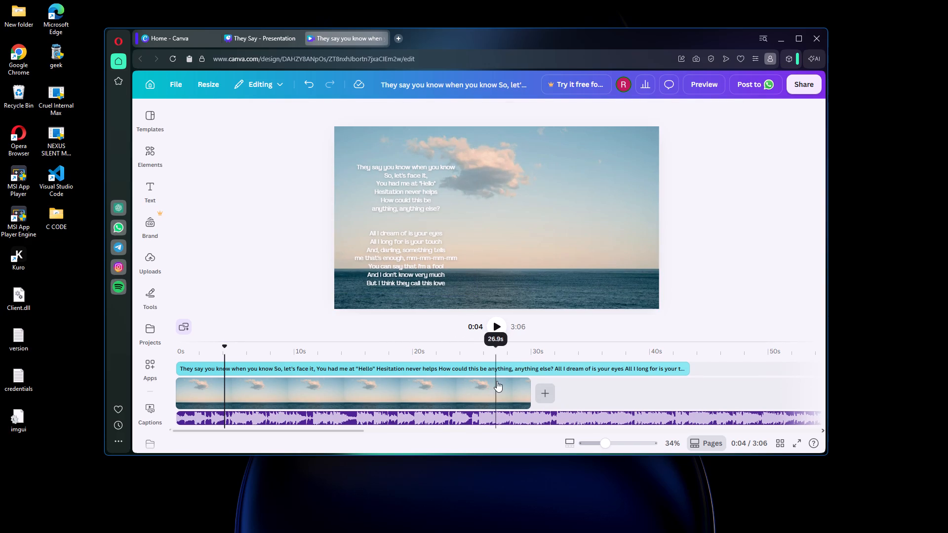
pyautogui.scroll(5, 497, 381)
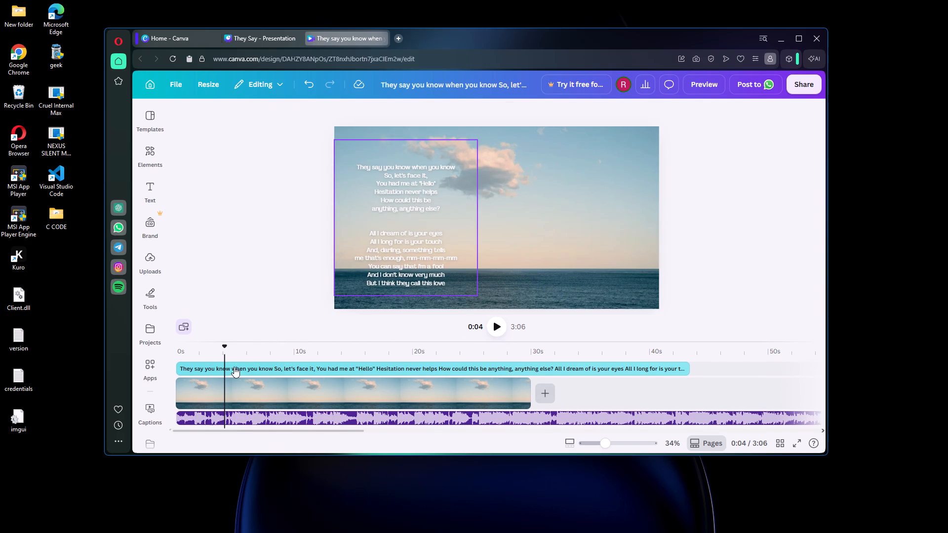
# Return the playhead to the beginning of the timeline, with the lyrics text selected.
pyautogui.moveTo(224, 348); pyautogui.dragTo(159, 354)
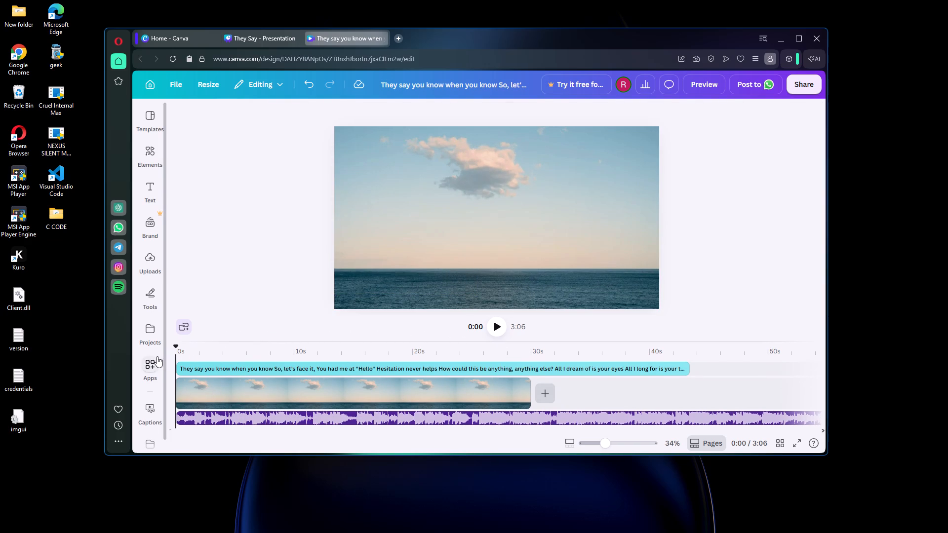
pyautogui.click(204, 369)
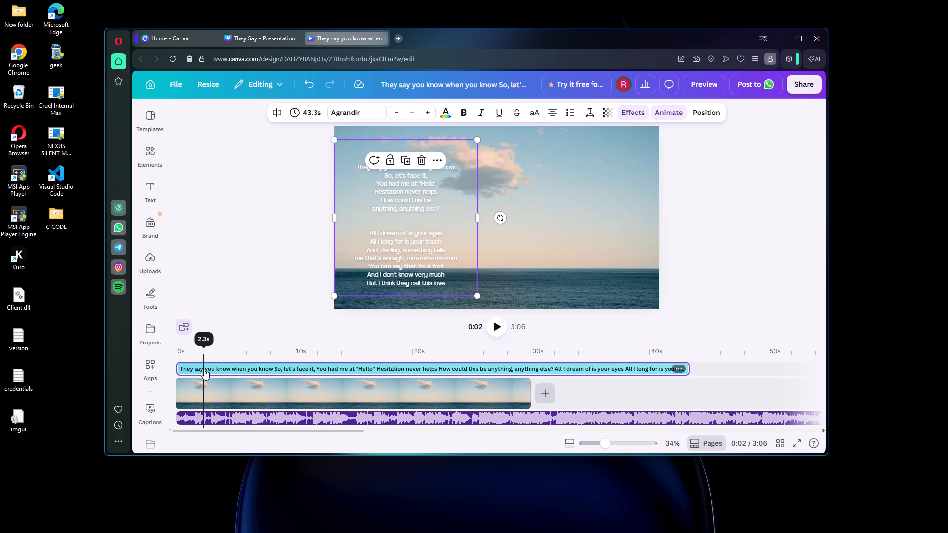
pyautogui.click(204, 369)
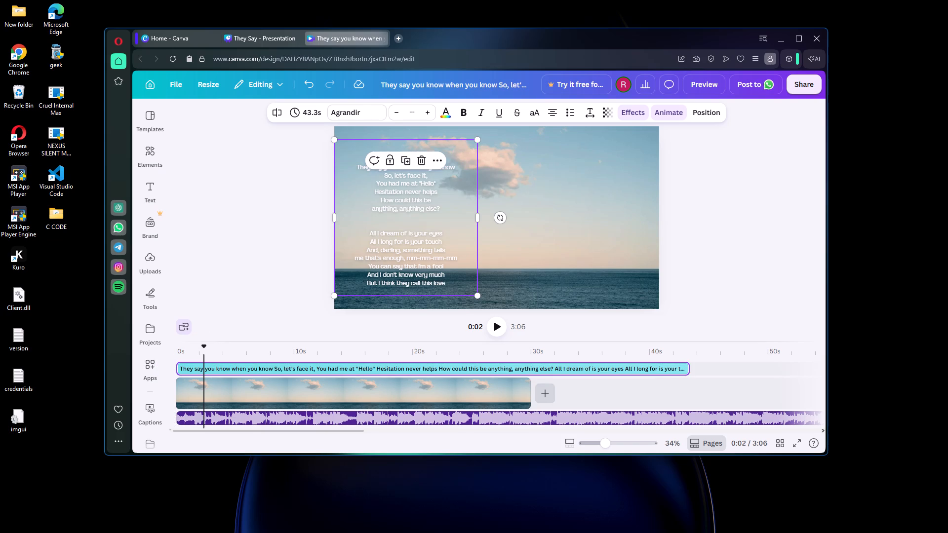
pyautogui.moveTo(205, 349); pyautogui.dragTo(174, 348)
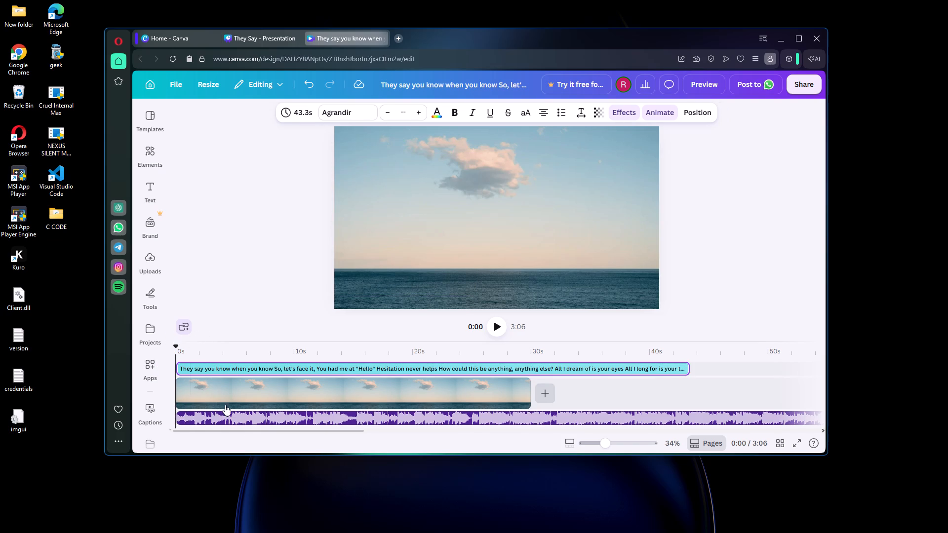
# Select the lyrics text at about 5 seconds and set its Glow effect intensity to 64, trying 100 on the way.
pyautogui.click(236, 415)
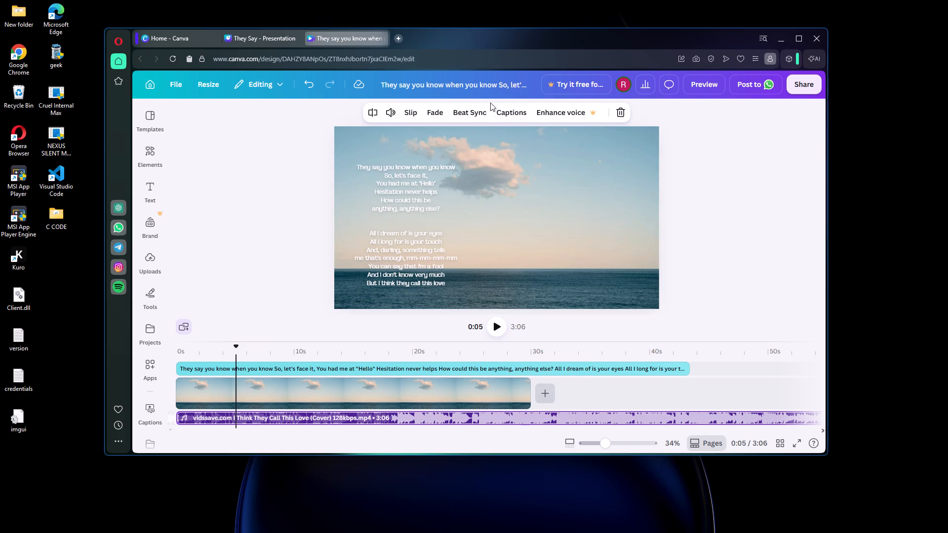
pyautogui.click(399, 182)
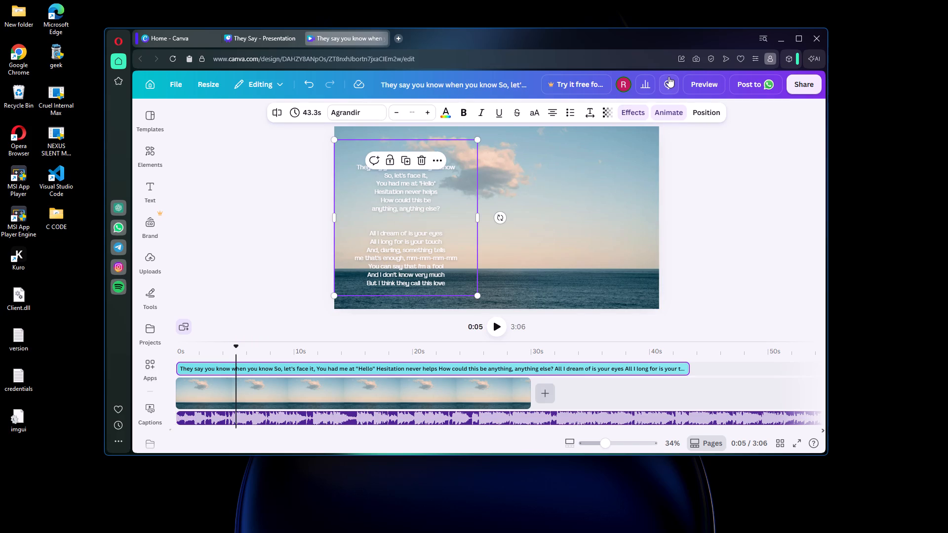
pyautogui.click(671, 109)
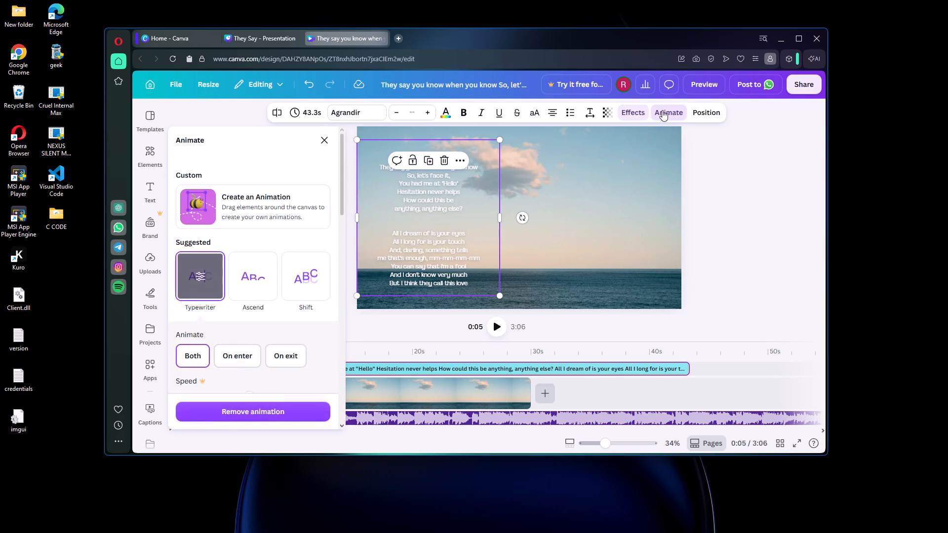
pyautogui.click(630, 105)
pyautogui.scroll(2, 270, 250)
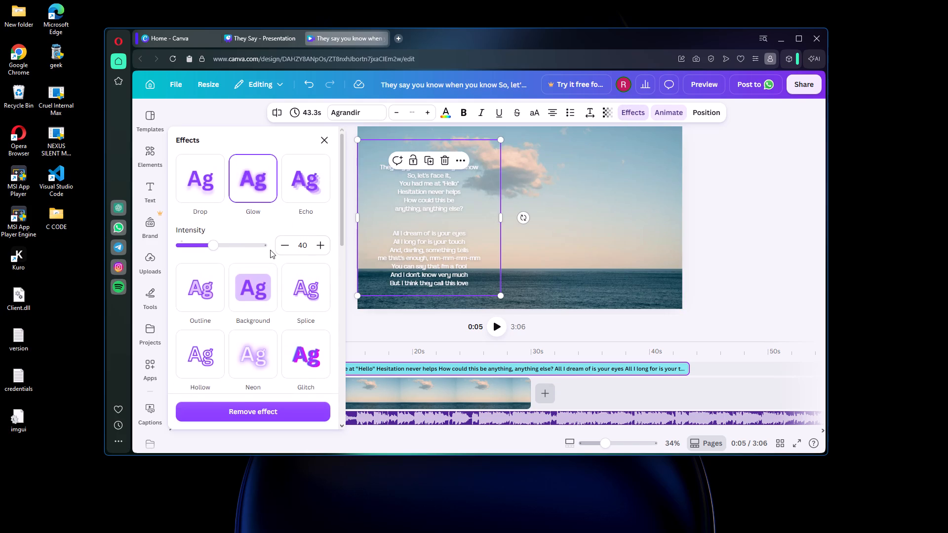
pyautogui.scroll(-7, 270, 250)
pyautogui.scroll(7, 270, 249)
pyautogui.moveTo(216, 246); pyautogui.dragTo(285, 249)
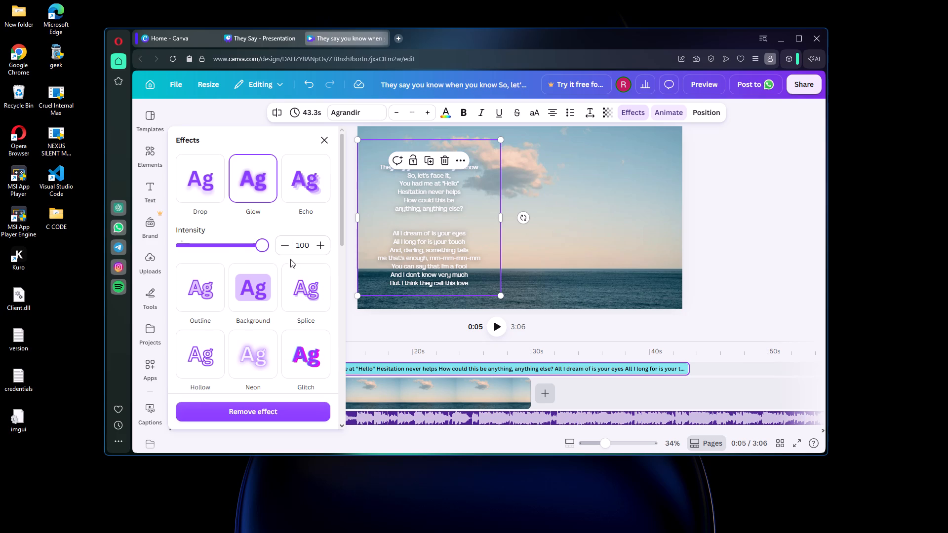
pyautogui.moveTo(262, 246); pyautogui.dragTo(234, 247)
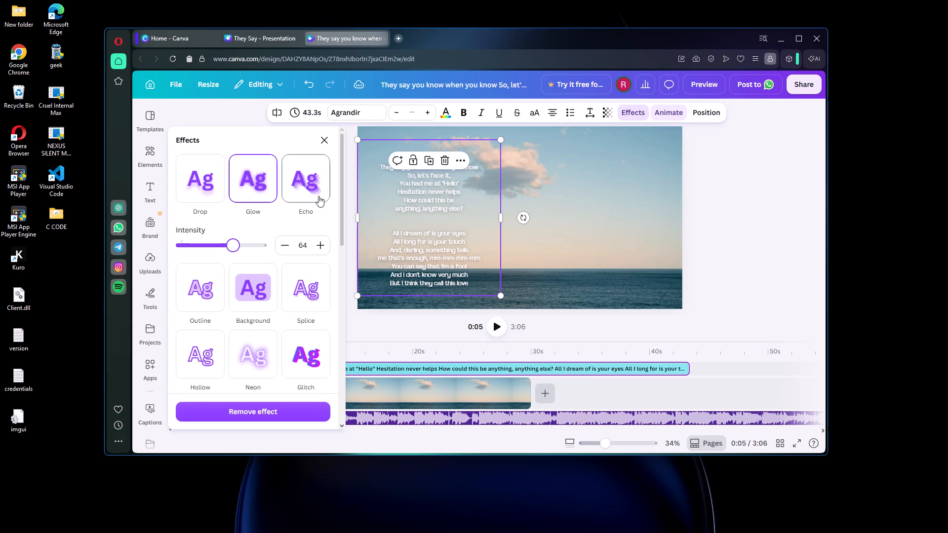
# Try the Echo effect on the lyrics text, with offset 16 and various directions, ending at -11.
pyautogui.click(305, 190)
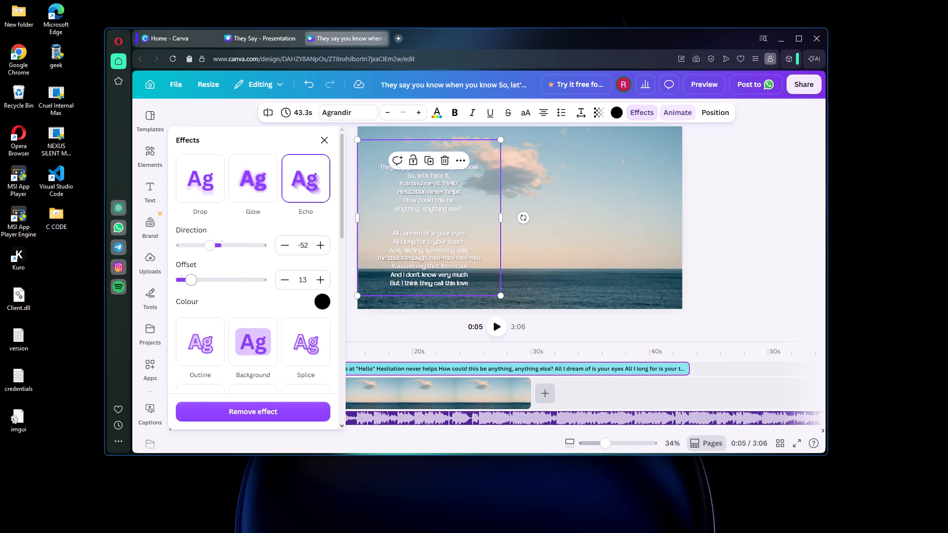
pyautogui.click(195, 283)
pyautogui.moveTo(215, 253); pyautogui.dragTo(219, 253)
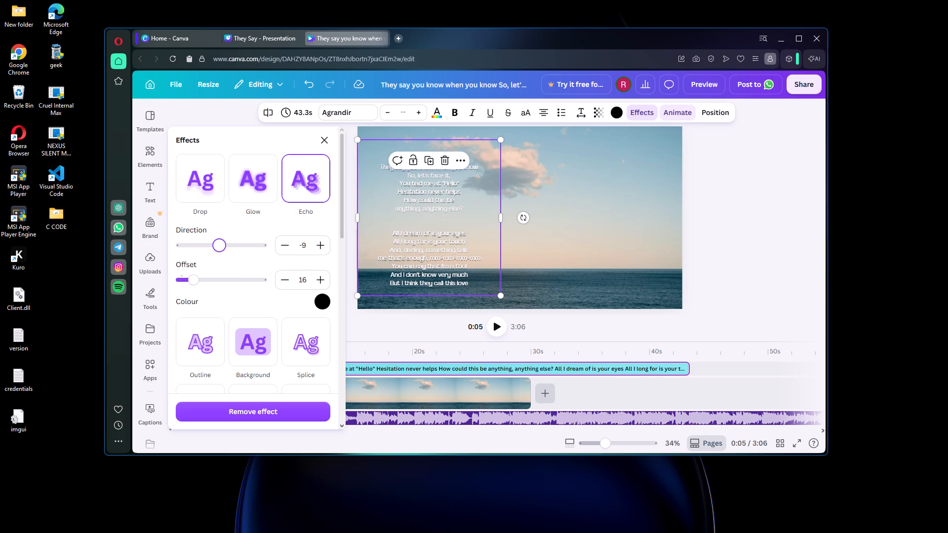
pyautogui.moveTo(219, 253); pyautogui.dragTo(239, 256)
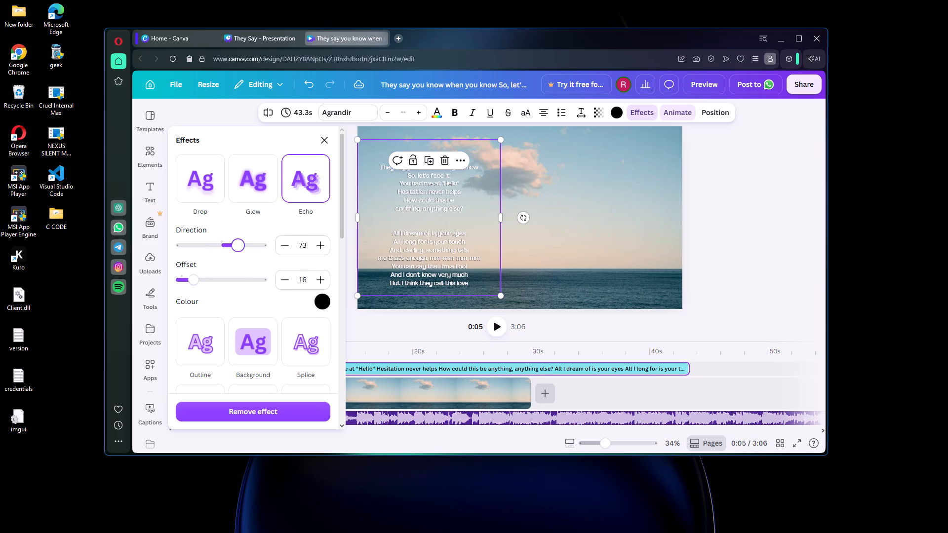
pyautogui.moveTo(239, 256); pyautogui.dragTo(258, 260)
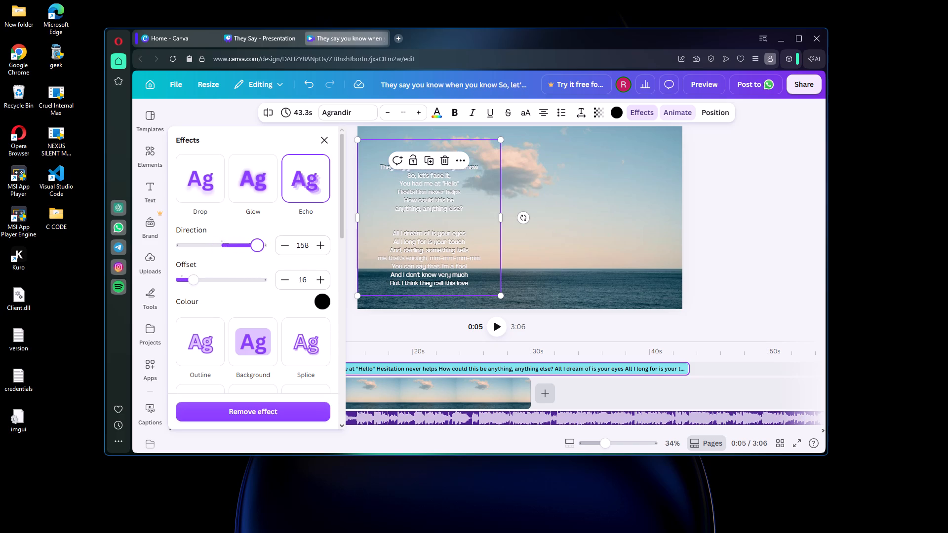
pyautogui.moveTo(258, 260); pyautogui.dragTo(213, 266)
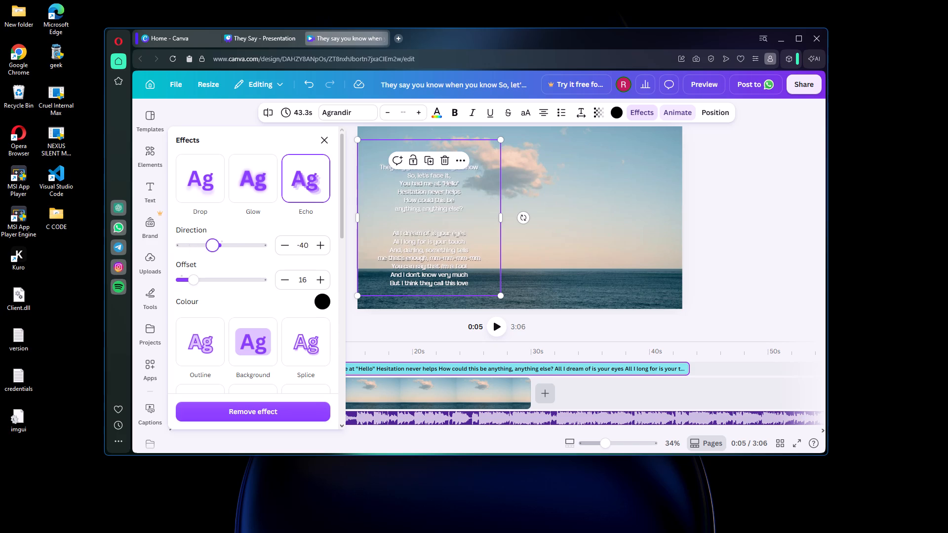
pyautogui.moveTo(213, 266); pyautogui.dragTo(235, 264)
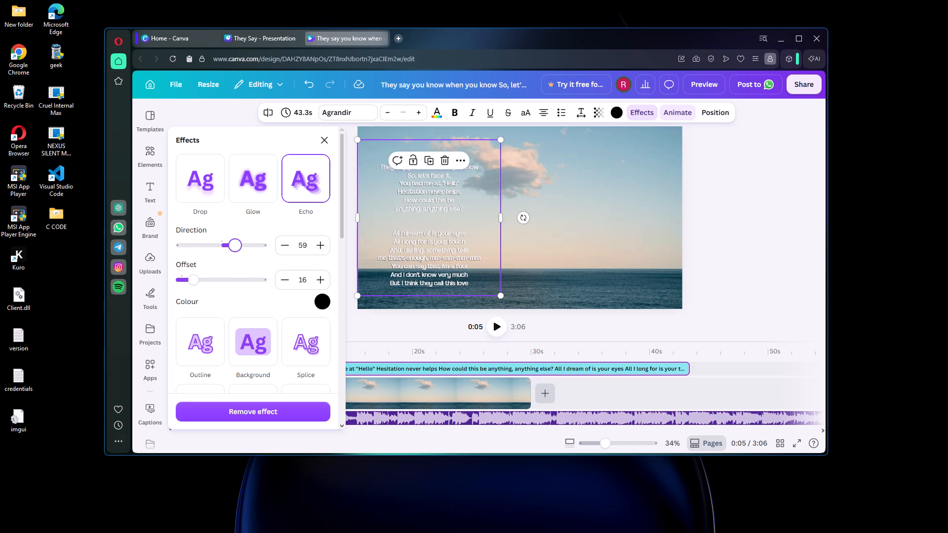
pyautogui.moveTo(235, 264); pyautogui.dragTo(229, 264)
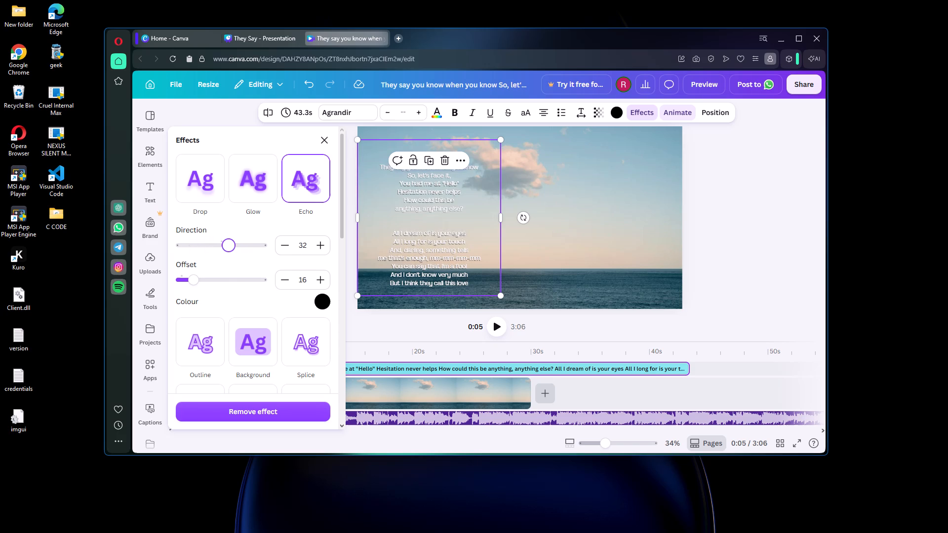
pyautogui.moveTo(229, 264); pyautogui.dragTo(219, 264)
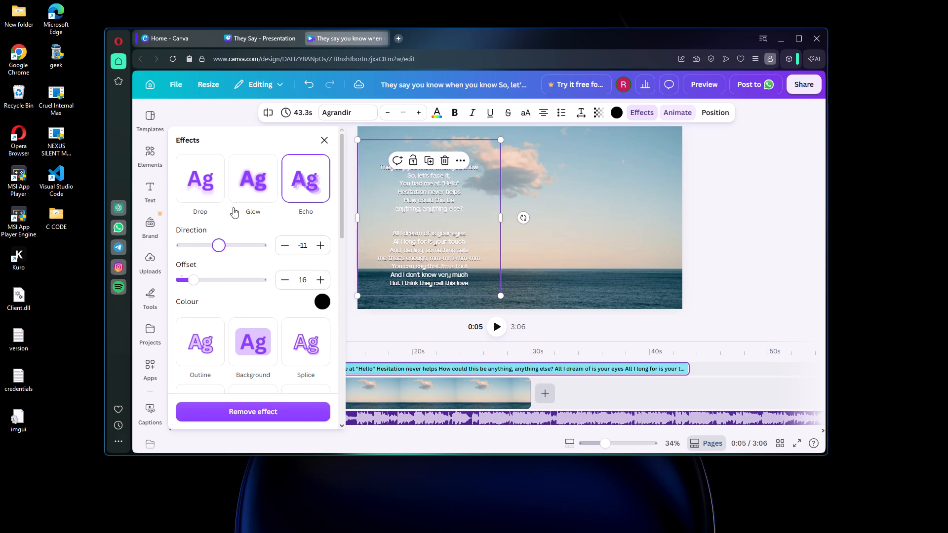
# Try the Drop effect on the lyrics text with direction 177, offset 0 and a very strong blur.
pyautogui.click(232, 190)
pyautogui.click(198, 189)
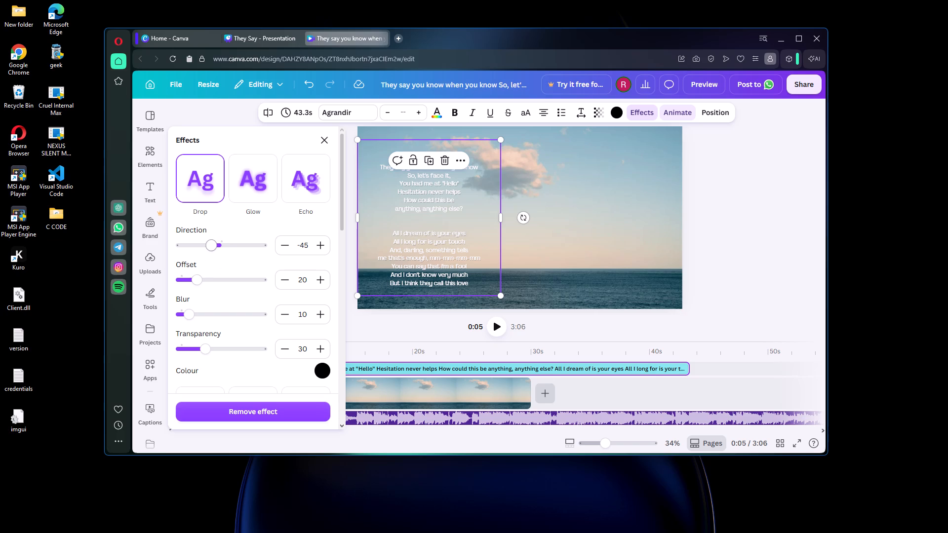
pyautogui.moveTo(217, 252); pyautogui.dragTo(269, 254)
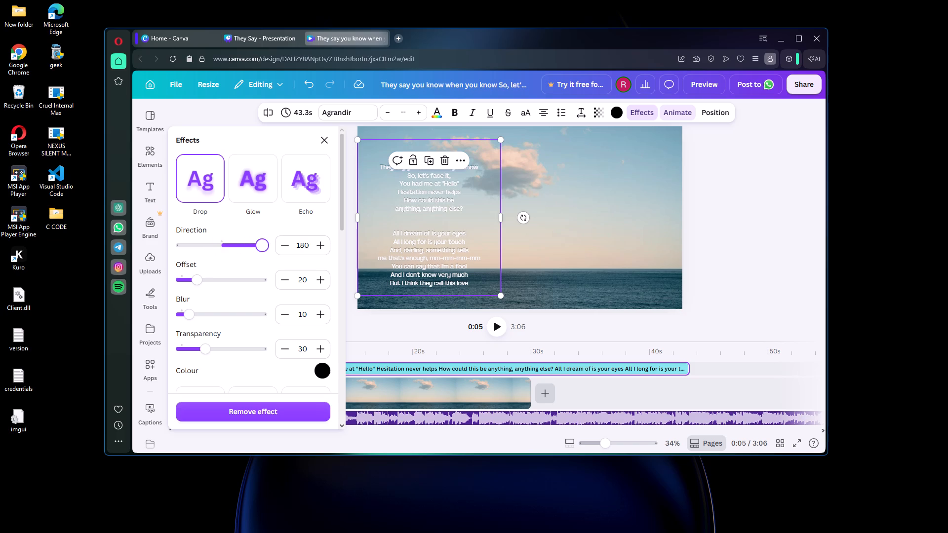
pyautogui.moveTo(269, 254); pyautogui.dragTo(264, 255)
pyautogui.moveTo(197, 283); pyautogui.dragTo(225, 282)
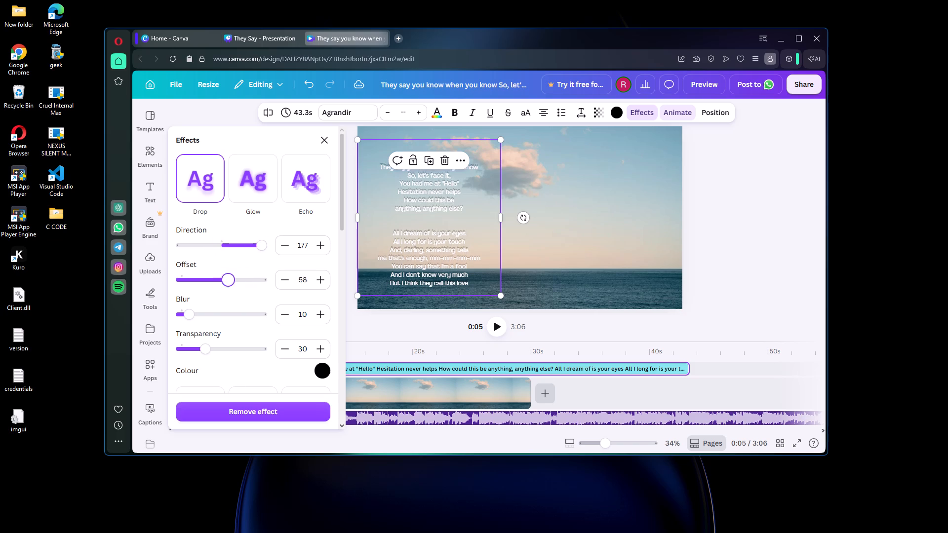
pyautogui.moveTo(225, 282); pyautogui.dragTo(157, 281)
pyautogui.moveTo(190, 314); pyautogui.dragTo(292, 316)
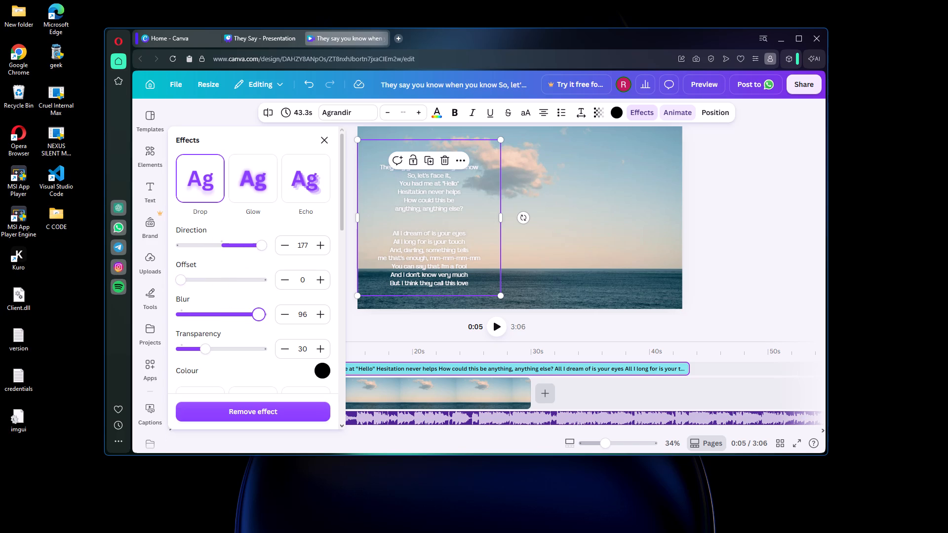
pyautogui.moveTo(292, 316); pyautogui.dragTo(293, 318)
# Apply the Glow effect at intensity 40 to the lyrics text and close the effect options.
pyautogui.click(252, 182)
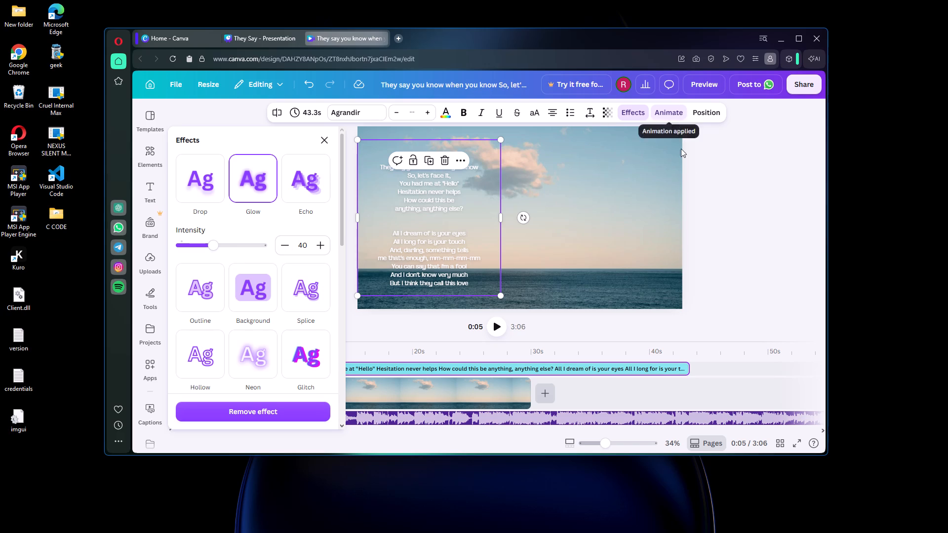
pyautogui.click(320, 137)
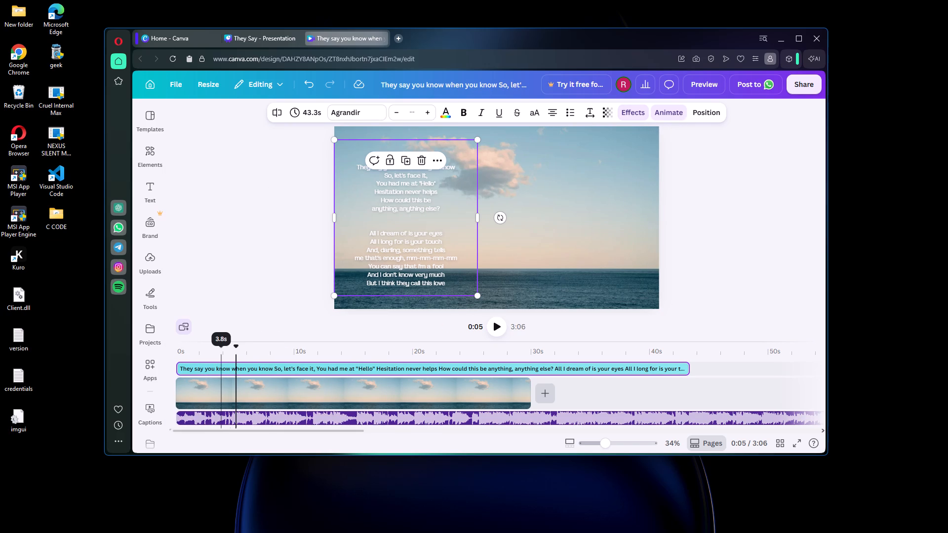
# Play the video from the beginning to find the end of the first lyric line, and split the lyrics text at 4.0 seconds.
pyautogui.moveTo(237, 350); pyautogui.dragTo(170, 359)
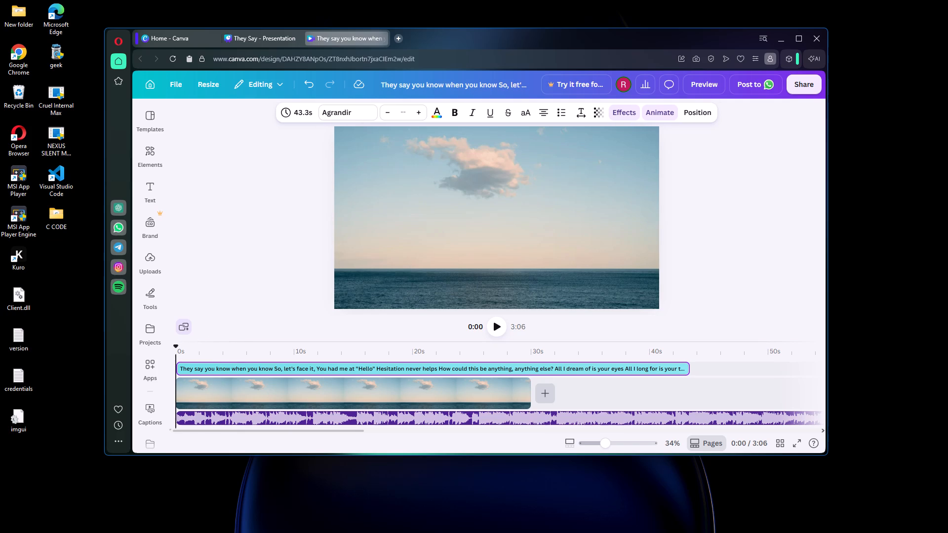
pyautogui.click(494, 329)
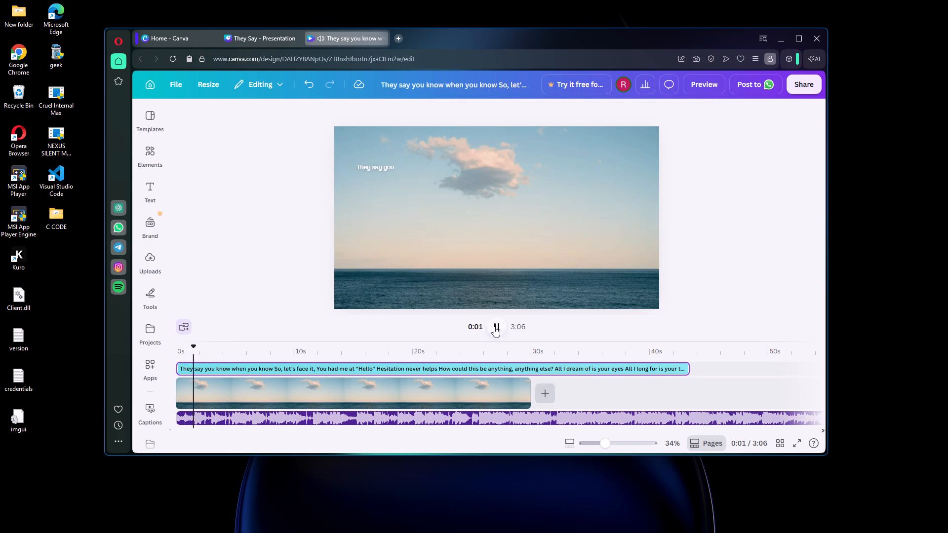
pyautogui.click(496, 325)
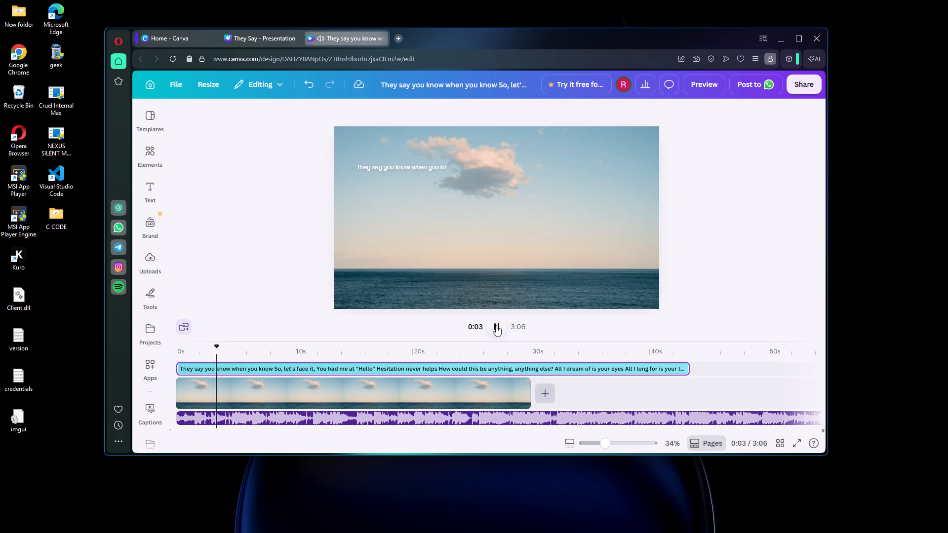
pyautogui.click(496, 325)
pyautogui.click(496, 325)
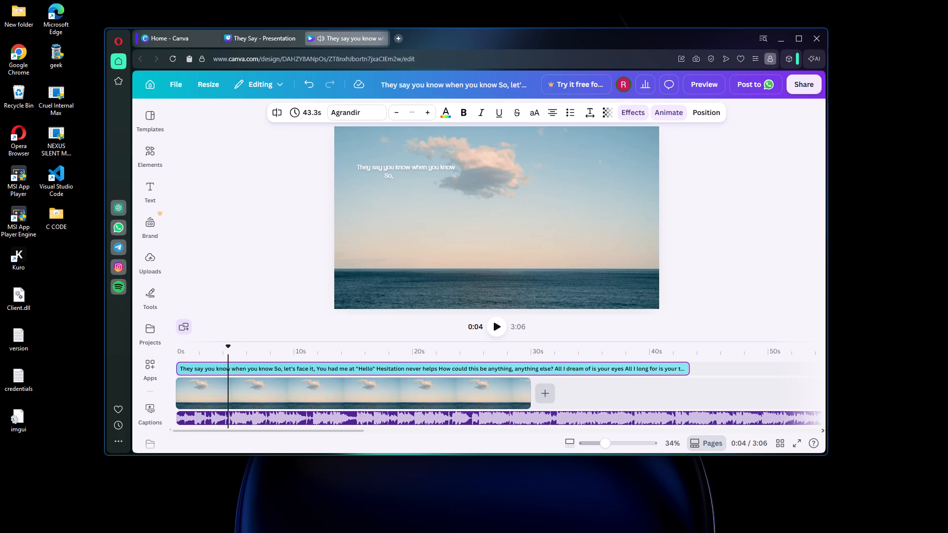
pyautogui.moveTo(229, 355); pyautogui.dragTo(226, 355)
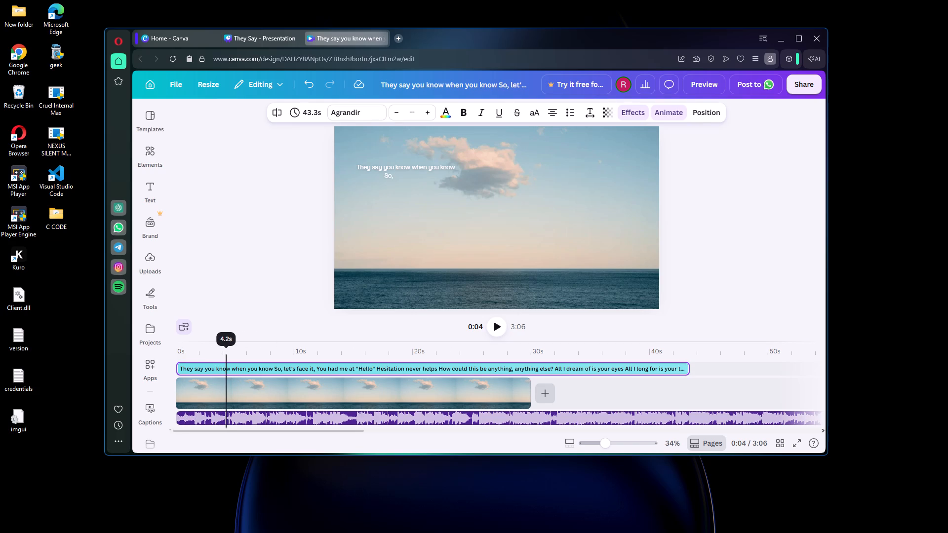
pyautogui.moveTo(226, 355); pyautogui.dragTo(226, 356)
pyautogui.moveTo(226, 356); pyautogui.dragTo(224, 357)
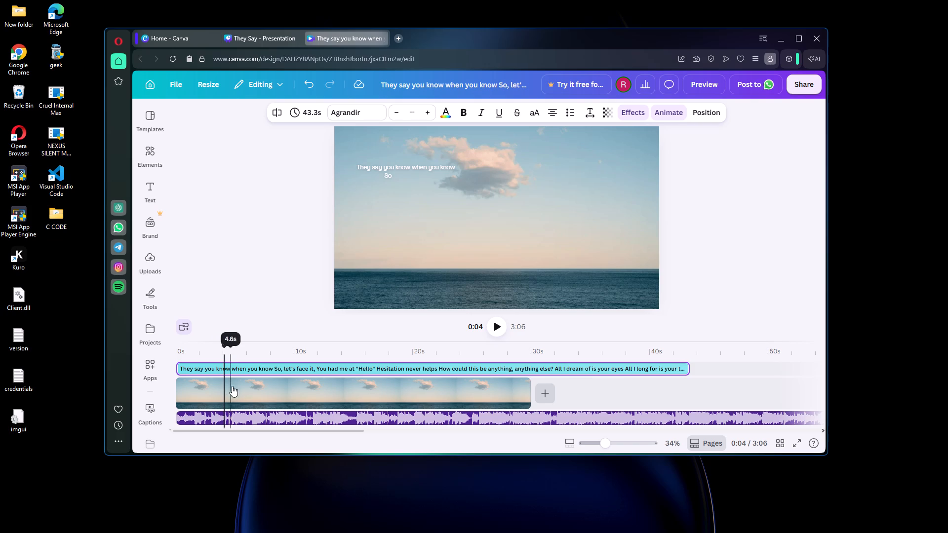
pyautogui.click(272, 111)
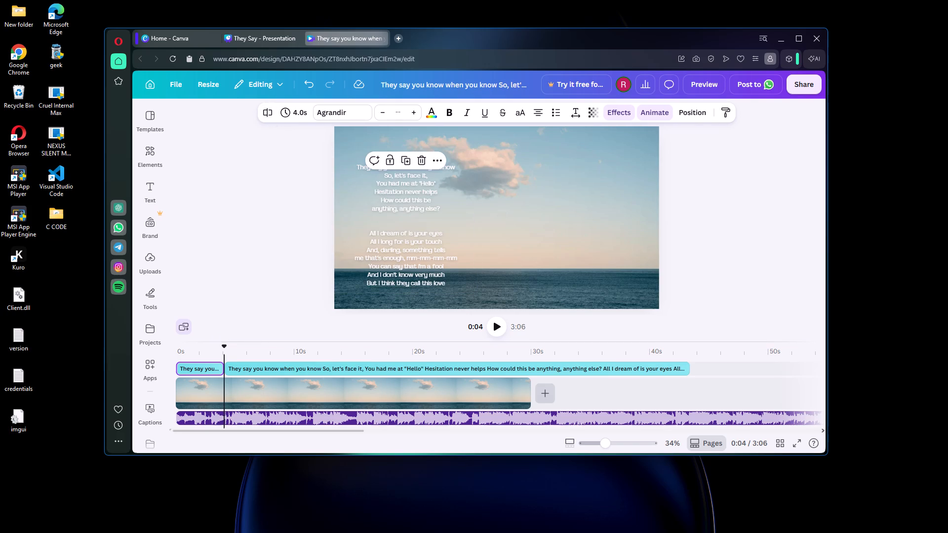
# Delete all text after "They say" from the first lyrics segment.
pyautogui.click(212, 371)
pyautogui.click(193, 367)
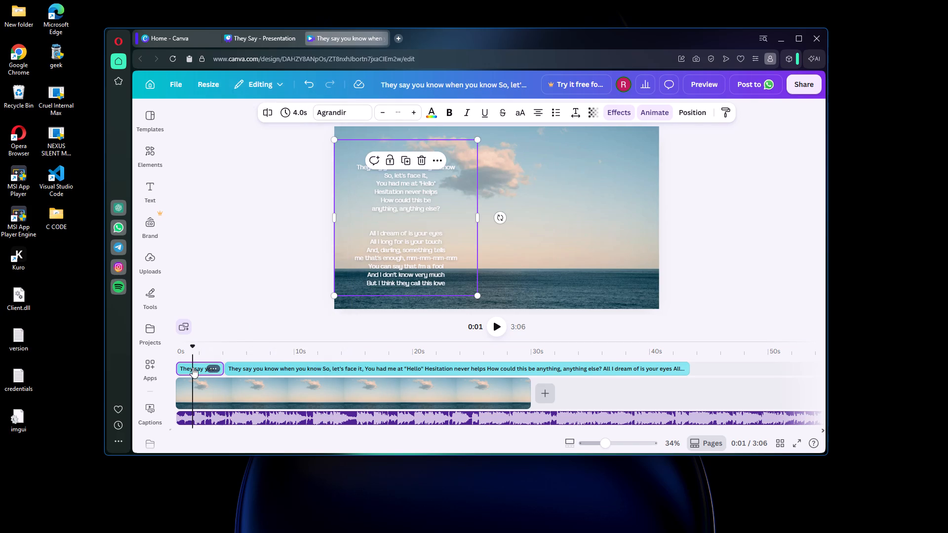
pyautogui.click(457, 283)
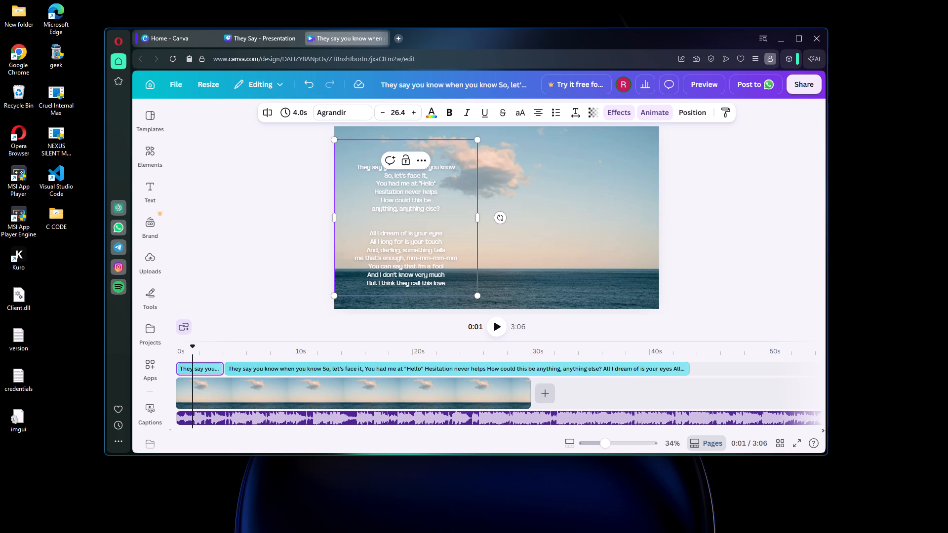
pyautogui.moveTo(375, 192); pyautogui.dragTo(468, 292)
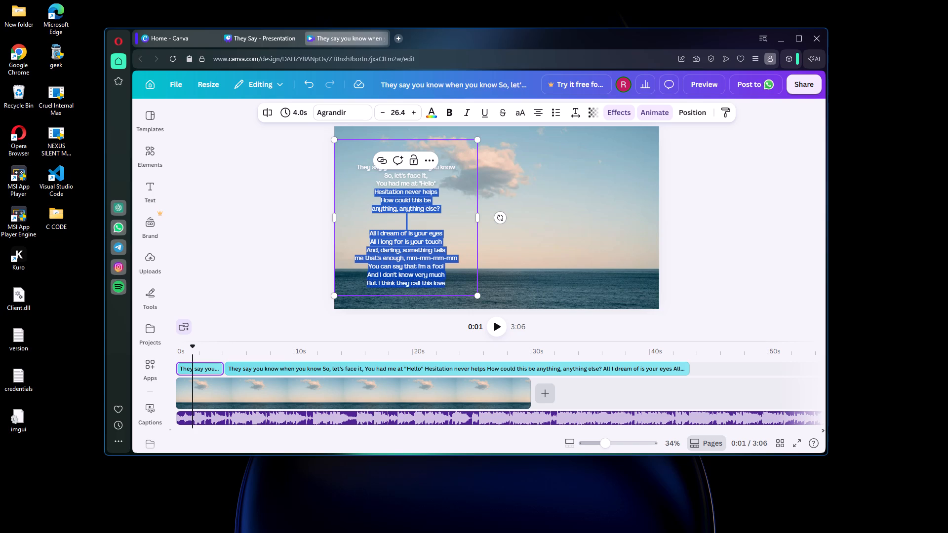
pyautogui.press('BackSpace')
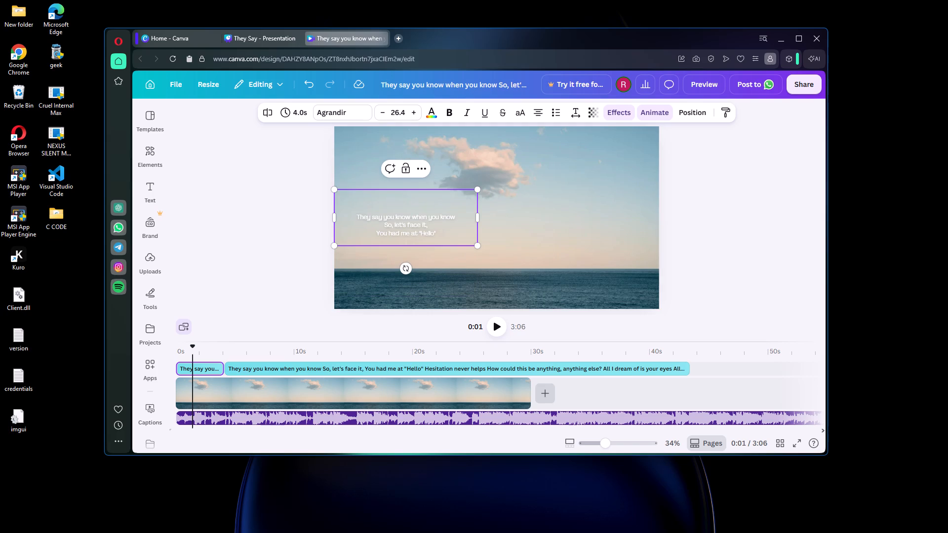
pyautogui.moveTo(384, 217); pyautogui.dragTo(457, 251)
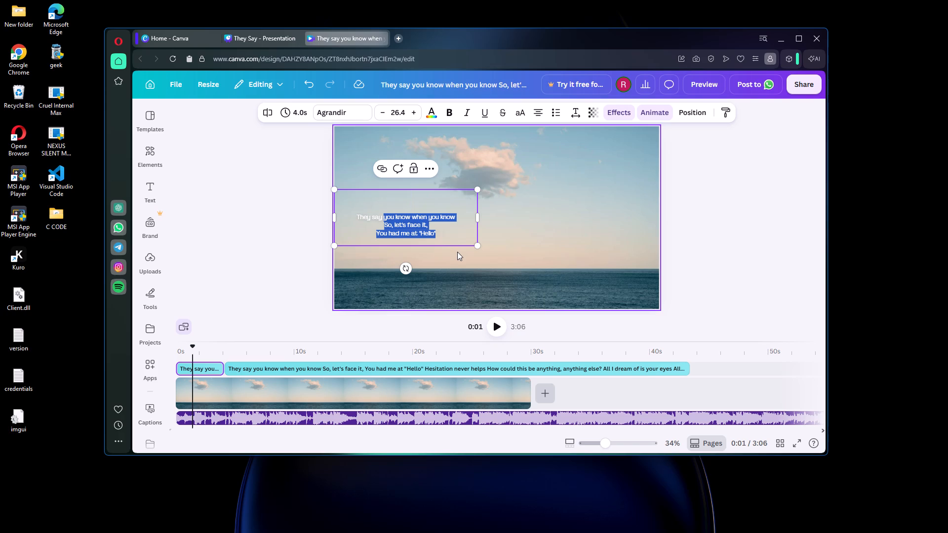
pyautogui.press('BackSpace')
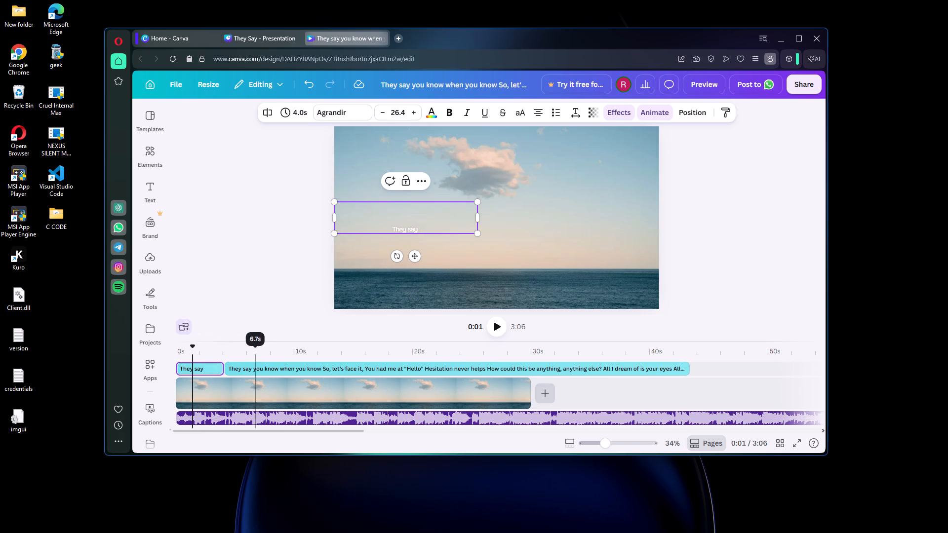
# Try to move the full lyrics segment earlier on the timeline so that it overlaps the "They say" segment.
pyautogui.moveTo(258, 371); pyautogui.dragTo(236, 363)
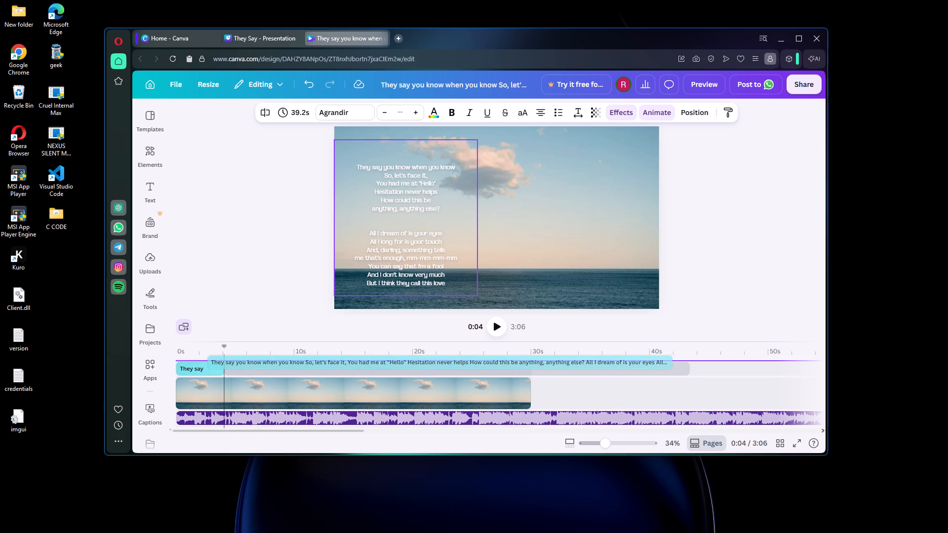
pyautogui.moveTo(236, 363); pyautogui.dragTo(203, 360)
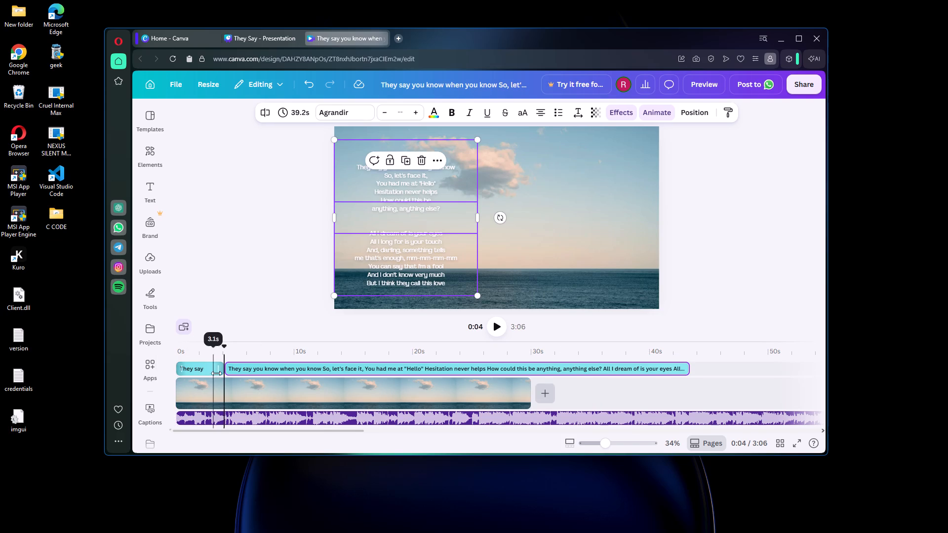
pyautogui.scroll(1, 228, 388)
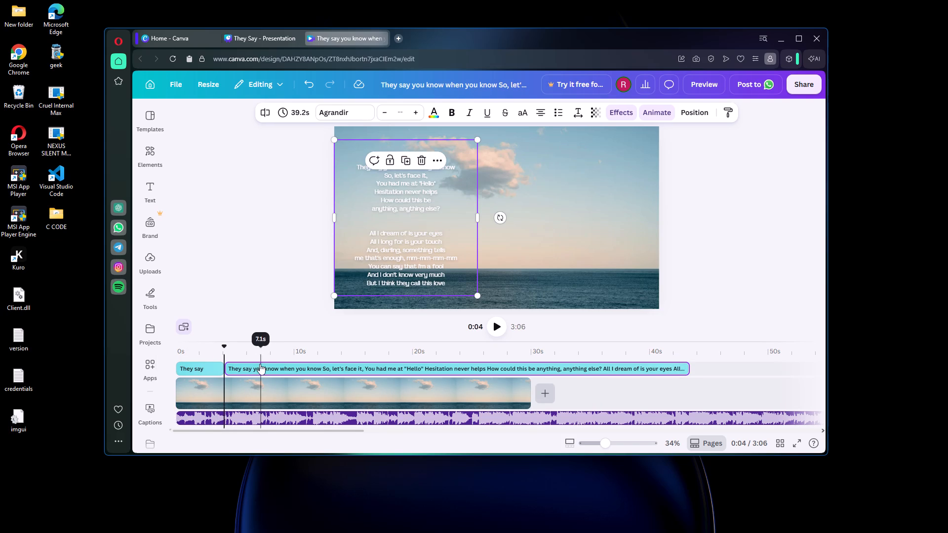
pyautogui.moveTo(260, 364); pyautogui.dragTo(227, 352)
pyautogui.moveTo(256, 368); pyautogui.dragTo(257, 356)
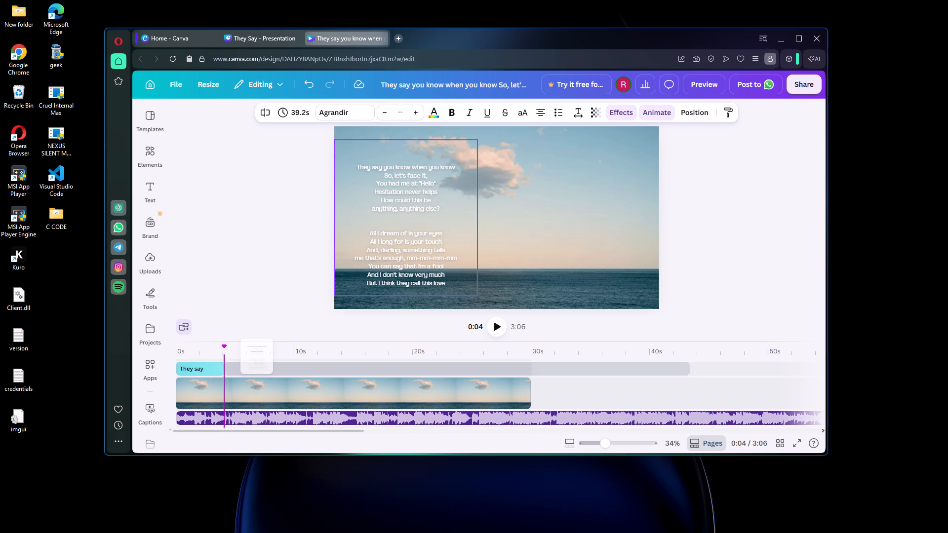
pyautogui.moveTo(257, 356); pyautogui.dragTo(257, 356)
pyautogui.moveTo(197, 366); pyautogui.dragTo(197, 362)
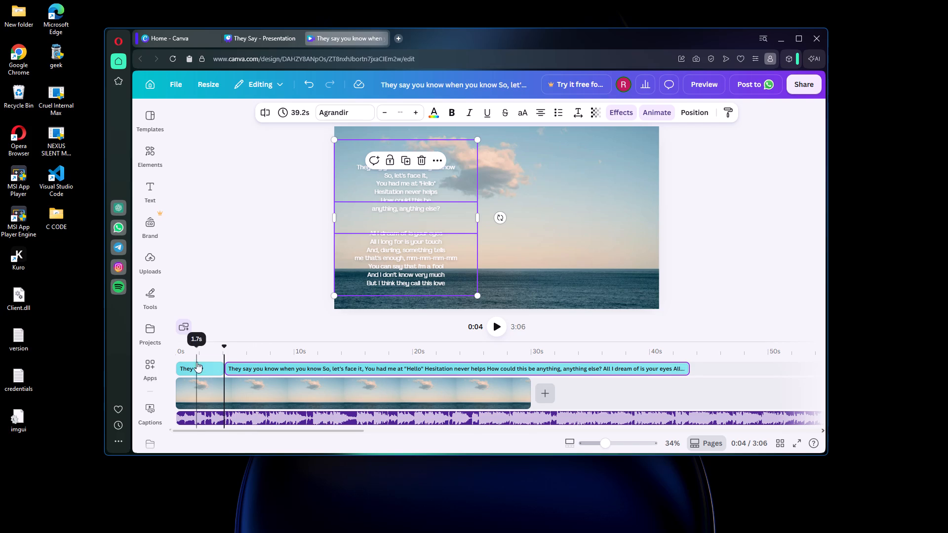
# Overlap the "They say" segment with the full lyrics on its own track and align its text with the first lyric line's opening words.
pyautogui.moveTo(197, 362); pyautogui.dragTo(256, 366)
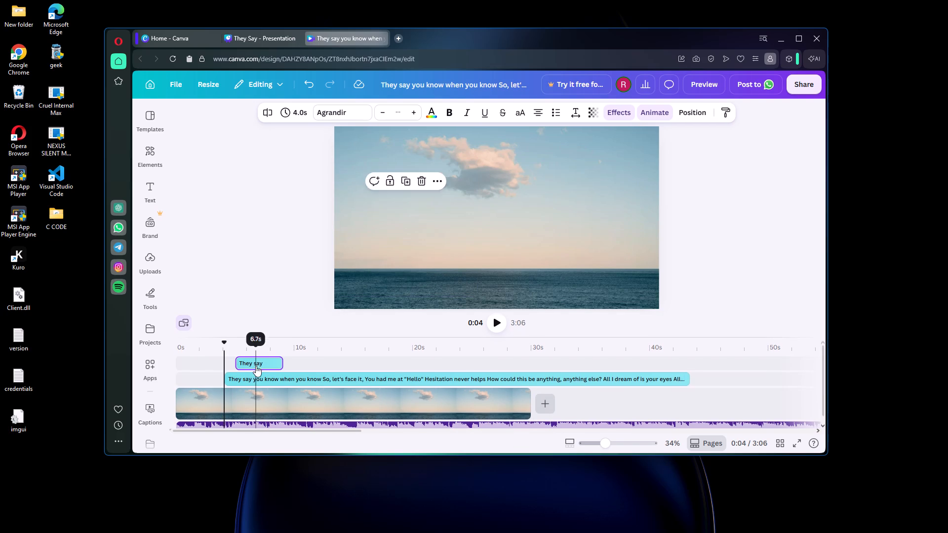
pyautogui.click(263, 357)
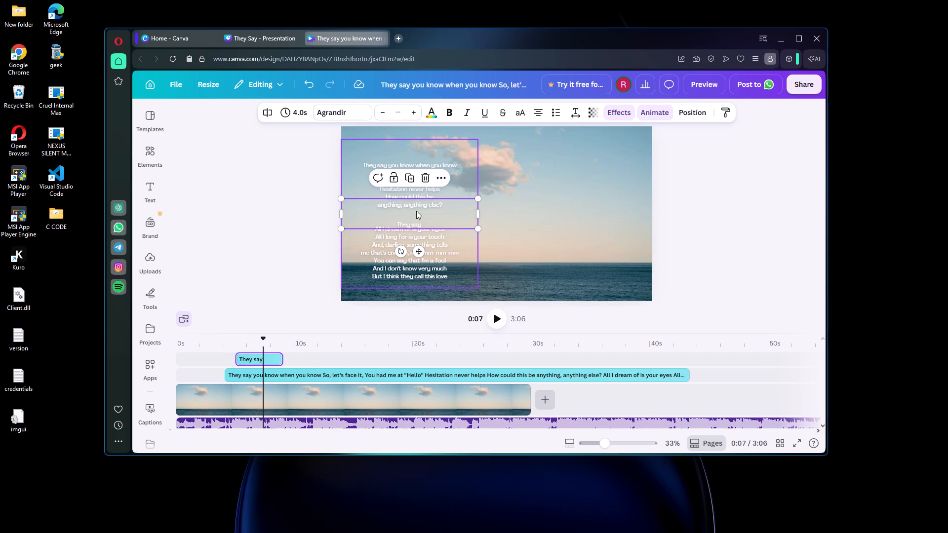
pyautogui.moveTo(417, 215); pyautogui.dragTo(390, 163)
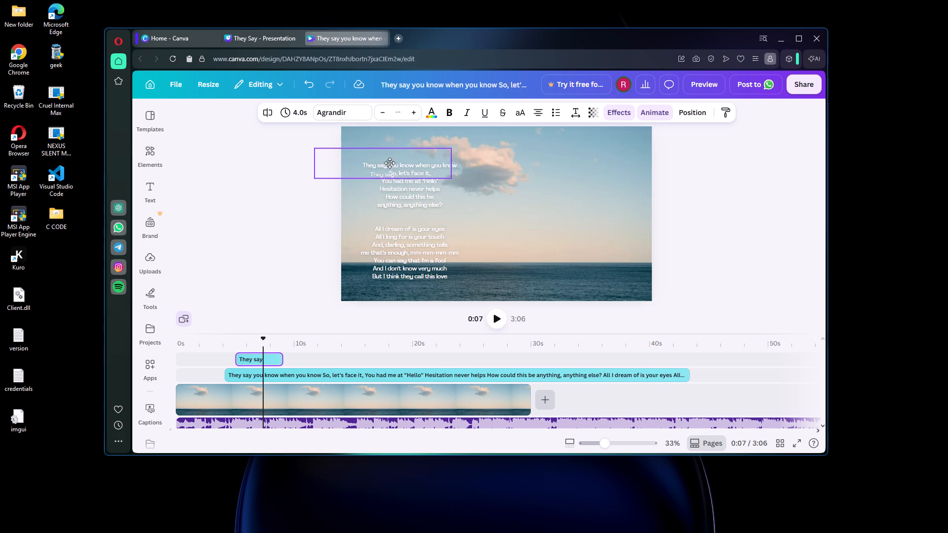
pyautogui.moveTo(390, 163); pyautogui.dragTo(383, 155)
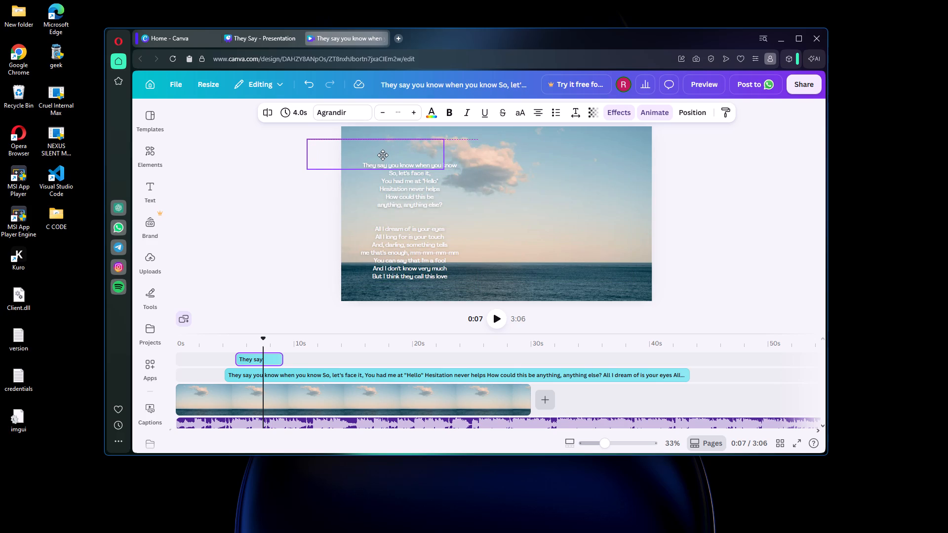
pyautogui.moveTo(383, 155); pyautogui.dragTo(382, 155)
pyautogui.moveTo(382, 155); pyautogui.dragTo(382, 155)
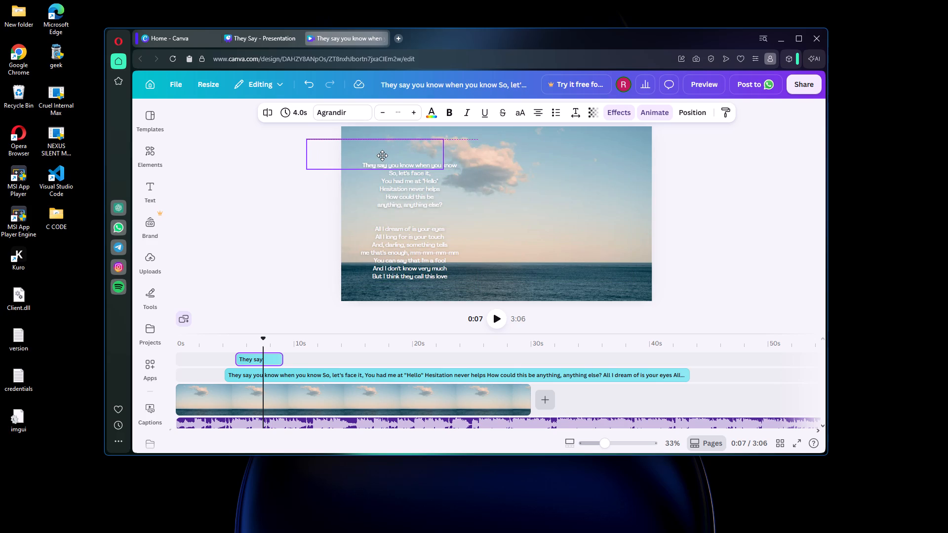
pyautogui.moveTo(382, 155); pyautogui.dragTo(383, 155)
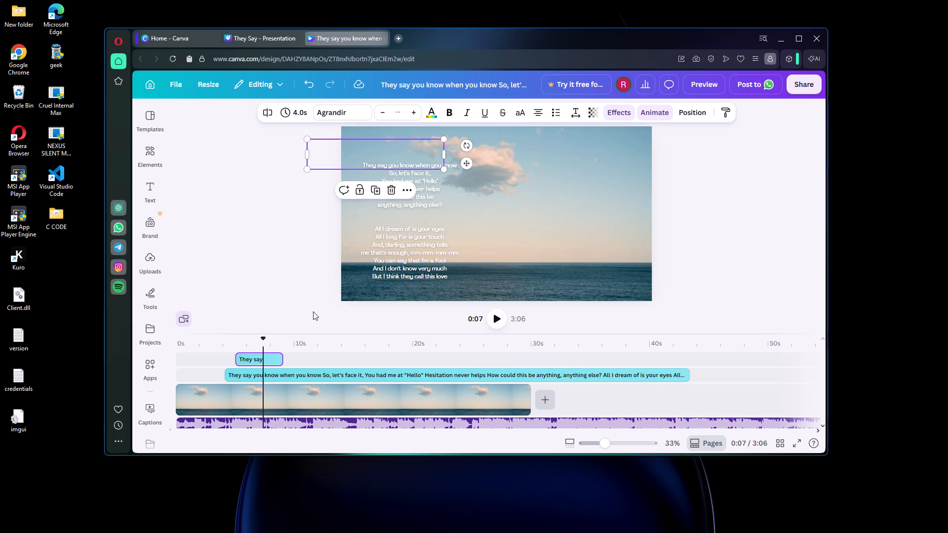
# Move the "They say" segment to the start of the timeline, before the full lyrics segment.
pyautogui.moveTo(257, 358); pyautogui.dragTo(198, 363)
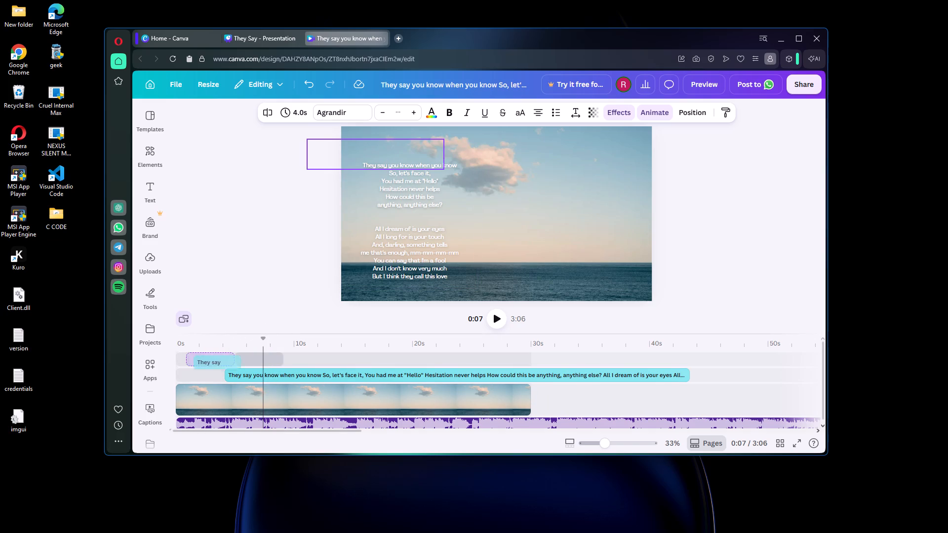
pyautogui.moveTo(198, 363); pyautogui.dragTo(197, 370)
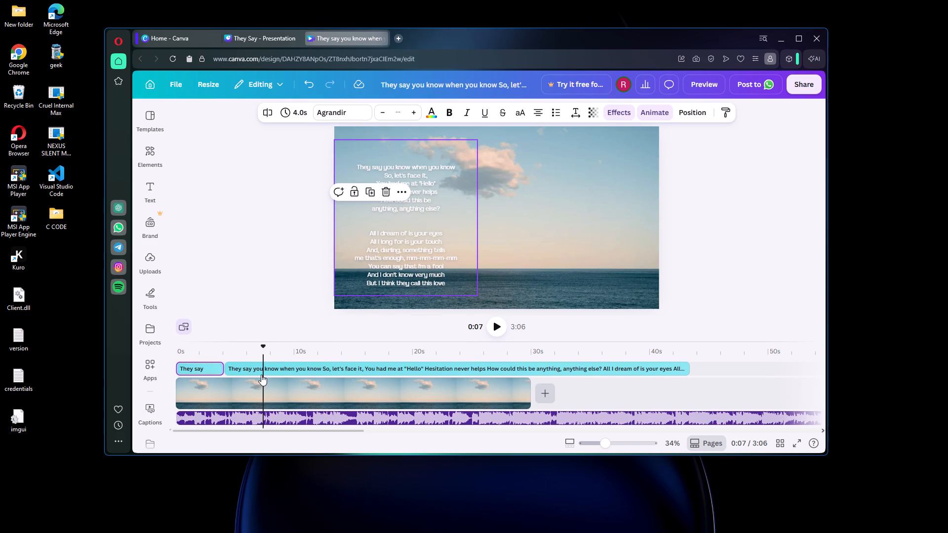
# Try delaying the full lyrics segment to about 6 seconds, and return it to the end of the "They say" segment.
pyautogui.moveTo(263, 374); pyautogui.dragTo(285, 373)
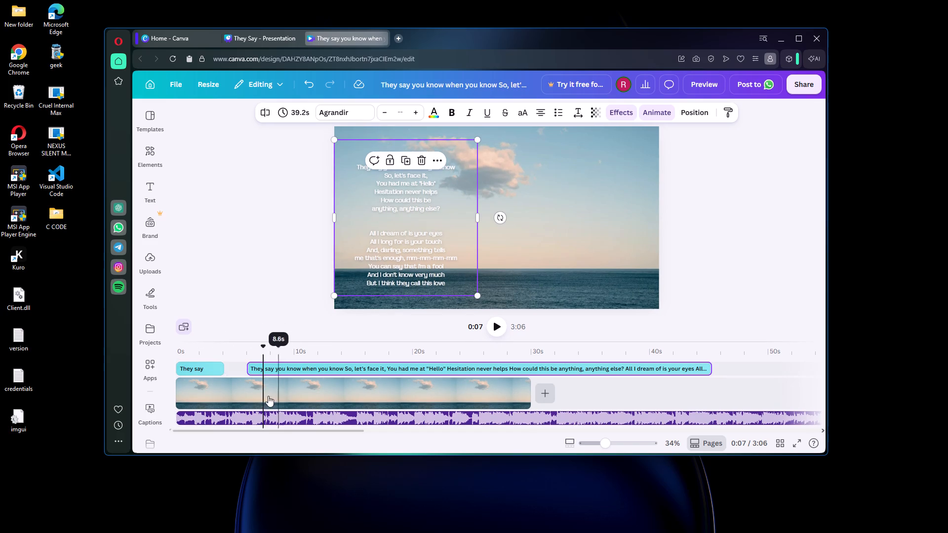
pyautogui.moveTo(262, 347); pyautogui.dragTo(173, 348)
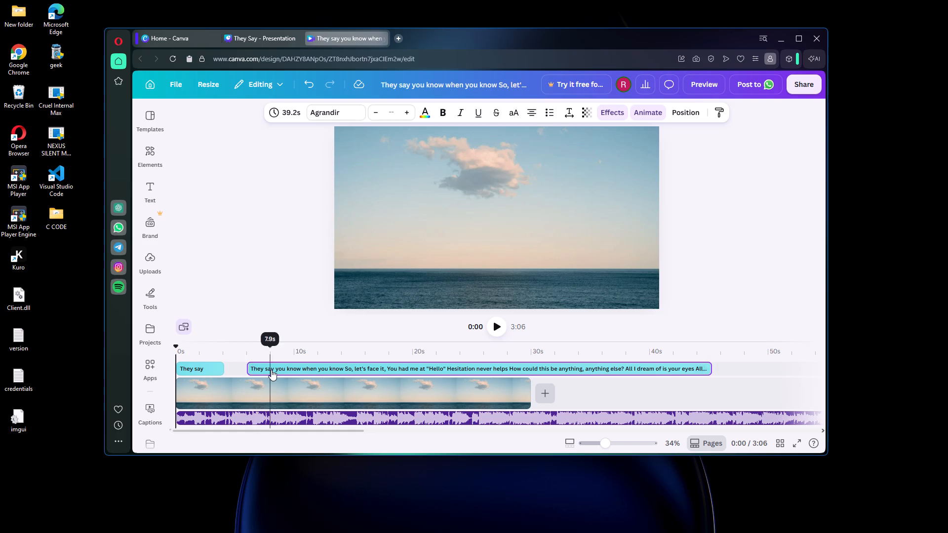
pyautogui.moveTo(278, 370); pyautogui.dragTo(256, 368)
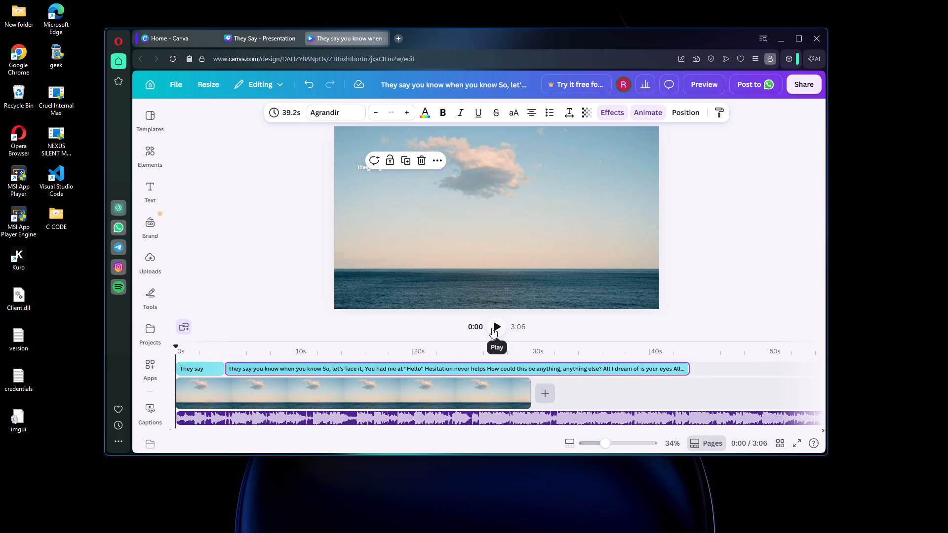
# Play the video from the beginning to check the "They say" segment's timing and its handover to the full lyrics.
pyautogui.click(492, 328)
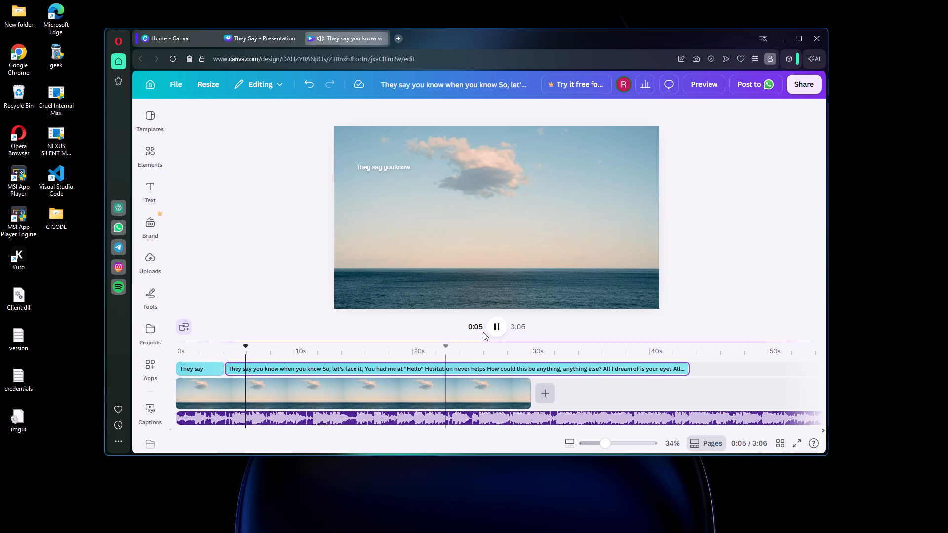
pyautogui.click(500, 321)
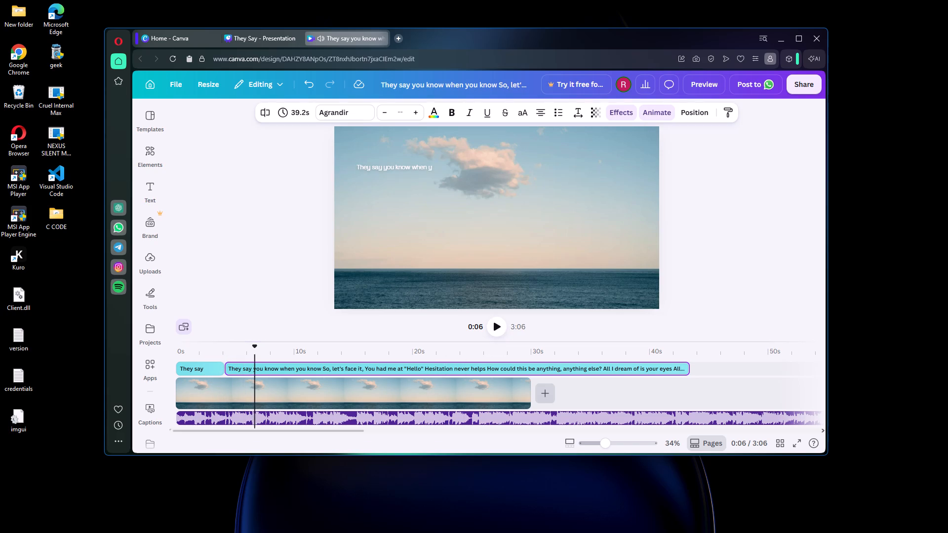
pyautogui.moveTo(256, 346); pyautogui.dragTo(175, 353)
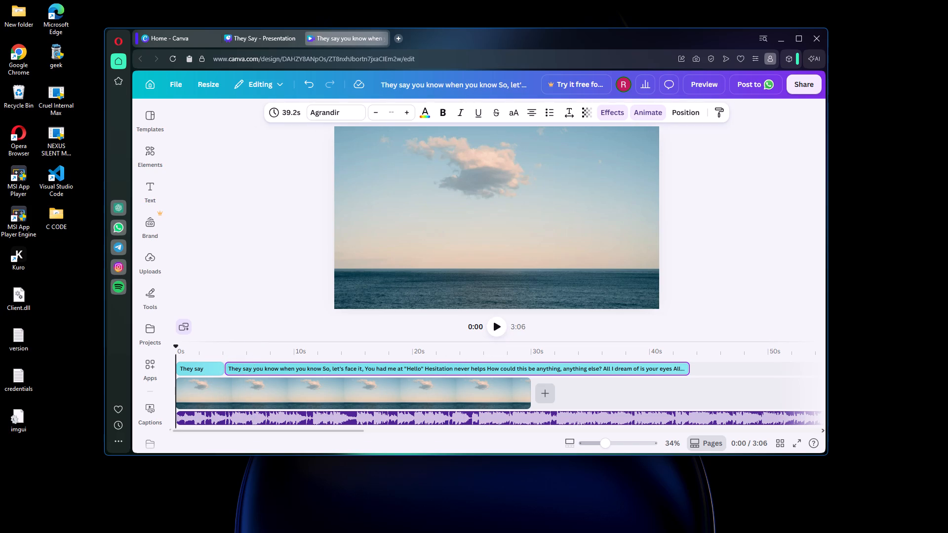
# Move the full lyrics segment onto its own track above the "They say" segment, starting at 0 seconds.
pyautogui.moveTo(270, 367); pyautogui.dragTo(240, 361)
pyautogui.moveTo(212, 358); pyautogui.dragTo(199, 357)
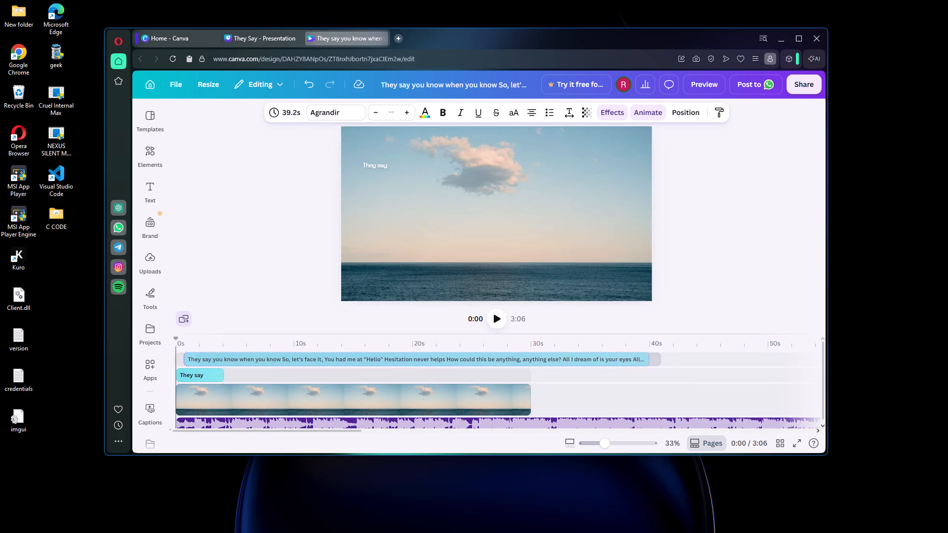
pyautogui.moveTo(199, 357); pyautogui.dragTo(195, 357)
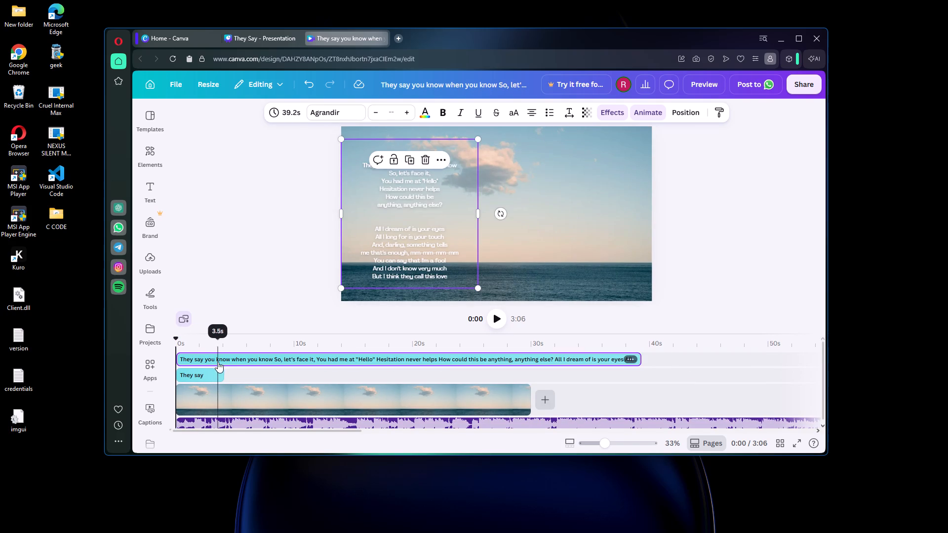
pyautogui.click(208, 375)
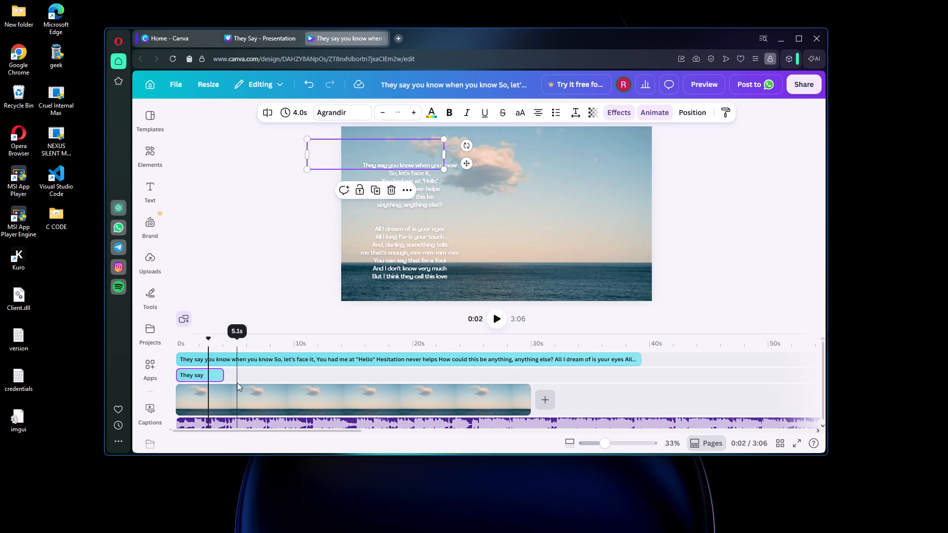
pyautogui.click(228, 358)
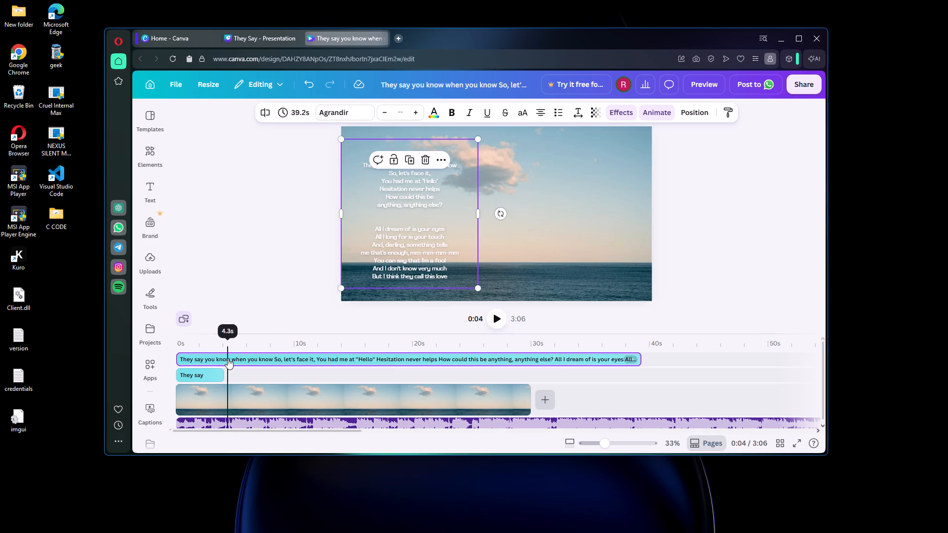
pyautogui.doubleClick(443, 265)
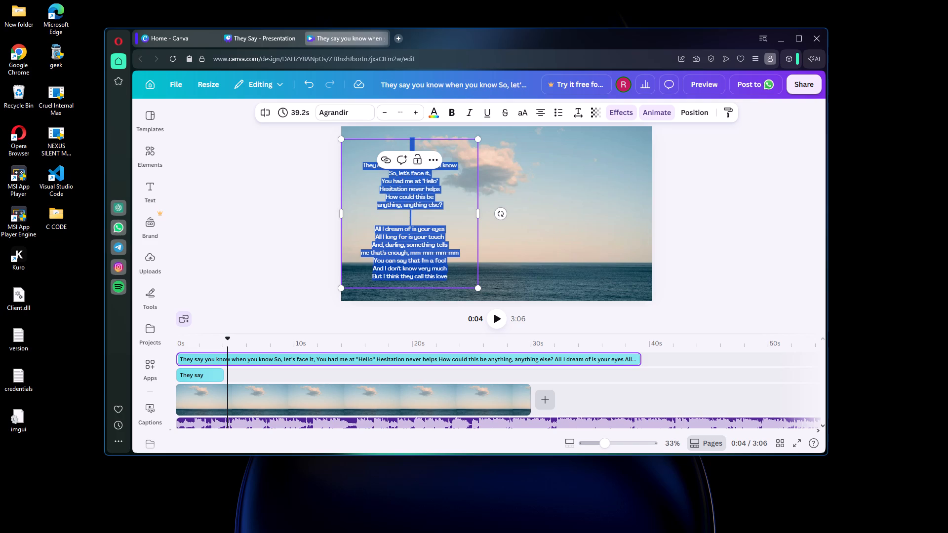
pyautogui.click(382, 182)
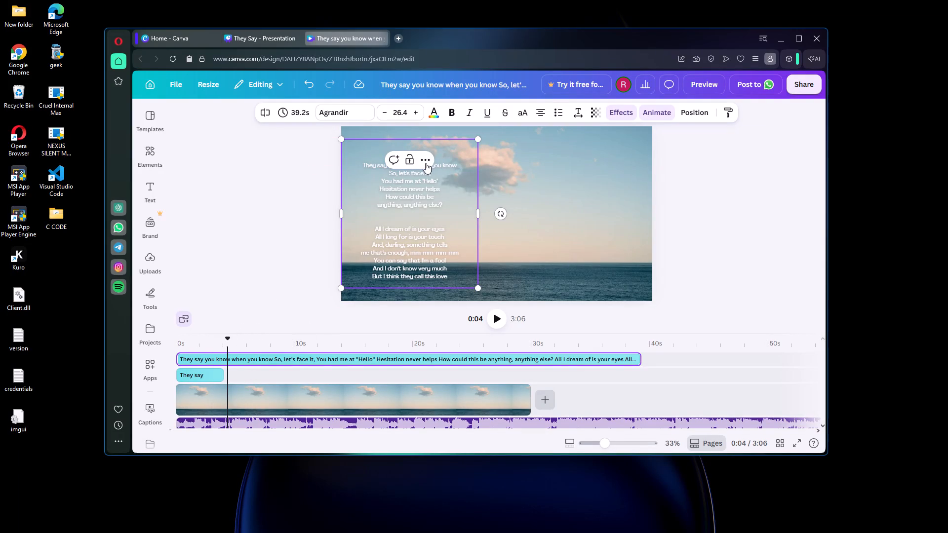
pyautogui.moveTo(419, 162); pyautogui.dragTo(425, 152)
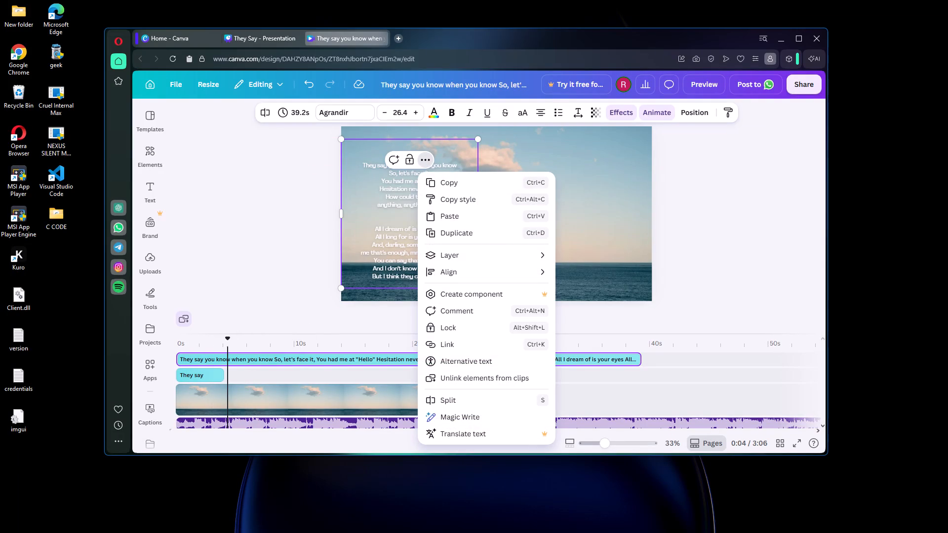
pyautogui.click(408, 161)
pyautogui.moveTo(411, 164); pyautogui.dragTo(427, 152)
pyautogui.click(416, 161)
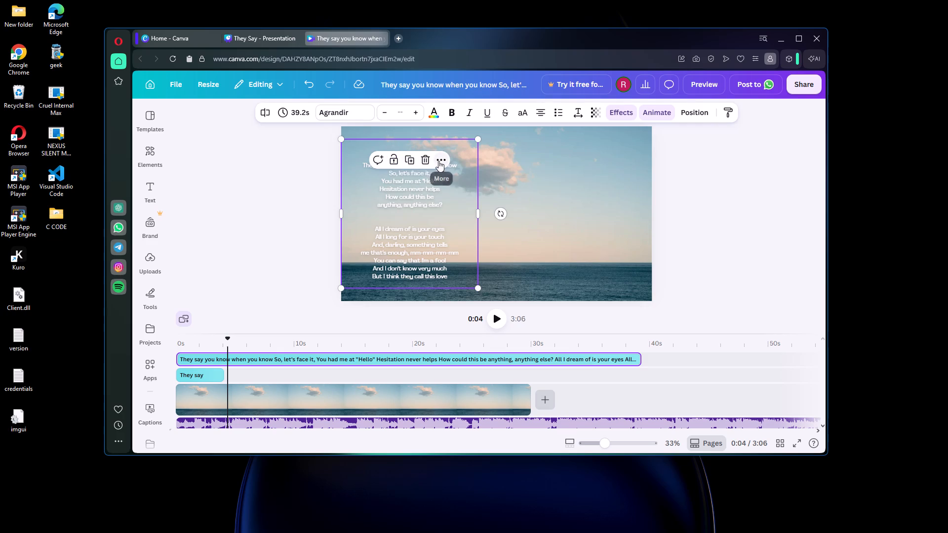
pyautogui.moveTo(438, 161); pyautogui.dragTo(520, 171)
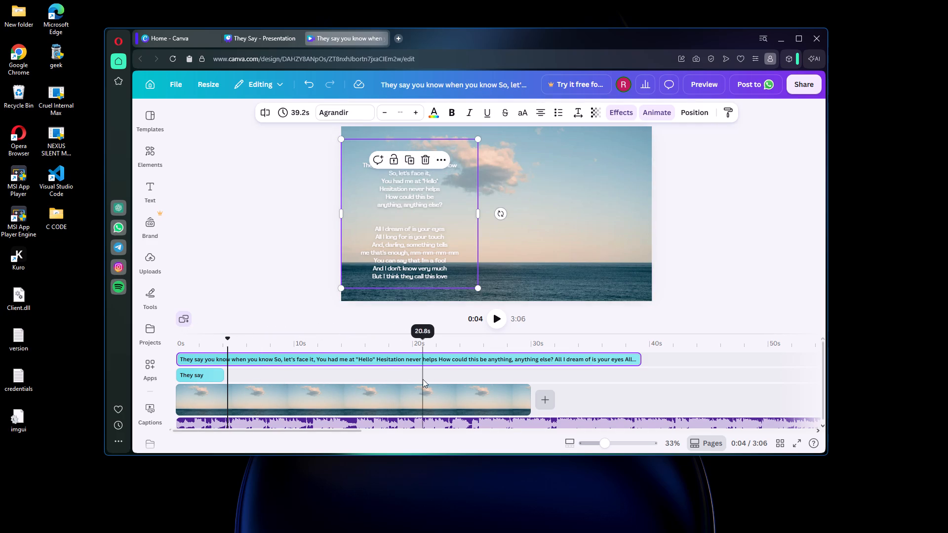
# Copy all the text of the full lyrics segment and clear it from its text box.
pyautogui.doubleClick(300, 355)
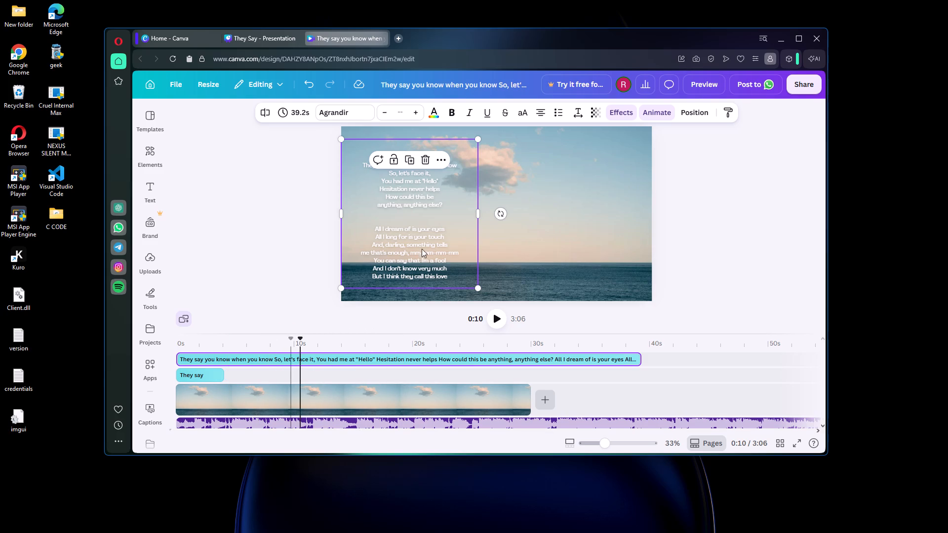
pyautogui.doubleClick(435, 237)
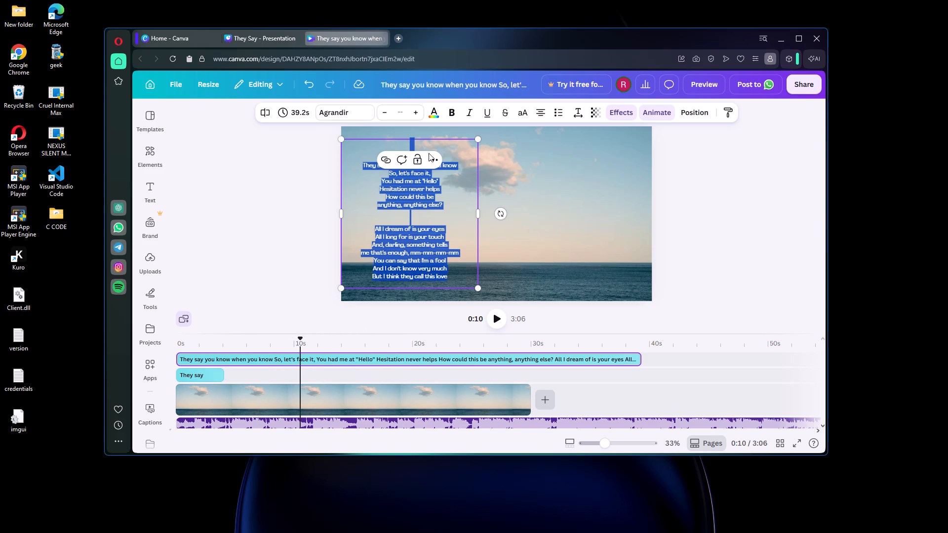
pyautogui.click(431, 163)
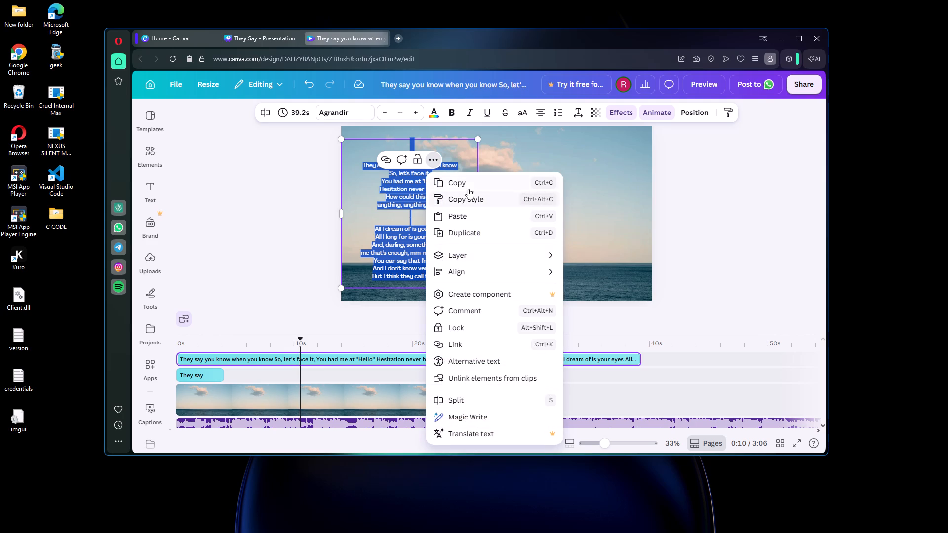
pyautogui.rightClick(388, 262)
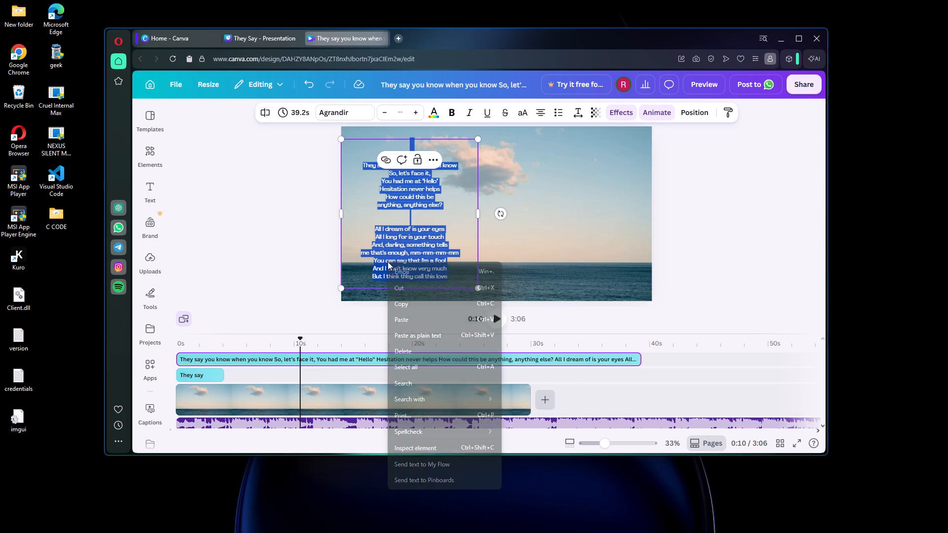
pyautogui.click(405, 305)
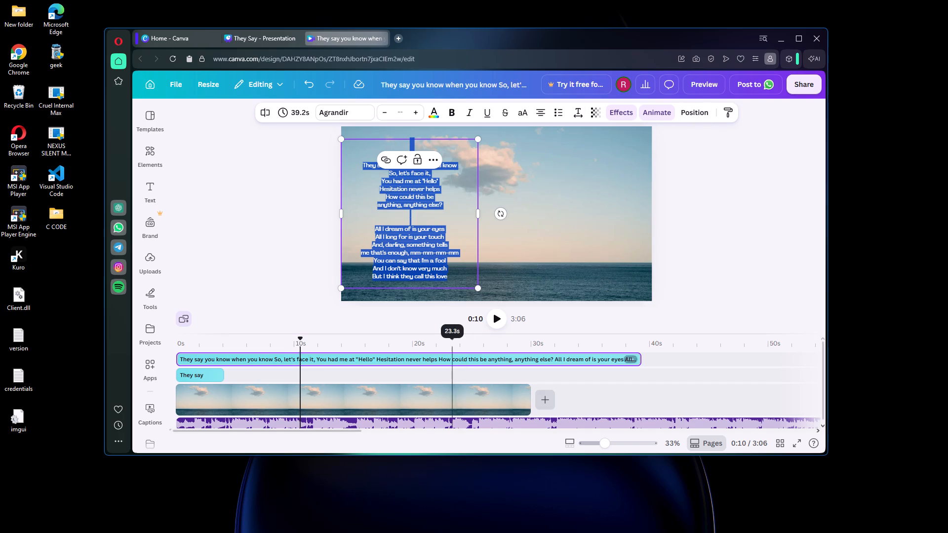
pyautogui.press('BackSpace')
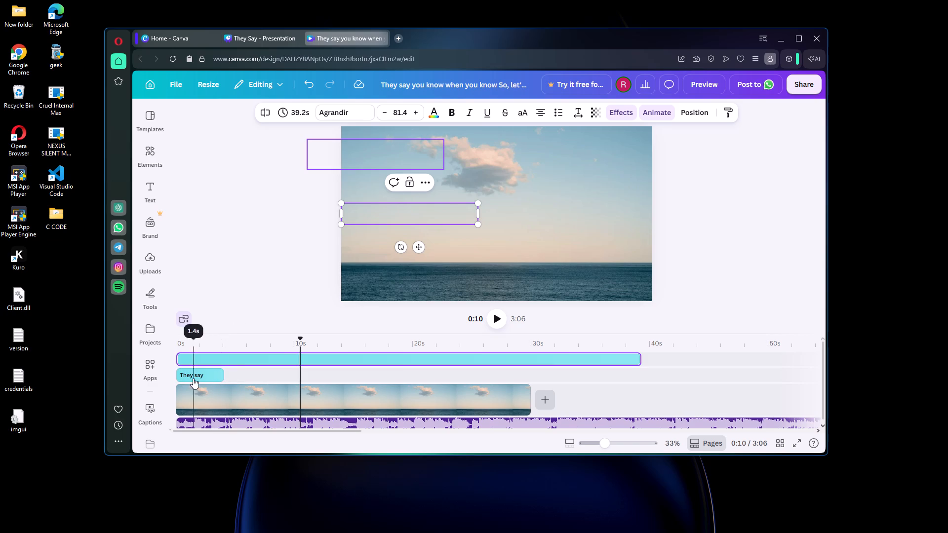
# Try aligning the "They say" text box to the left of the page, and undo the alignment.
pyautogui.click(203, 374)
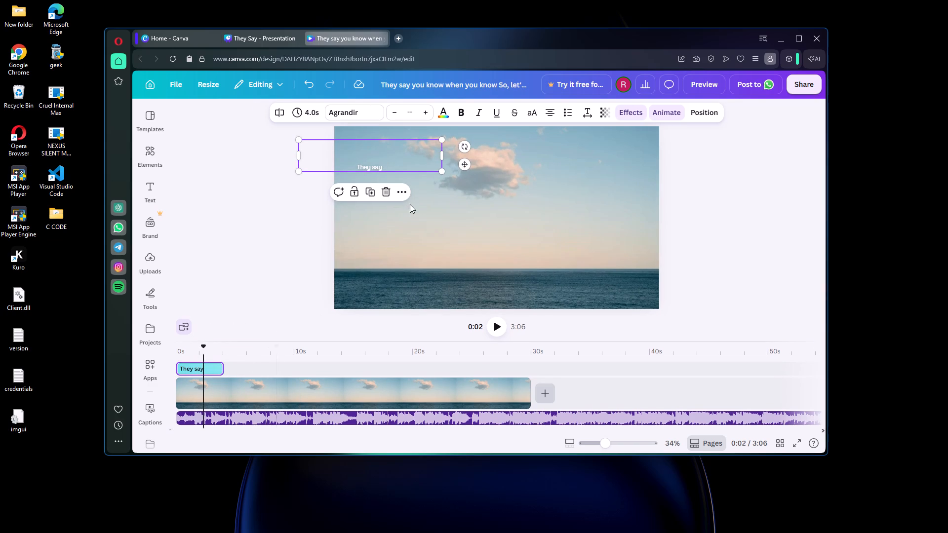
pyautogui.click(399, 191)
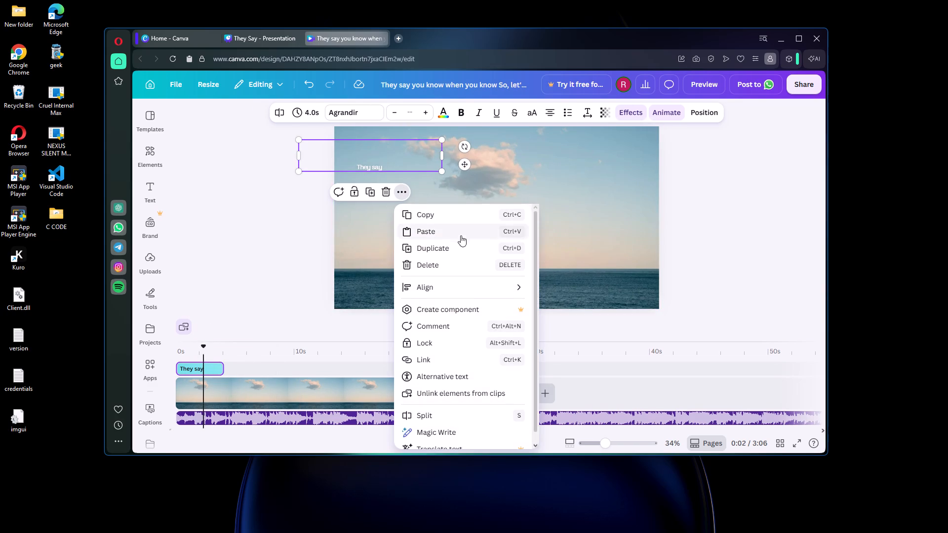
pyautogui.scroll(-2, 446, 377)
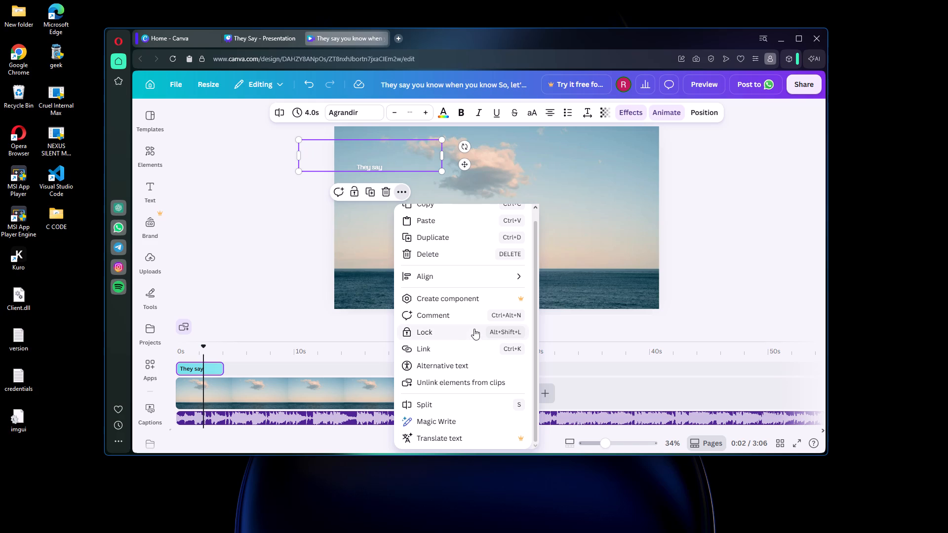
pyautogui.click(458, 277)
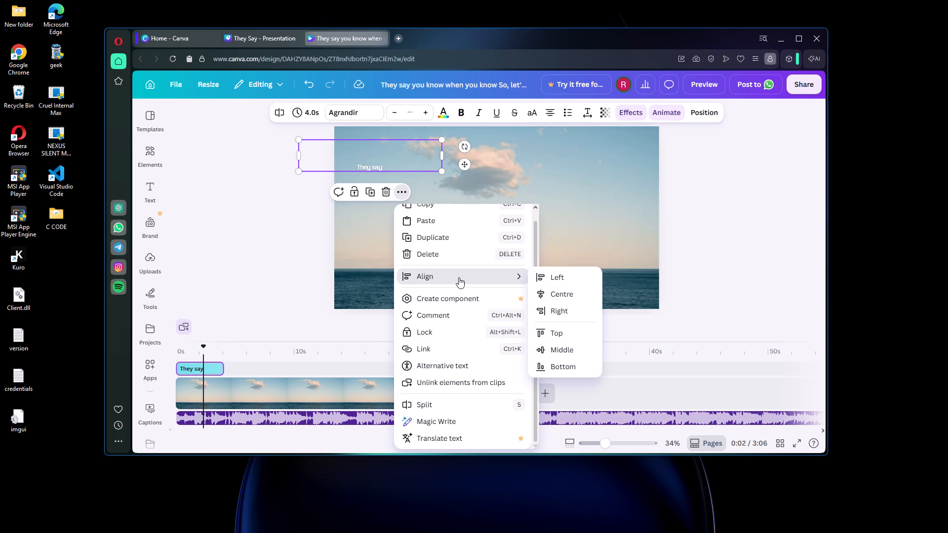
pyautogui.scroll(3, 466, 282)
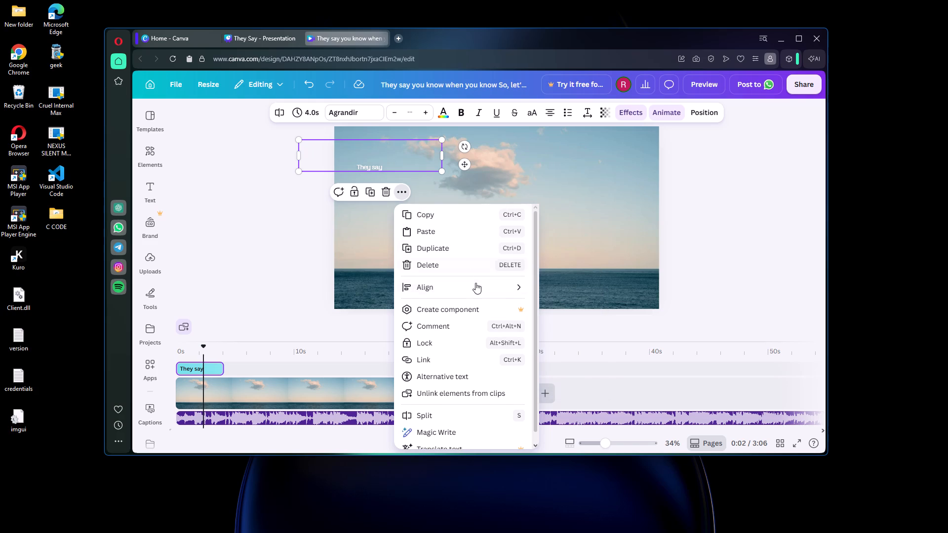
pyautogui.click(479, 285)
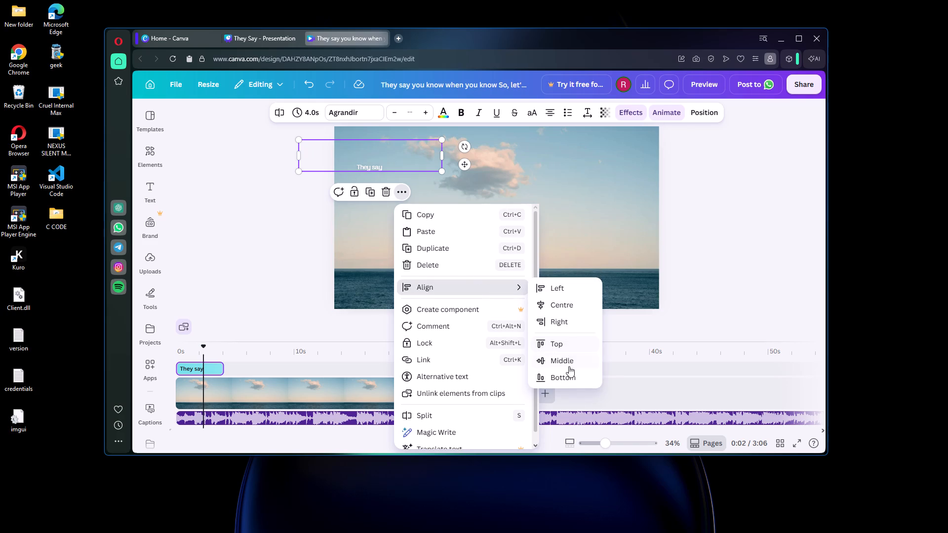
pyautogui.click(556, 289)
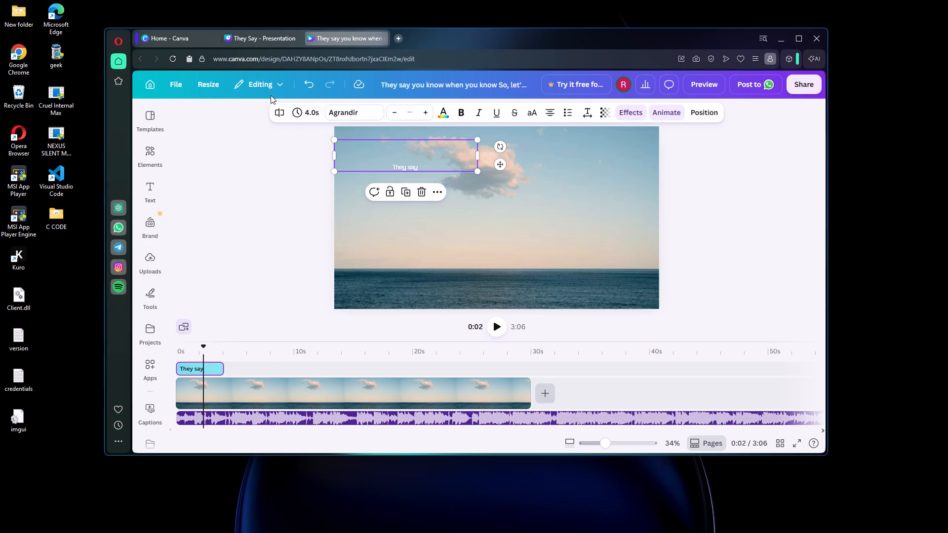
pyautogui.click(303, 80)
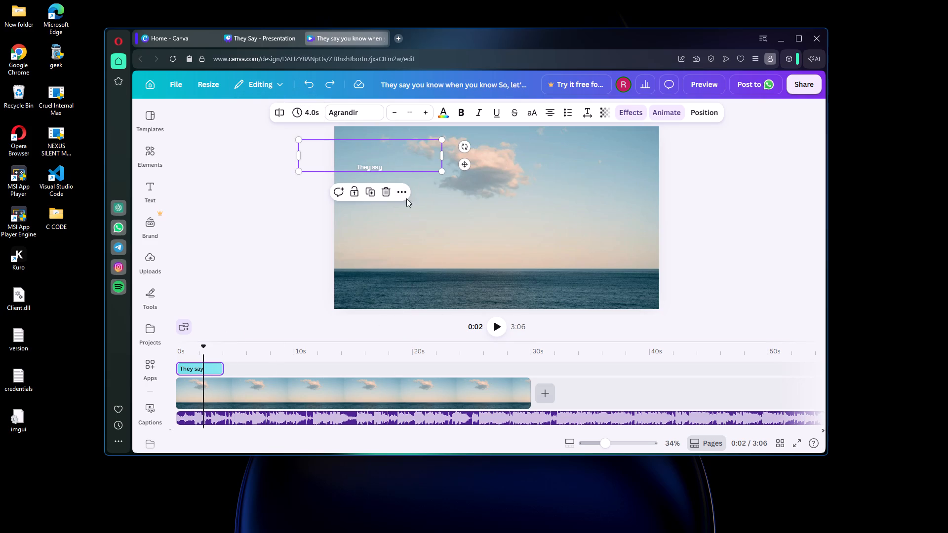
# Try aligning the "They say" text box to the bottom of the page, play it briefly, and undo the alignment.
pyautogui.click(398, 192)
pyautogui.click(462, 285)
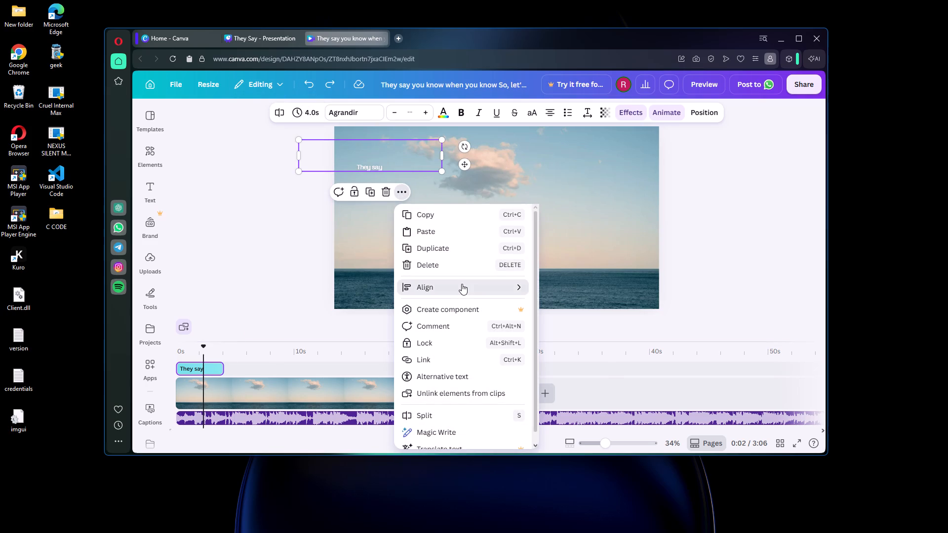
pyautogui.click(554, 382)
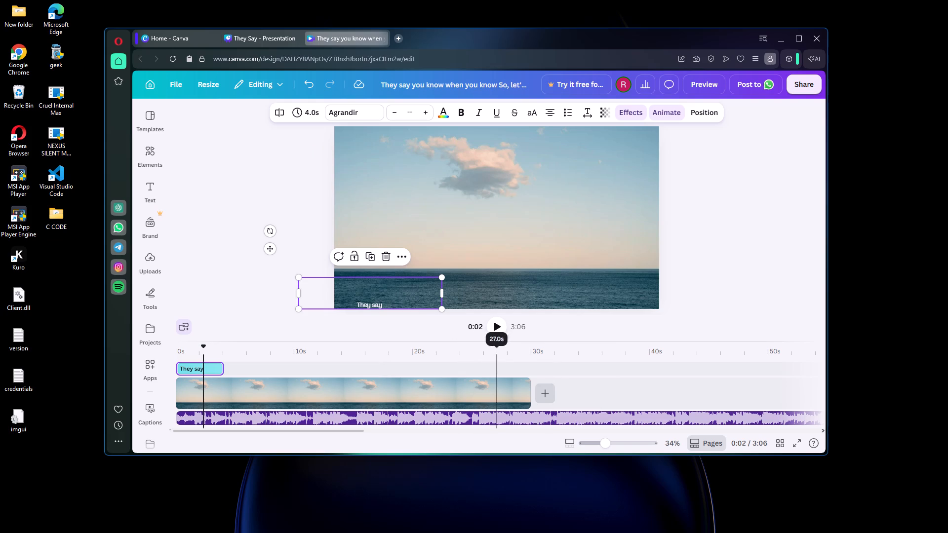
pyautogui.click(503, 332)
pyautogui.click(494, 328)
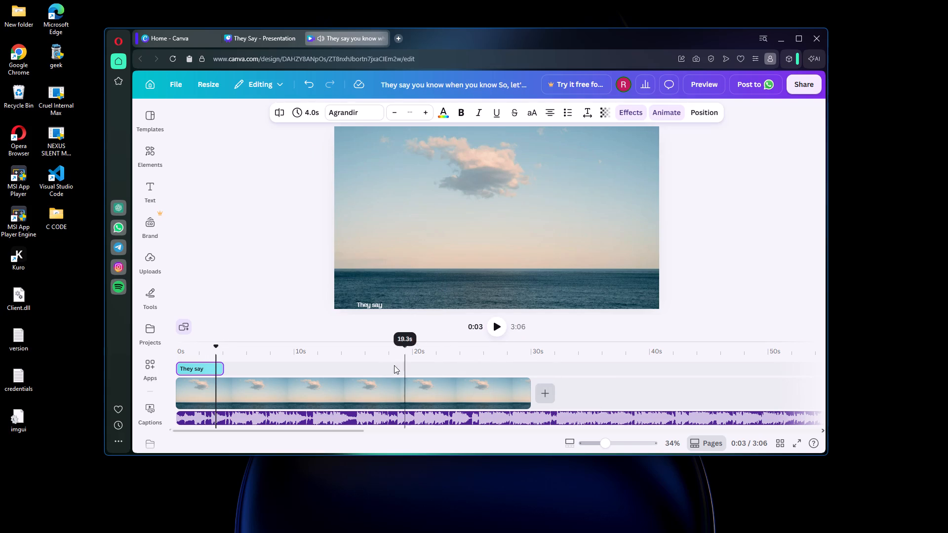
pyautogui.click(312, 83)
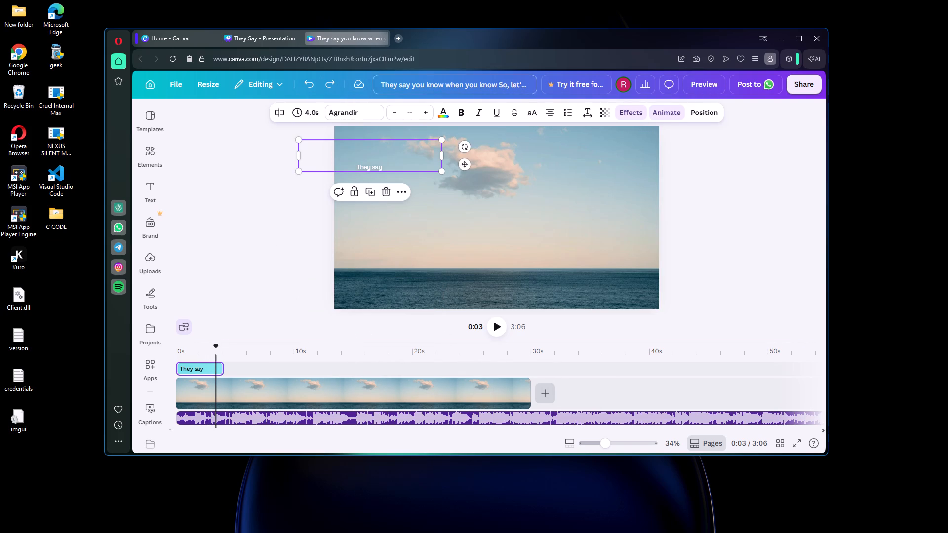
# Undo the recent edits back to the single unsplit full lyrics segment starting at 0 seconds, without the separate "They say" segment.
pyautogui.tripleClick(302, 79)
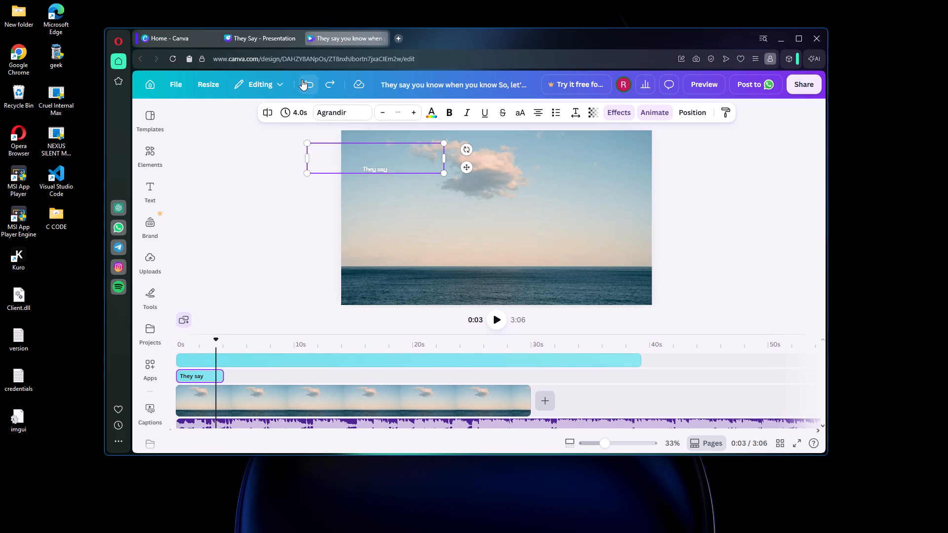
pyautogui.click(302, 79)
pyautogui.click(302, 79)
pyautogui.doubleClick(302, 79)
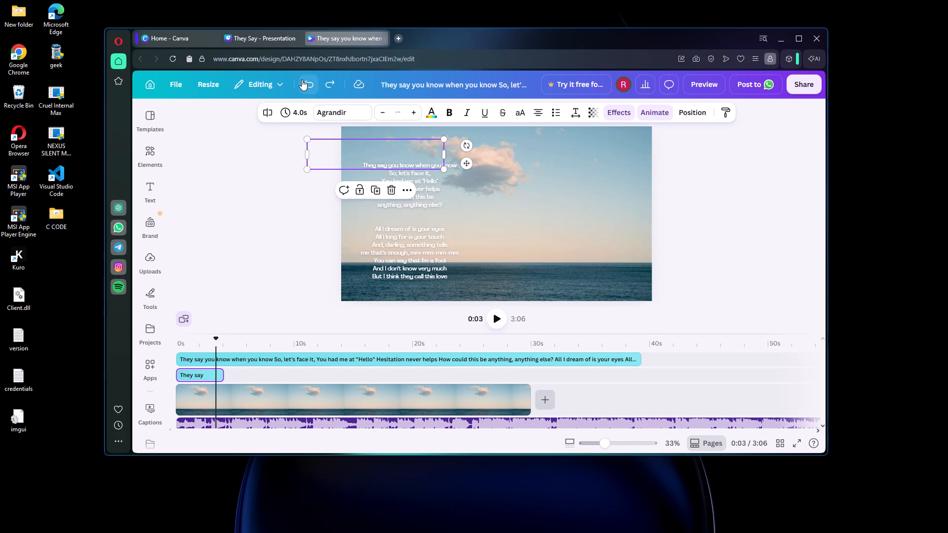
pyautogui.click(302, 79)
pyautogui.click(302, 79)
pyautogui.click(302, 79)
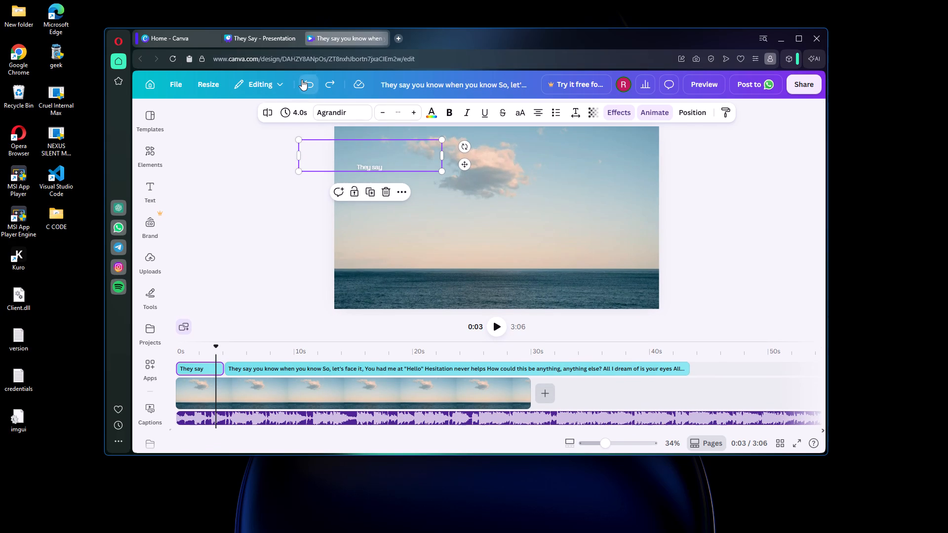
pyautogui.click(302, 79)
pyautogui.click(302, 79)
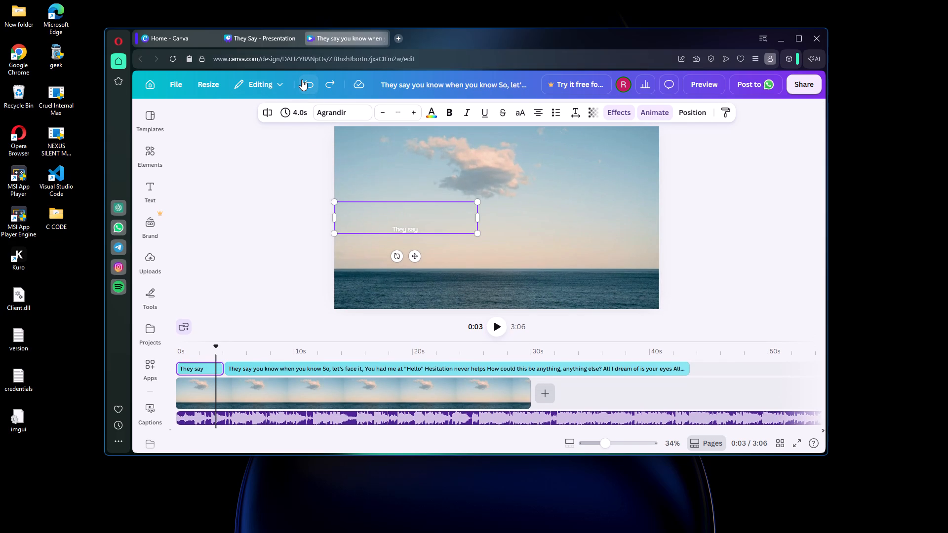
pyautogui.click(302, 79)
pyautogui.click(303, 80)
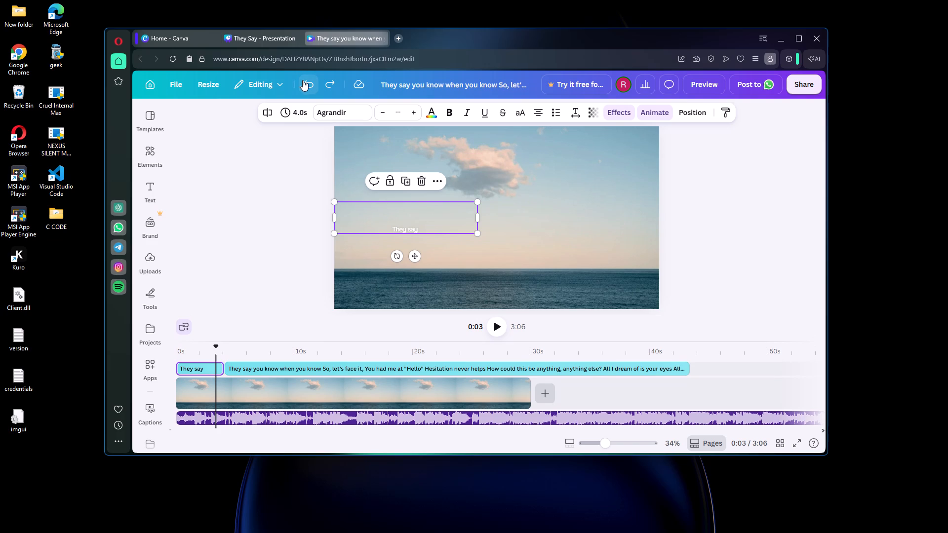
pyautogui.click(303, 80)
pyautogui.click(303, 80)
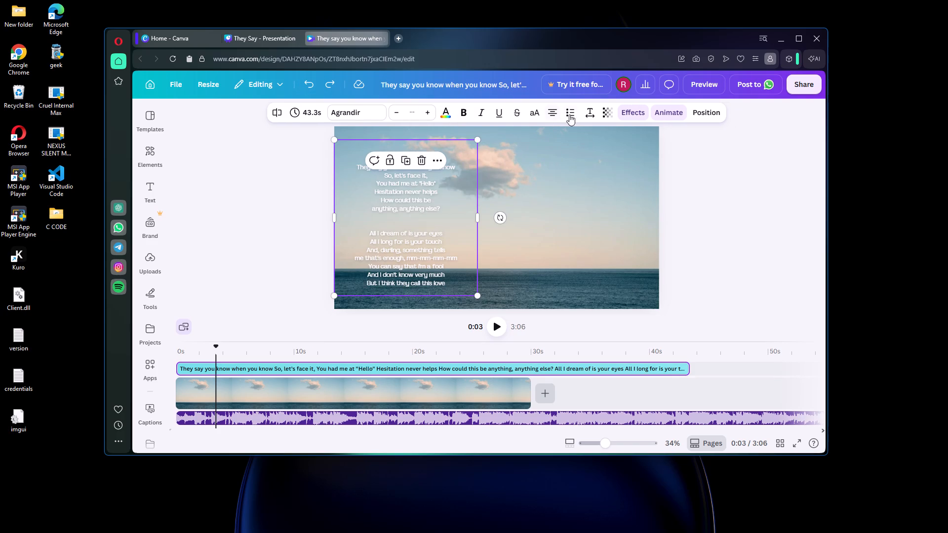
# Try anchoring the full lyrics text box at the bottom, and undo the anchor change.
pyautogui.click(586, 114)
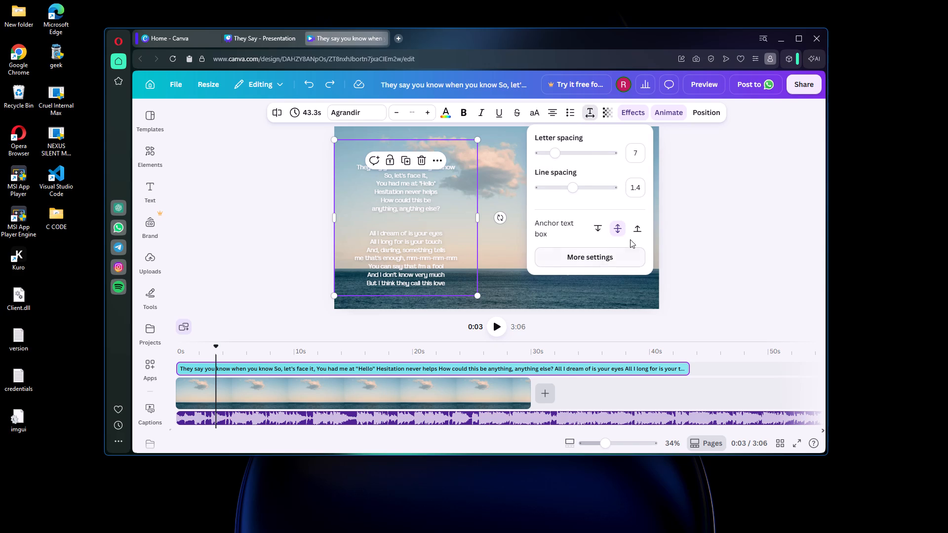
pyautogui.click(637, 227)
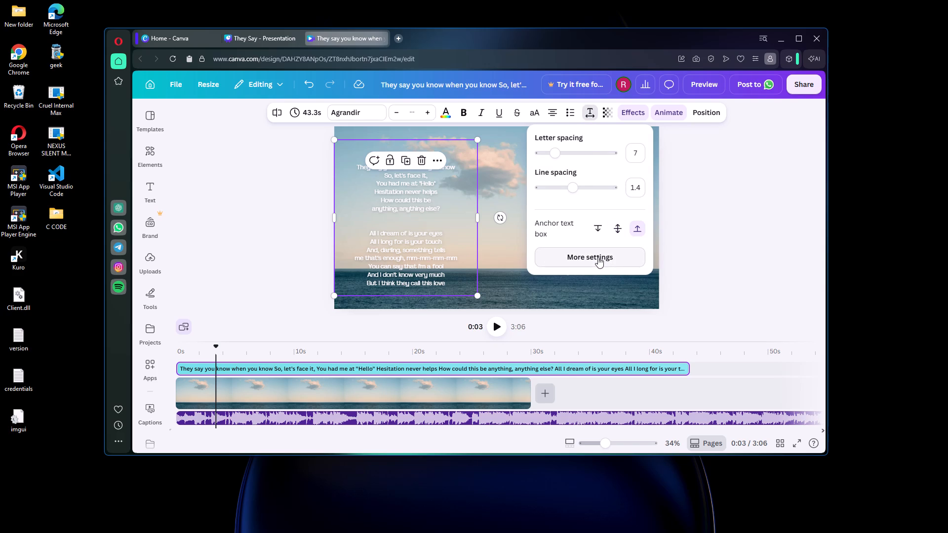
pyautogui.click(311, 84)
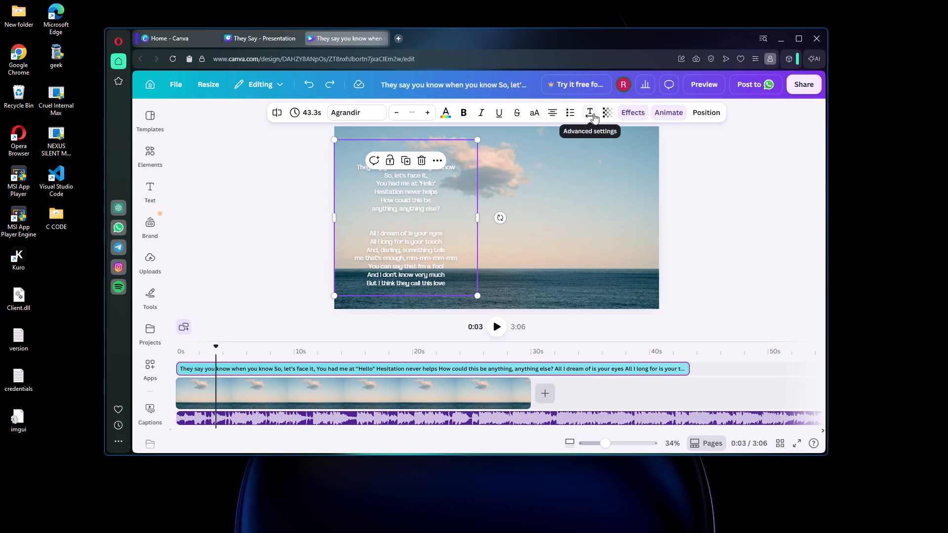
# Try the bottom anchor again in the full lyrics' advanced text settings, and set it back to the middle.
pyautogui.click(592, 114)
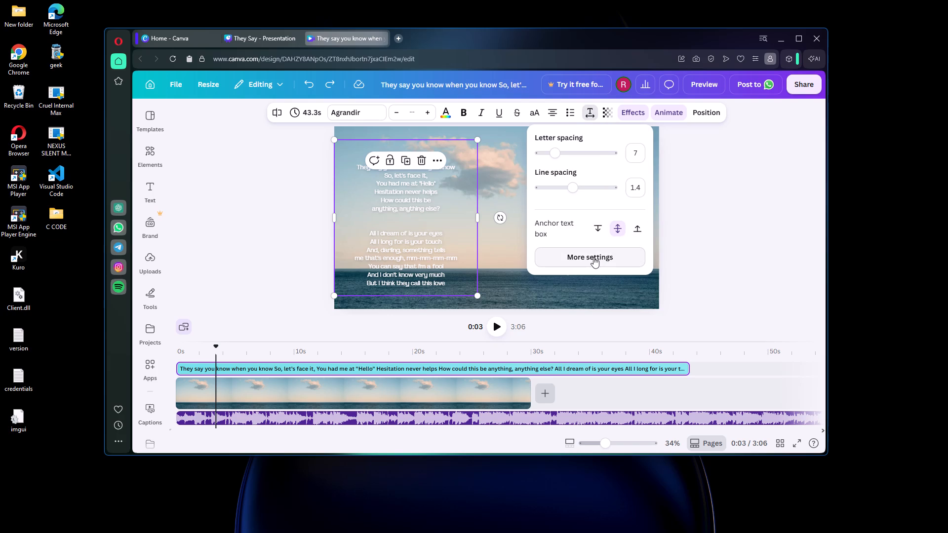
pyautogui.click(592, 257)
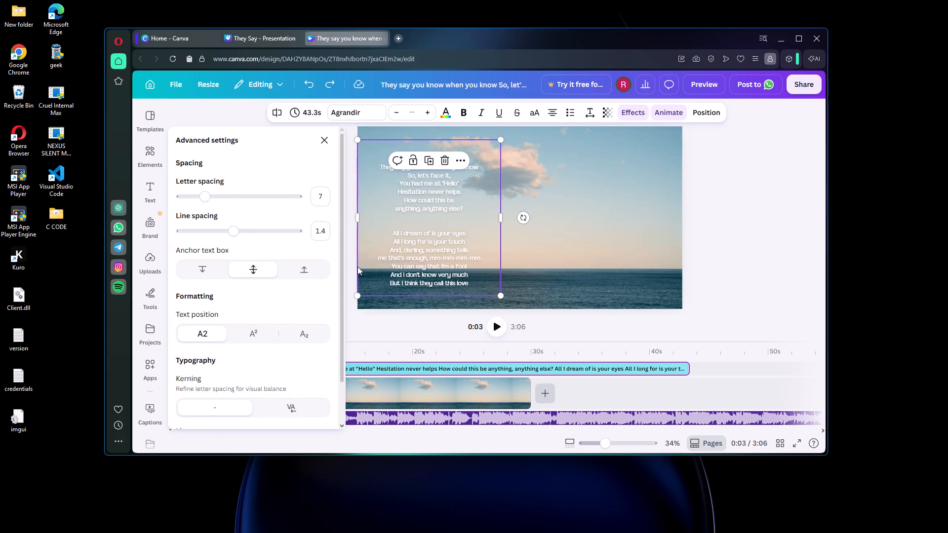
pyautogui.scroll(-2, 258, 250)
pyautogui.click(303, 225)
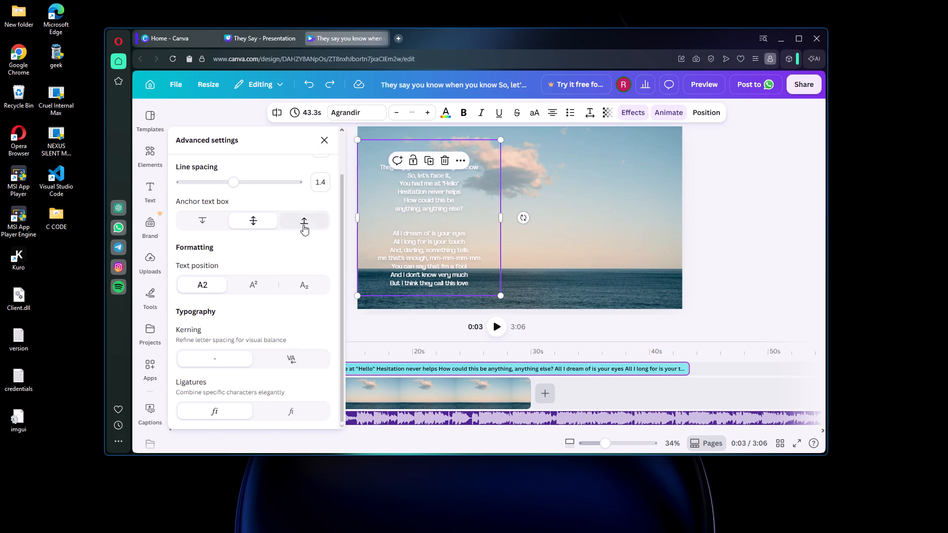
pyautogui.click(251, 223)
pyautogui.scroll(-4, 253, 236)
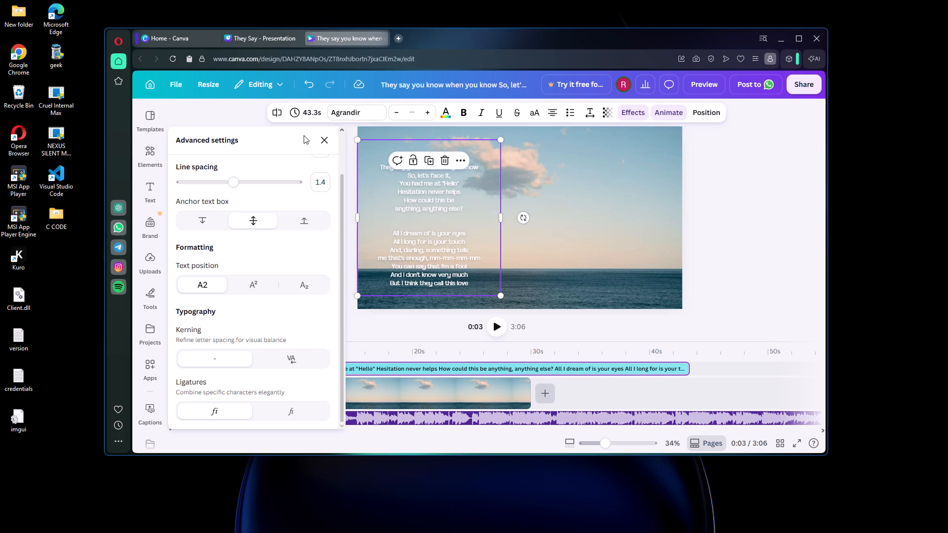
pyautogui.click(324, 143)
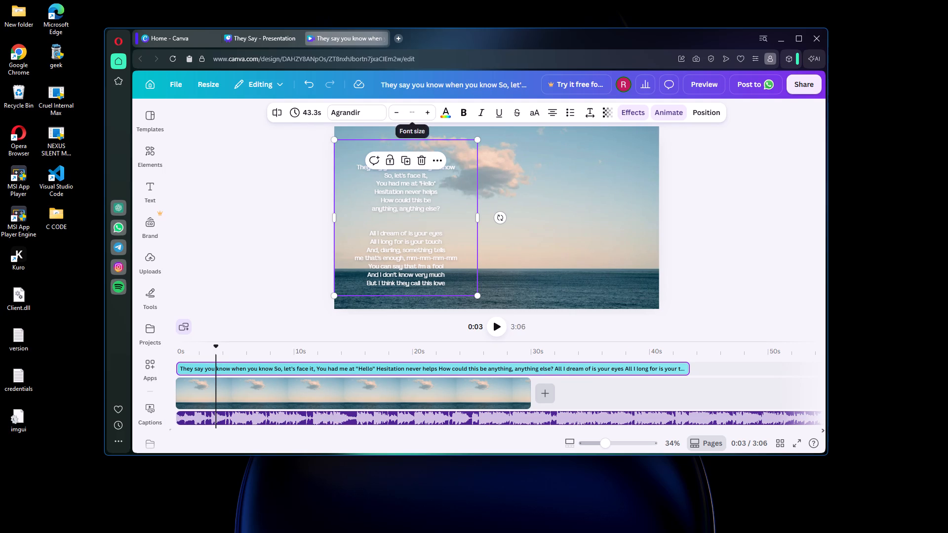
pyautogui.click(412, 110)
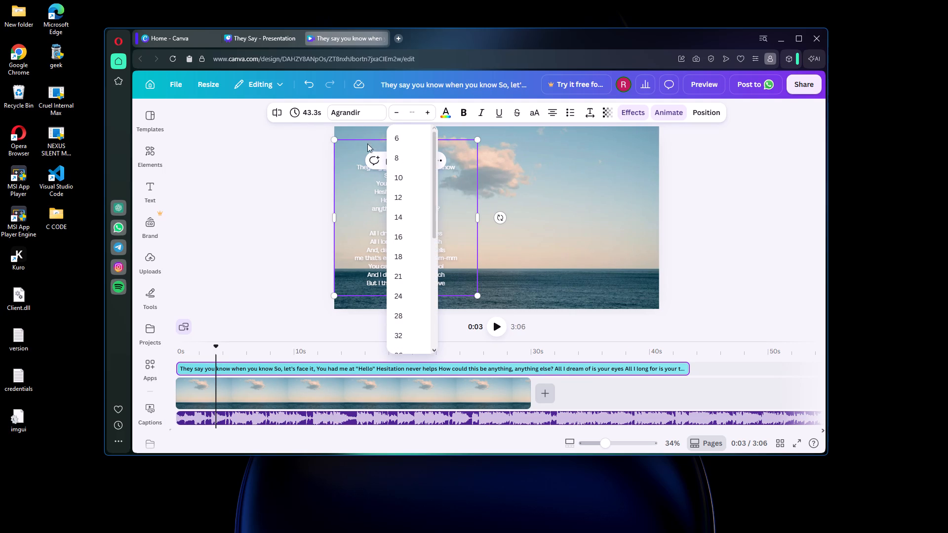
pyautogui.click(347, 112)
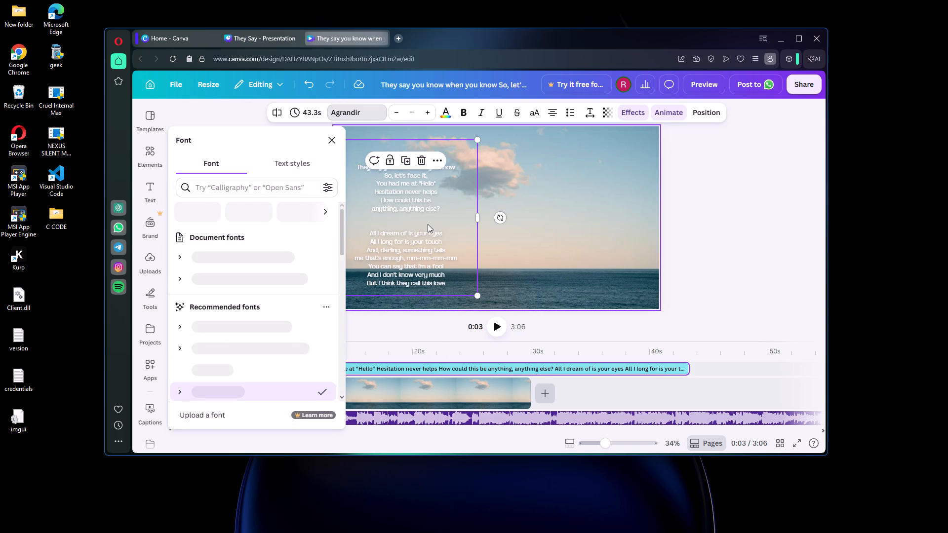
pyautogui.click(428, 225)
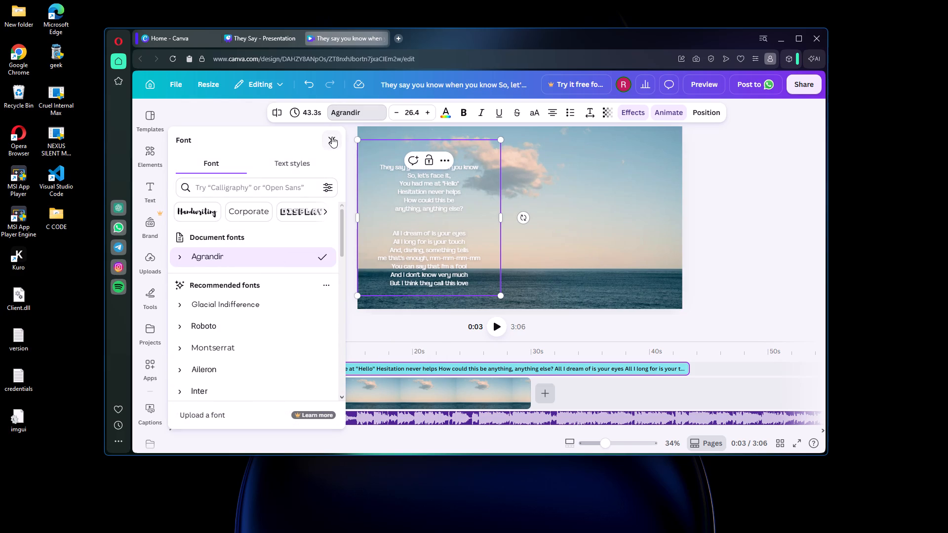
# Look through the arrange and layer options in the full lyrics text box's position settings.
pyautogui.click(332, 137)
pyautogui.click(708, 114)
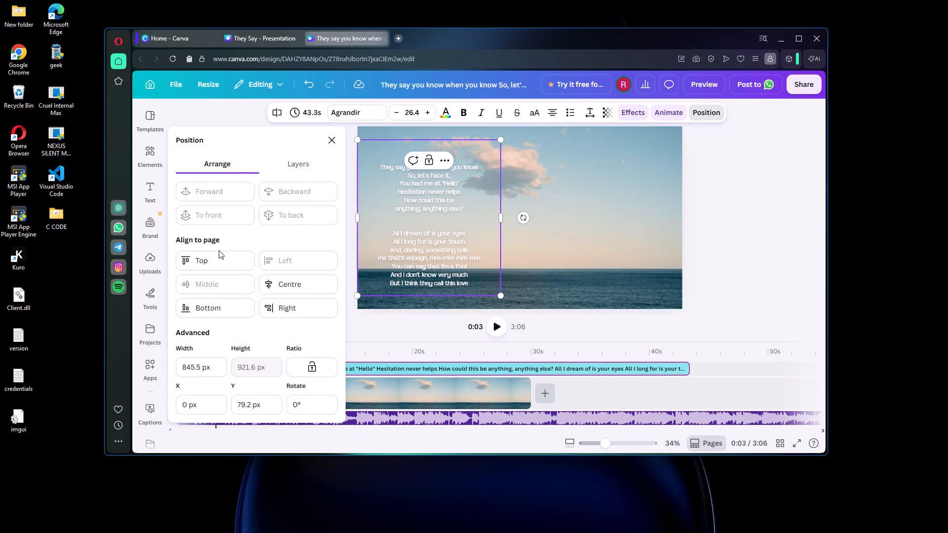
pyautogui.click(276, 215)
pyautogui.click(299, 168)
pyautogui.click(225, 167)
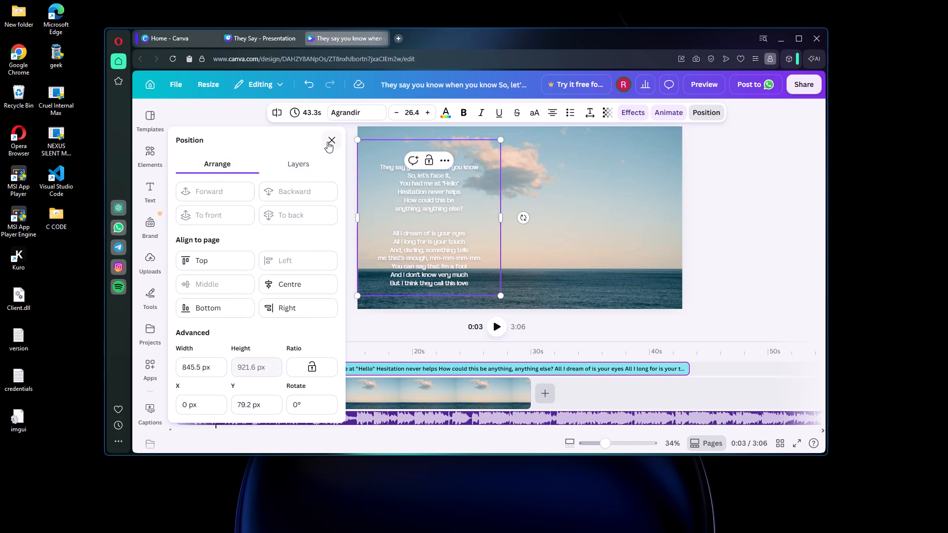
pyautogui.click(327, 142)
# Toggle the timeline setting that makes elements move with their clips.
pyautogui.click(188, 325)
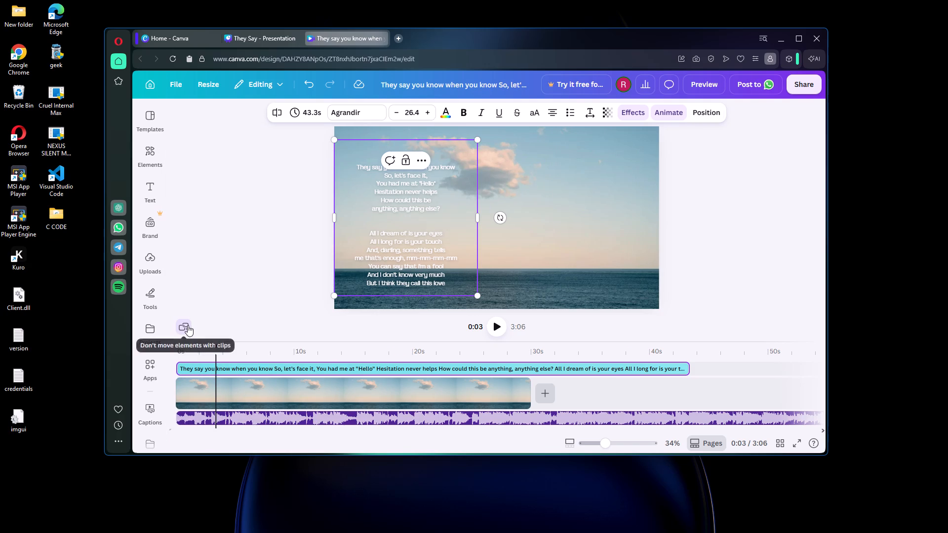
pyautogui.click(189, 325)
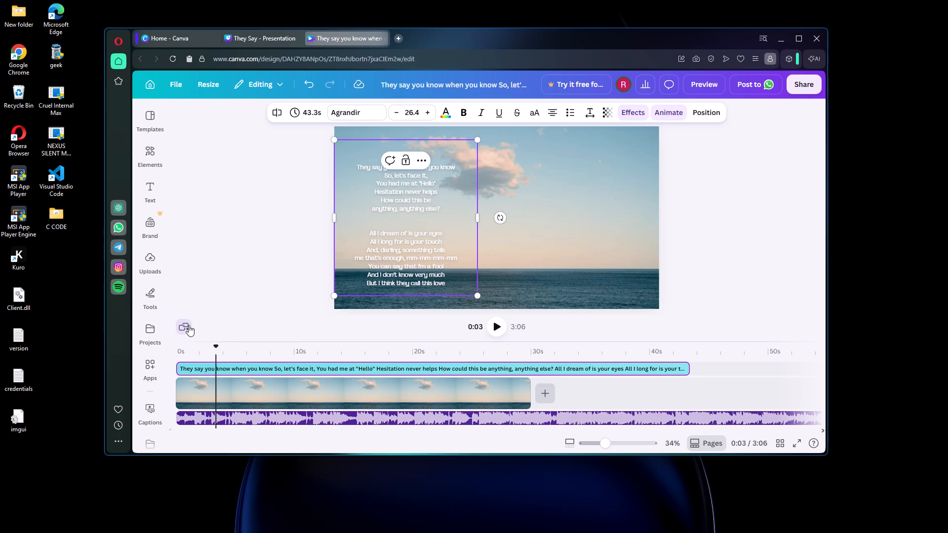
pyautogui.click(187, 325)
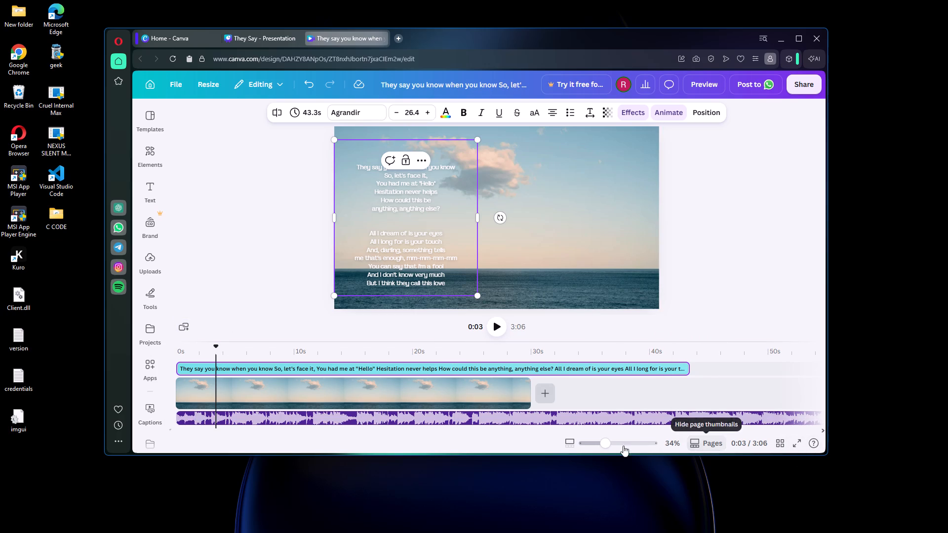
# Play the video from 0 seconds to check the full lyrics' timing against the song.
pyautogui.click(573, 442)
pyautogui.click(573, 442)
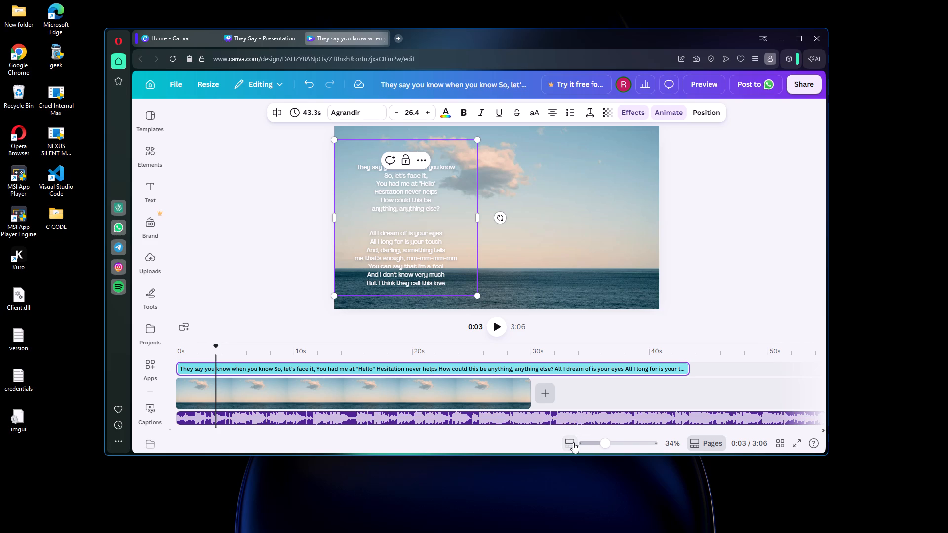
pyautogui.click(572, 442)
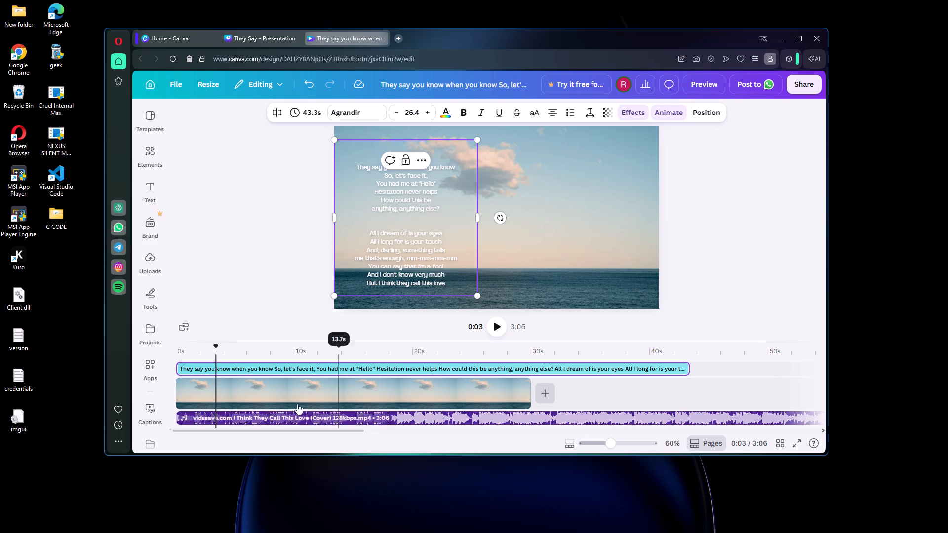
pyautogui.moveTo(213, 346); pyautogui.dragTo(160, 351)
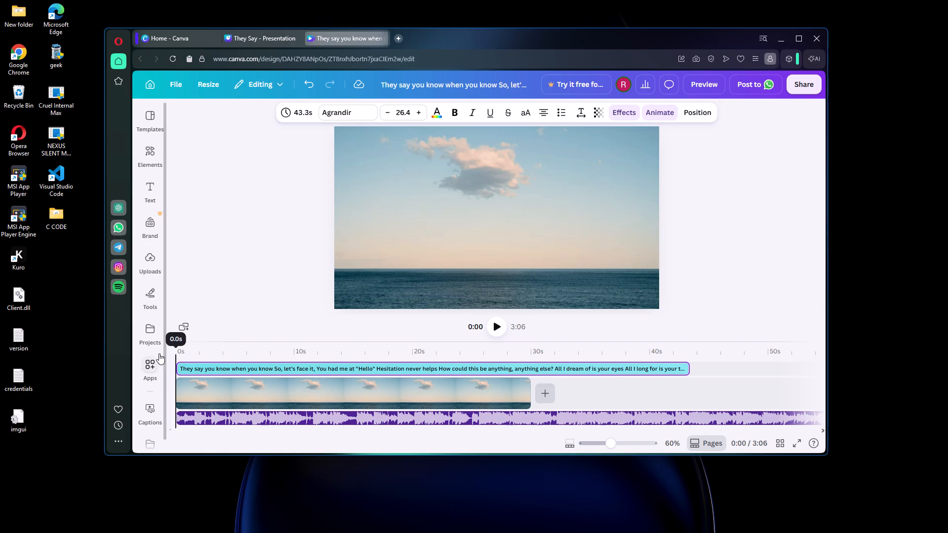
pyautogui.click(499, 328)
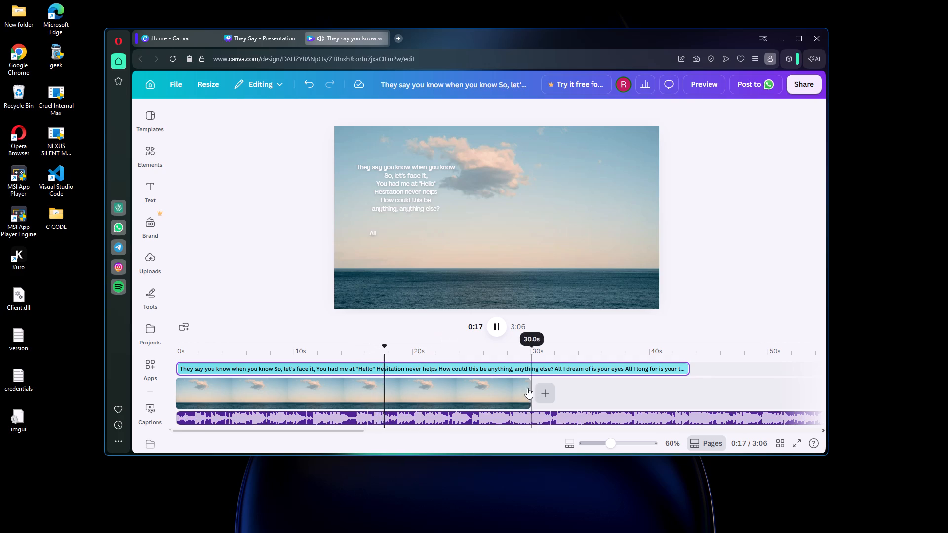
# Extend the sky-and-sea background clip to 44.0 seconds and resume playback to check the remaining lyrics.
pyautogui.moveTo(524, 389); pyautogui.dragTo(660, 388)
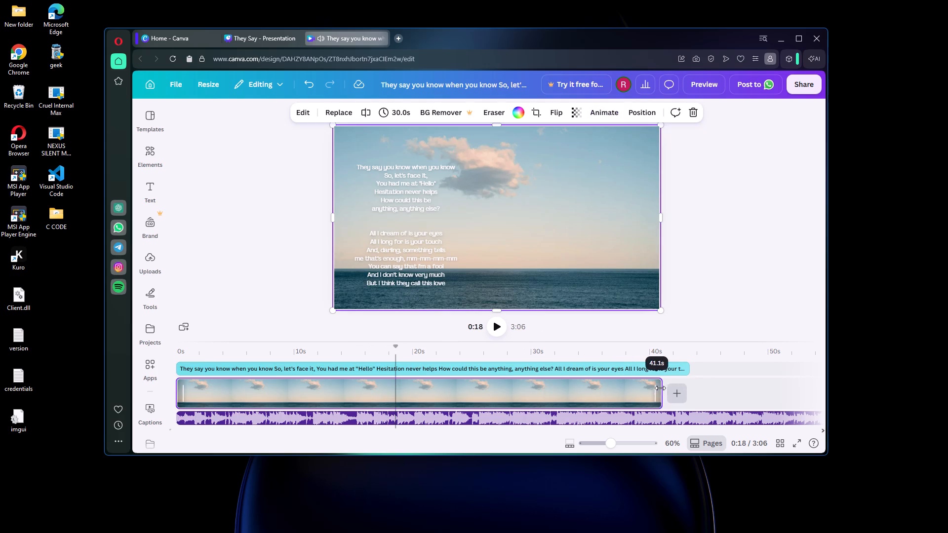
pyautogui.moveTo(660, 388); pyautogui.dragTo(691, 388)
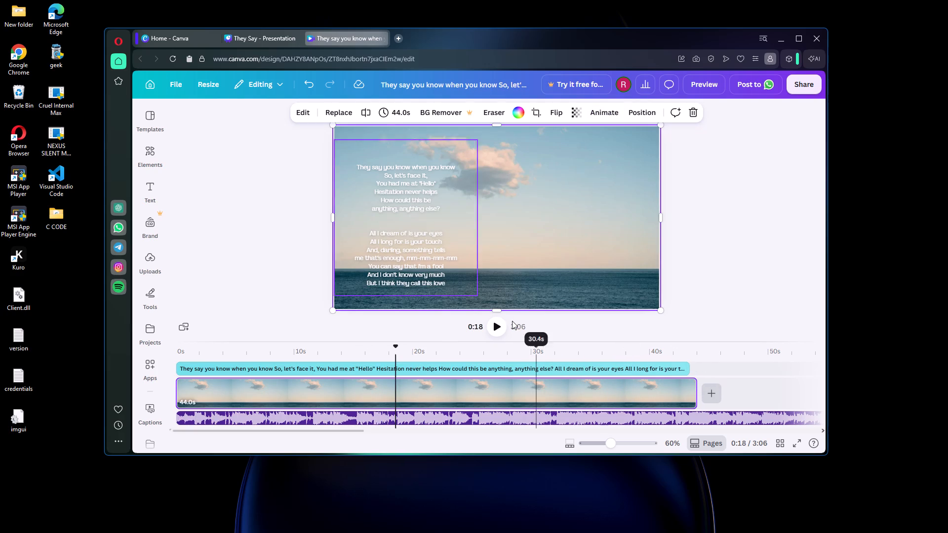
pyautogui.click(501, 324)
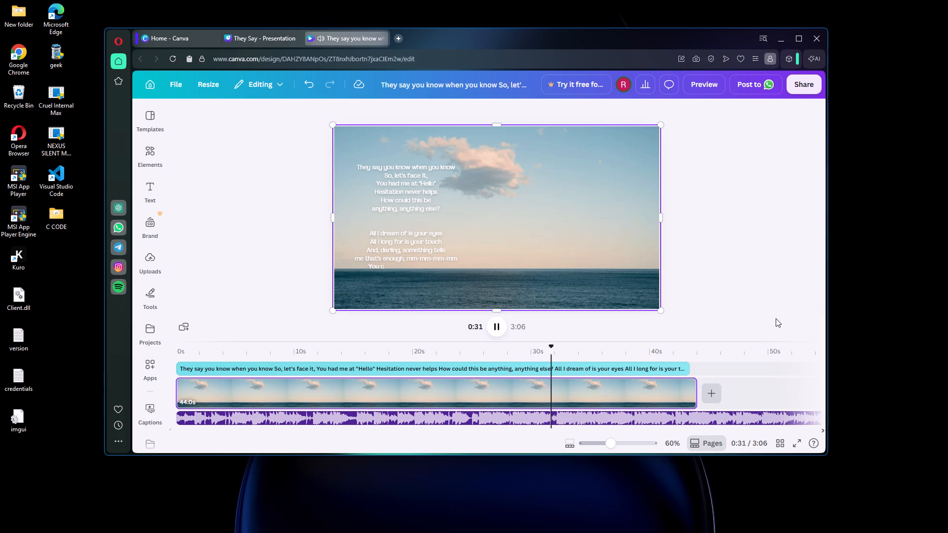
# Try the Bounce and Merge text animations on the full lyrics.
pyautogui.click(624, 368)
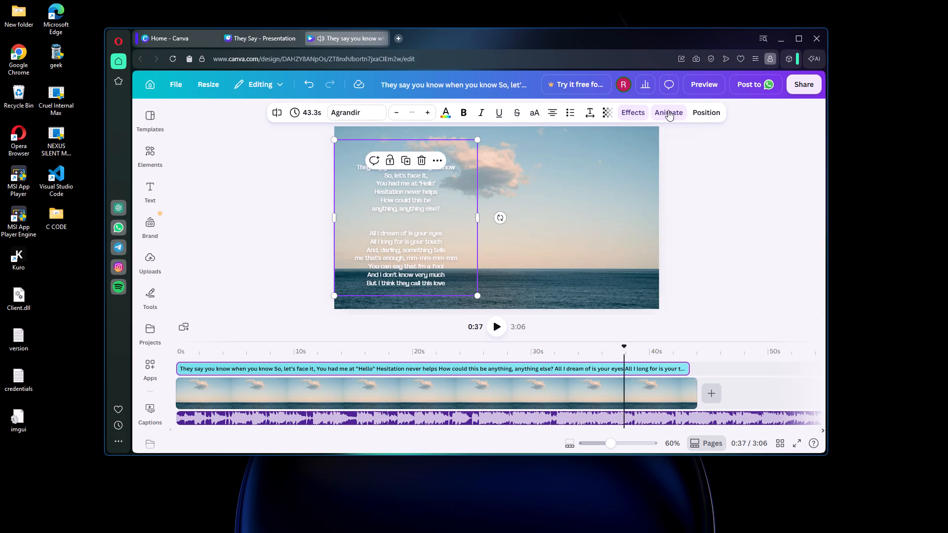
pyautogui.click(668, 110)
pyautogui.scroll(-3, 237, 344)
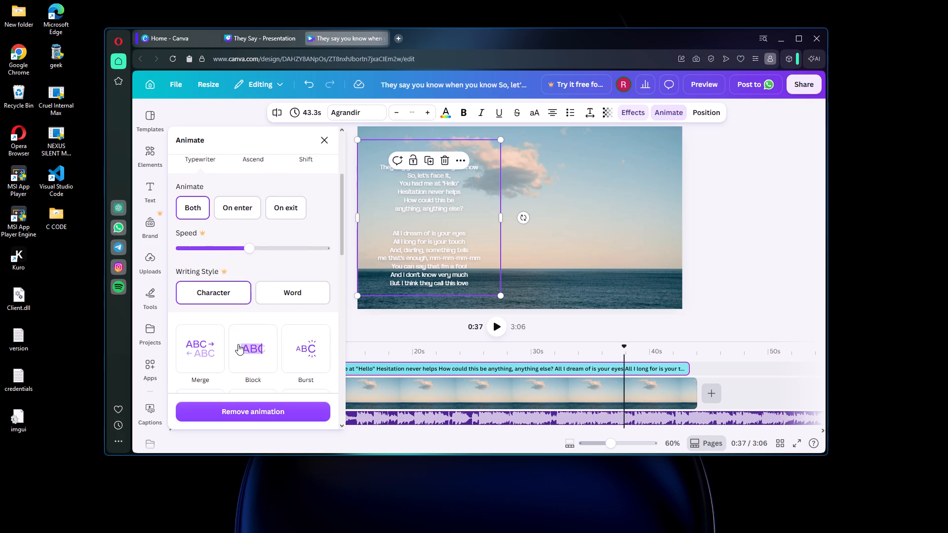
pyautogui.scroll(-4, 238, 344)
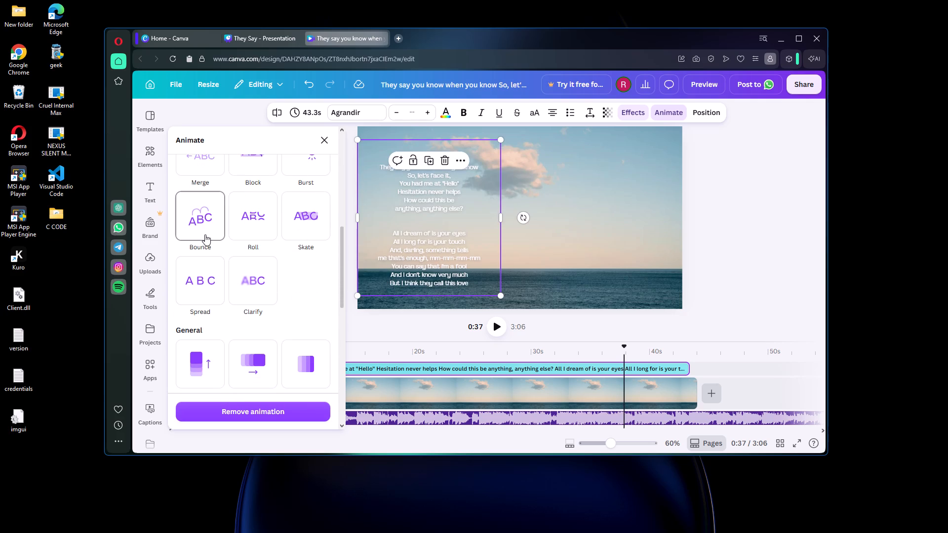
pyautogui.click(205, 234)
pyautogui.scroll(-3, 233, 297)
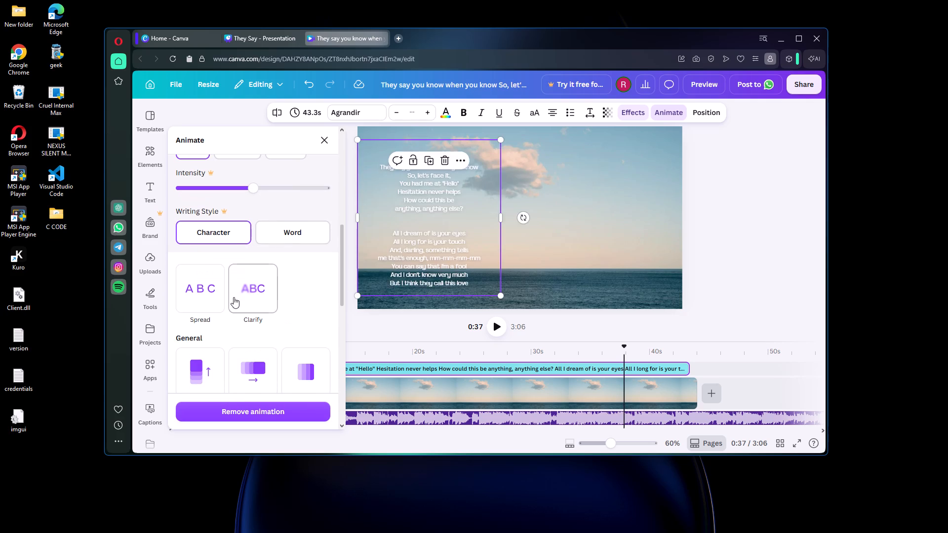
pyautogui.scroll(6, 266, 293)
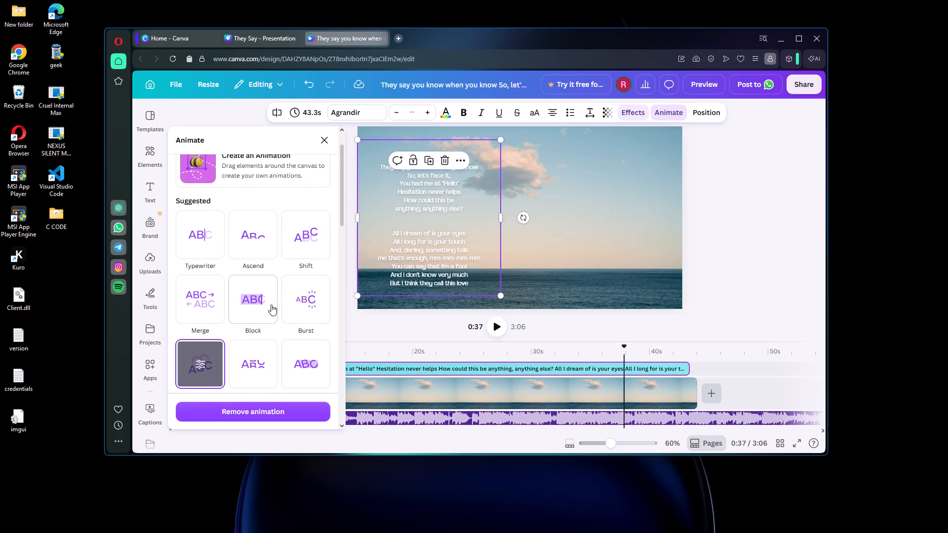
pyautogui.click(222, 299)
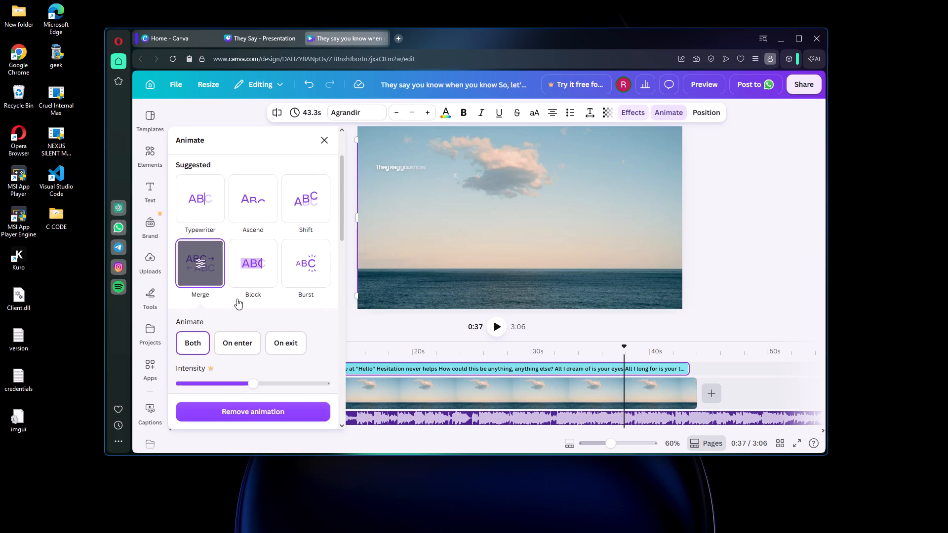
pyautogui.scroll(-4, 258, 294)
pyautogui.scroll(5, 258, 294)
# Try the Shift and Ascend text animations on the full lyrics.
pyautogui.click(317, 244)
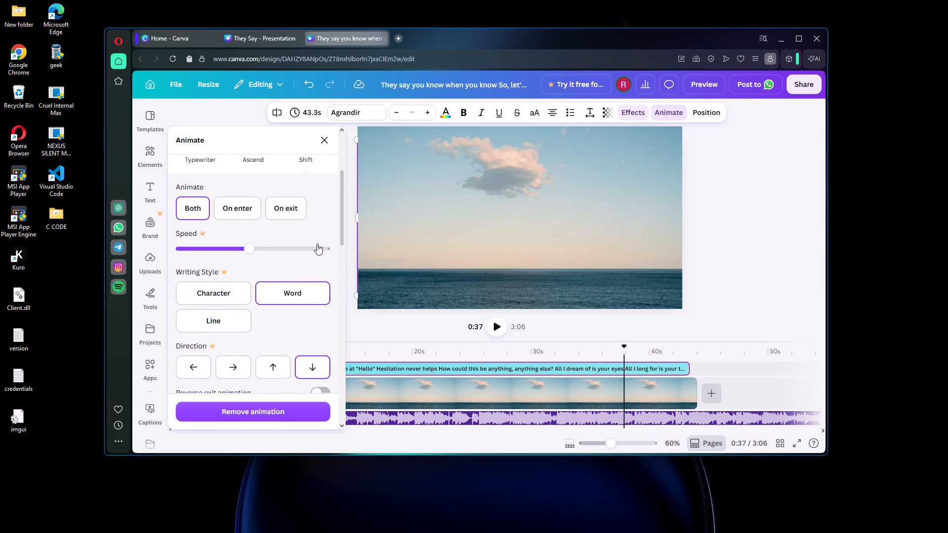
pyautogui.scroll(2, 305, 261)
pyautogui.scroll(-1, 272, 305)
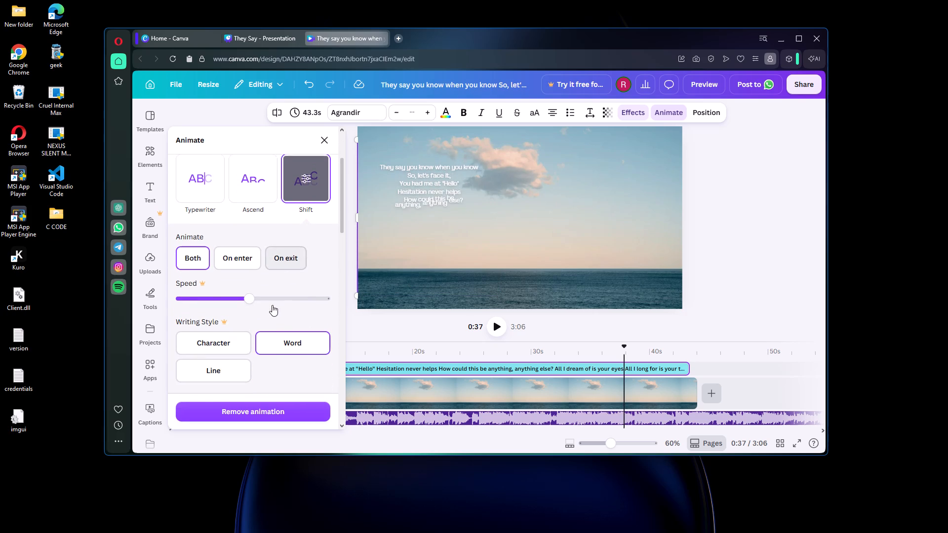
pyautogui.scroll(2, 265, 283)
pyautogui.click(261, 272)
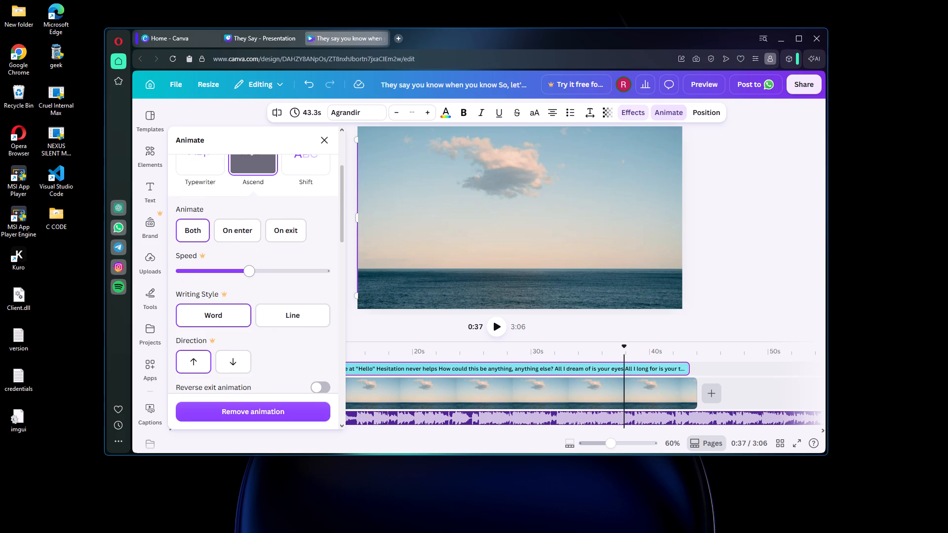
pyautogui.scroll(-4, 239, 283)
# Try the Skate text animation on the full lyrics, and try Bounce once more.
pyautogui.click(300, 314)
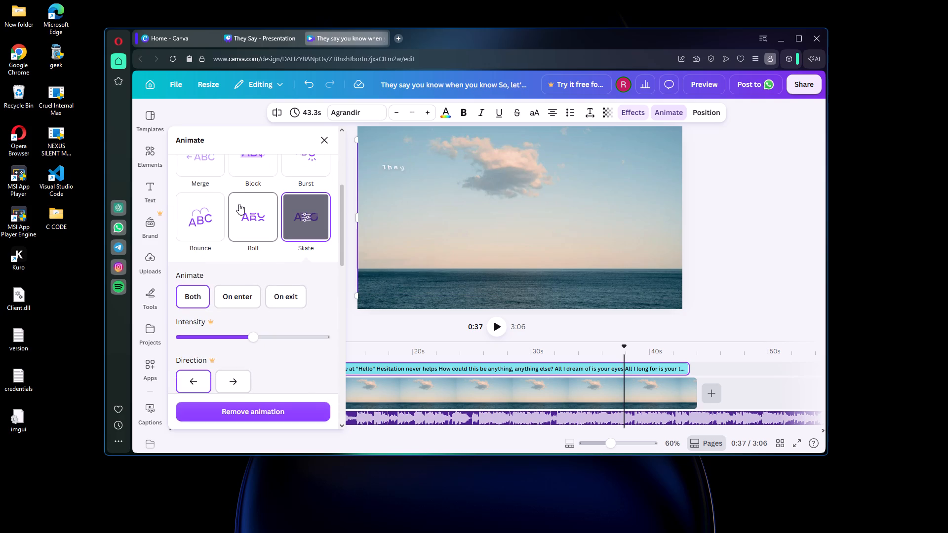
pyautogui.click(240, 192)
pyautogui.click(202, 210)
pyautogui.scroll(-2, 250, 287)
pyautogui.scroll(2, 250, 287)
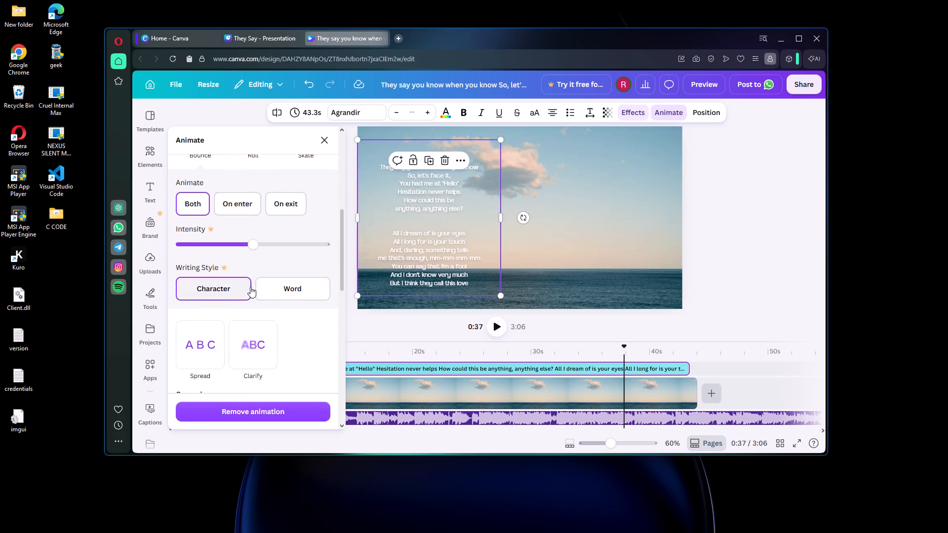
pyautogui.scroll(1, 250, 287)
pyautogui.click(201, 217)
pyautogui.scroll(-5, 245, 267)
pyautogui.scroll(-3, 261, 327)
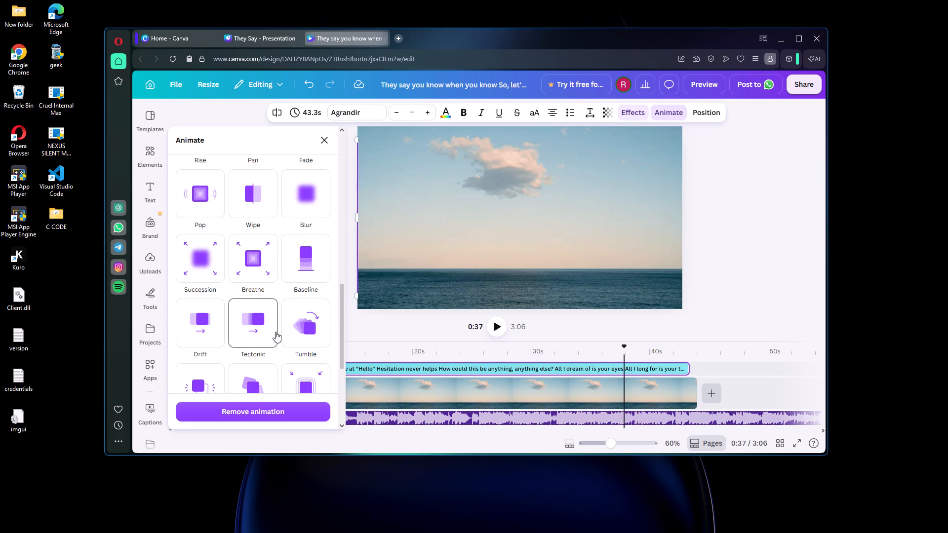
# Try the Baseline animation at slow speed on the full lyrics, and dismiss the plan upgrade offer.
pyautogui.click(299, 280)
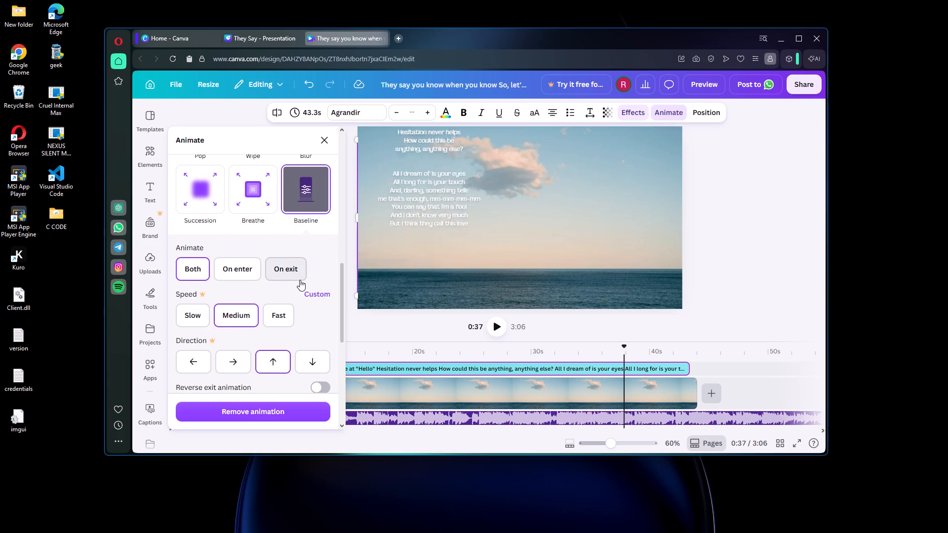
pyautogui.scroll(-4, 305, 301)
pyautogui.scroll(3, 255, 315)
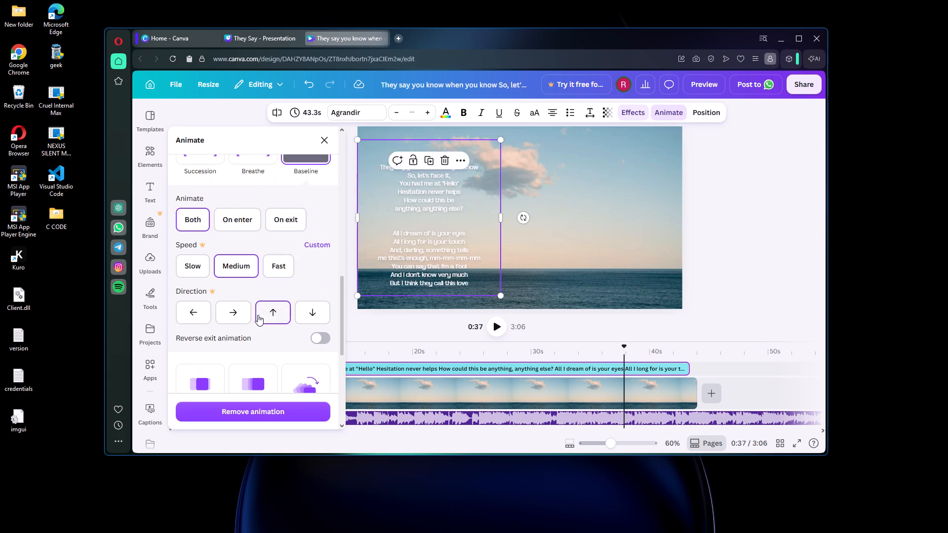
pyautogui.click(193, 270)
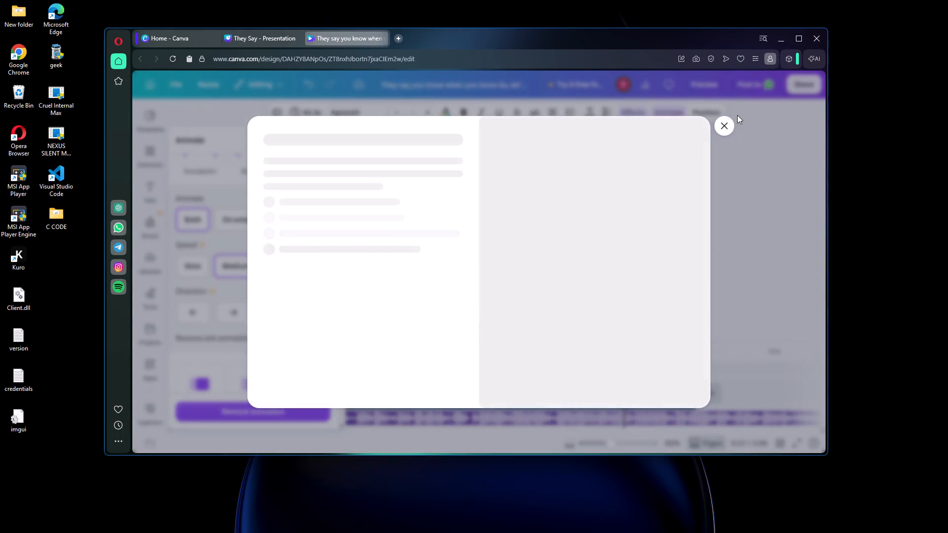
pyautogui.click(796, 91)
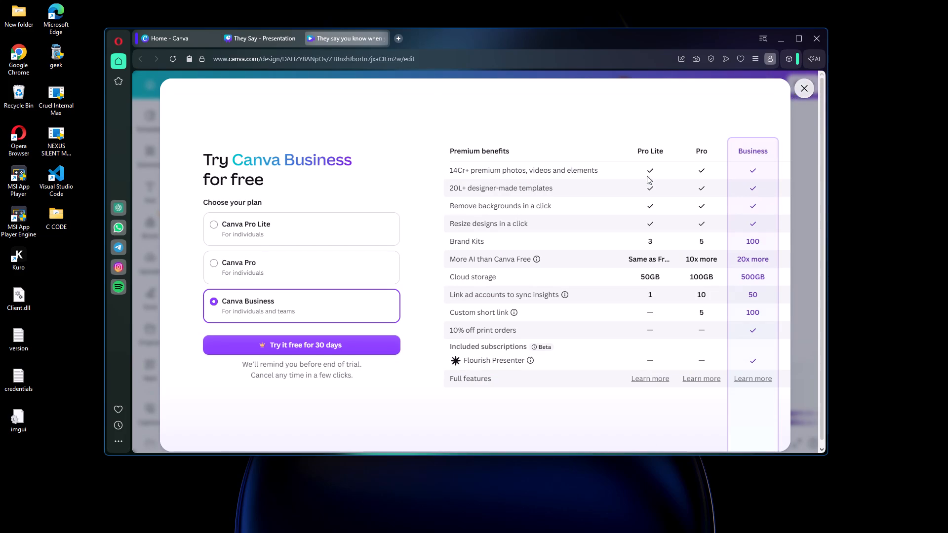
# Remove the Baseline animation from the full lyrics and apply the Typewriter animation instead.
pyautogui.scroll(3, 240, 279)
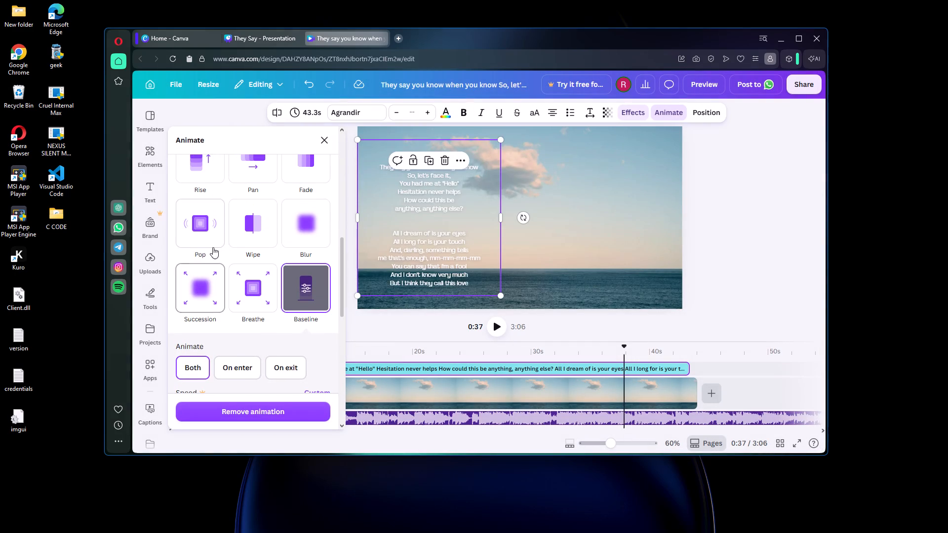
pyautogui.scroll(2, 210, 242)
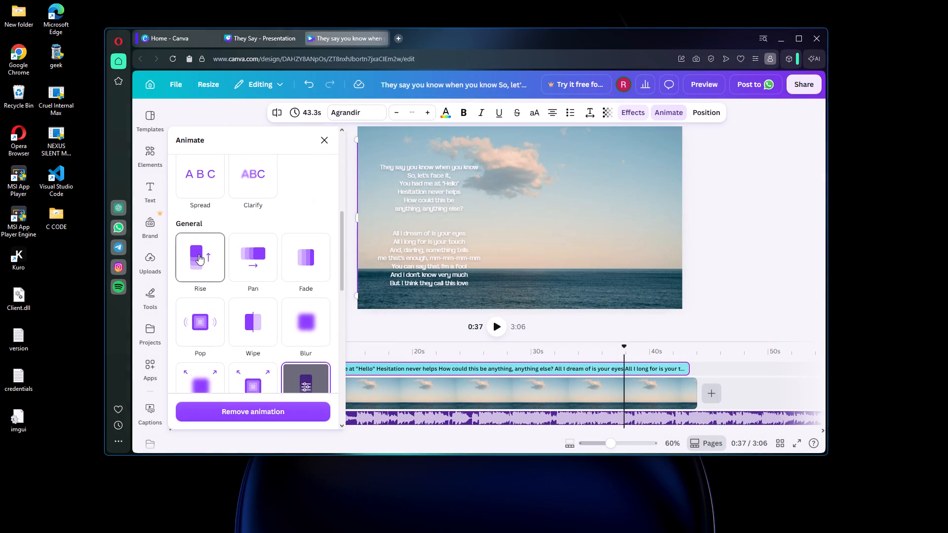
pyautogui.scroll(-5, 211, 266)
pyautogui.scroll(-5, 264, 306)
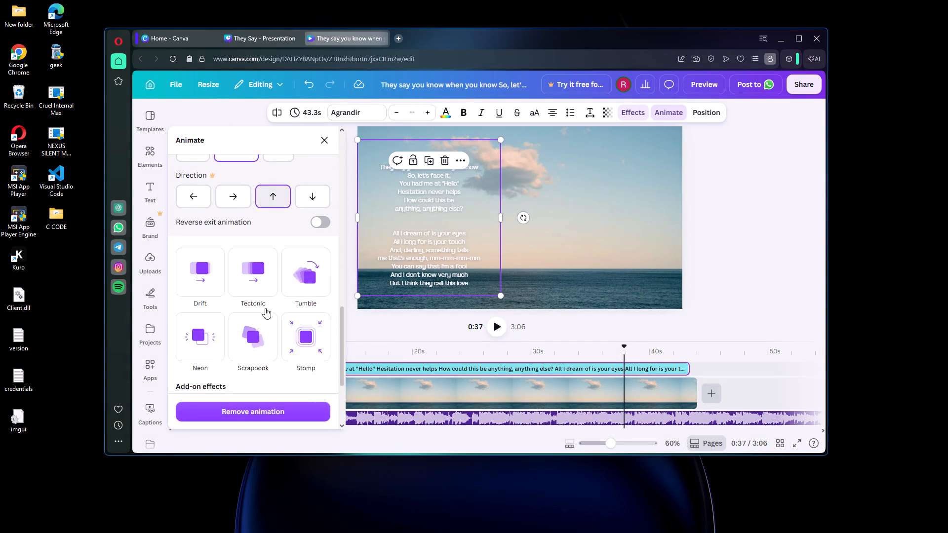
pyautogui.scroll(-3, 277, 317)
pyautogui.scroll(4, 277, 317)
pyautogui.click(260, 416)
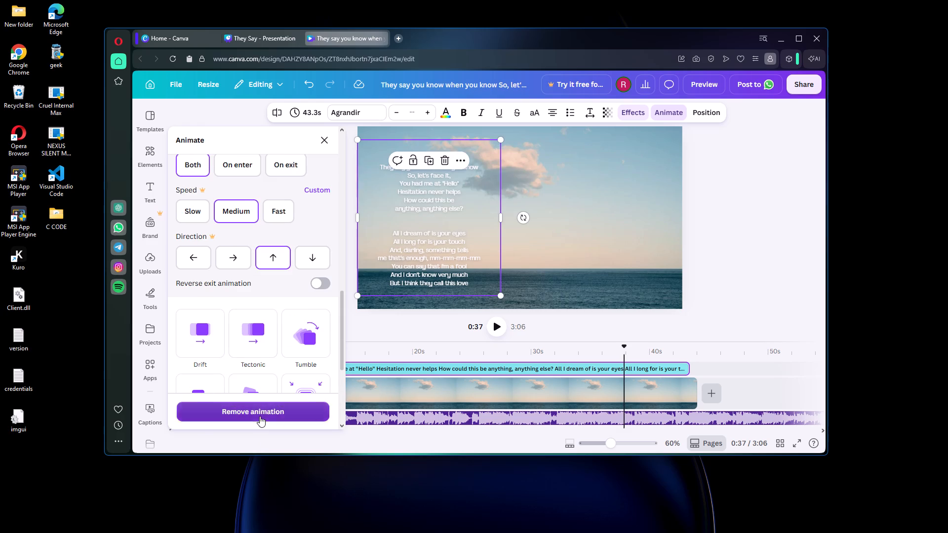
pyautogui.scroll(12, 267, 342)
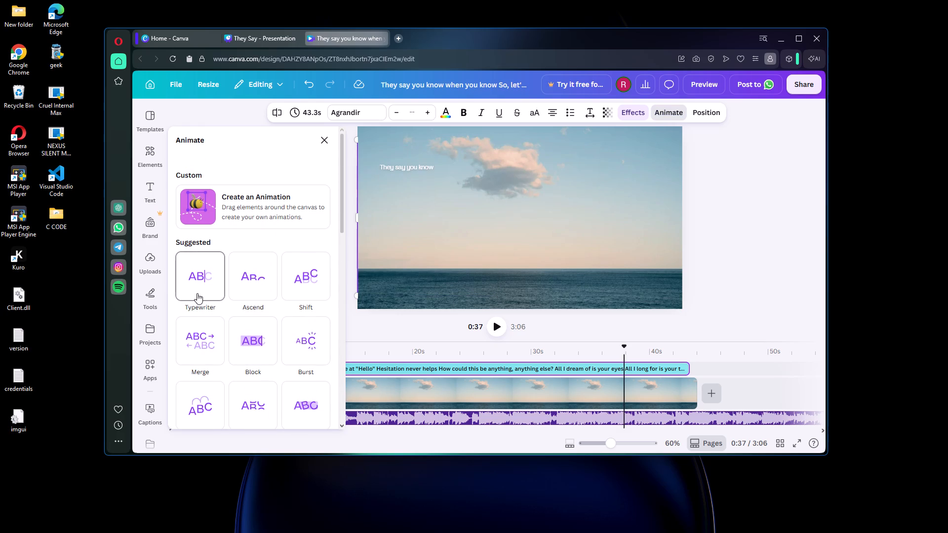
pyautogui.click(197, 293)
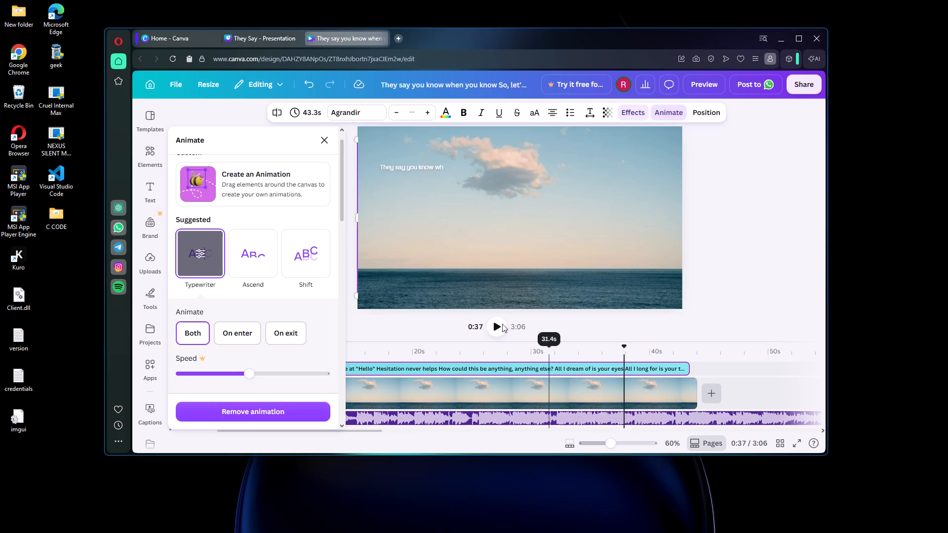
# Extend the full lyrics' duration on the timeline to about 1:14 and play the video from the start.
pyautogui.click(736, 209)
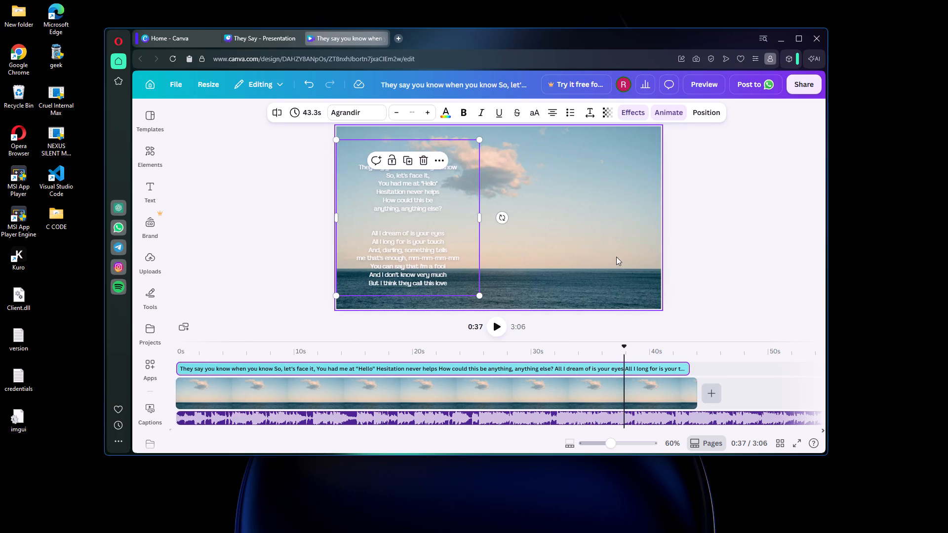
pyautogui.moveTo(687, 369); pyautogui.dragTo(769, 363)
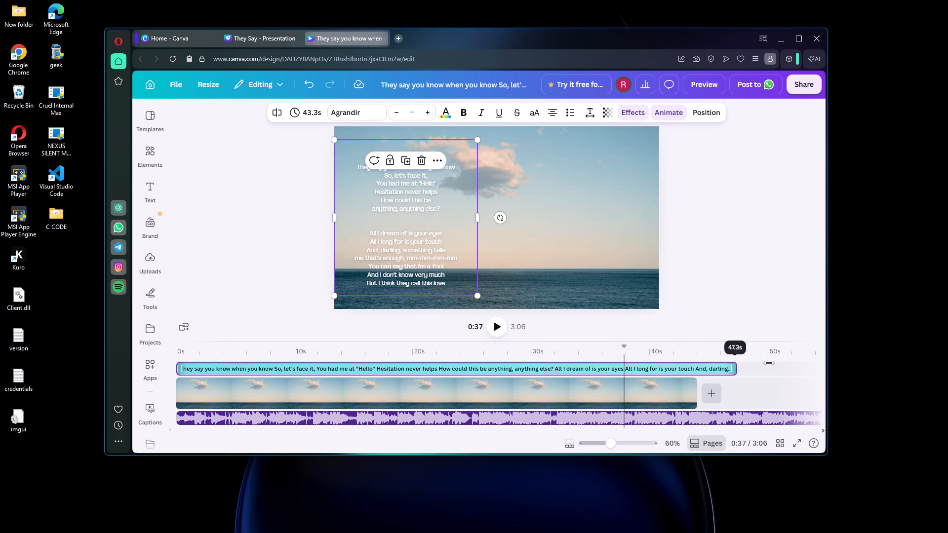
pyautogui.moveTo(769, 363); pyautogui.dragTo(830, 363)
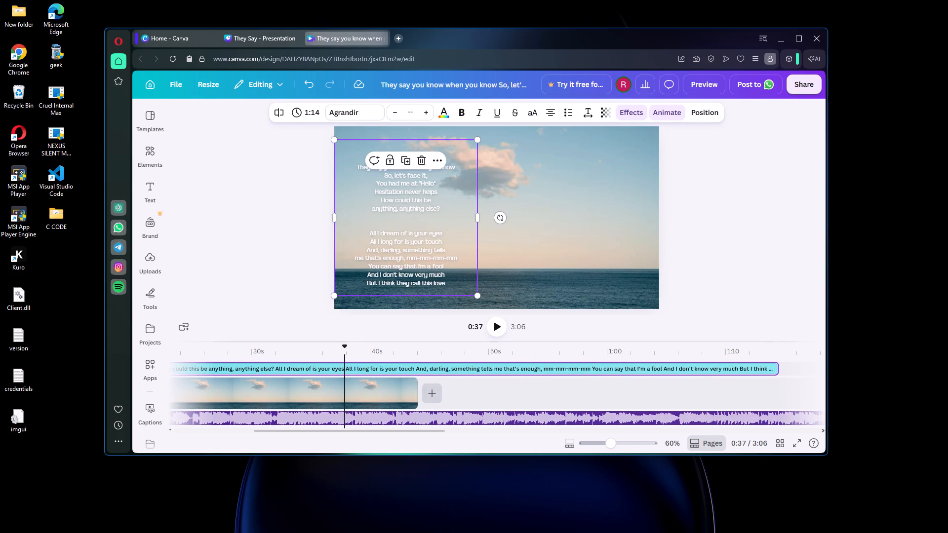
pyautogui.moveTo(346, 345); pyautogui.dragTo(104, 373)
pyautogui.click(497, 324)
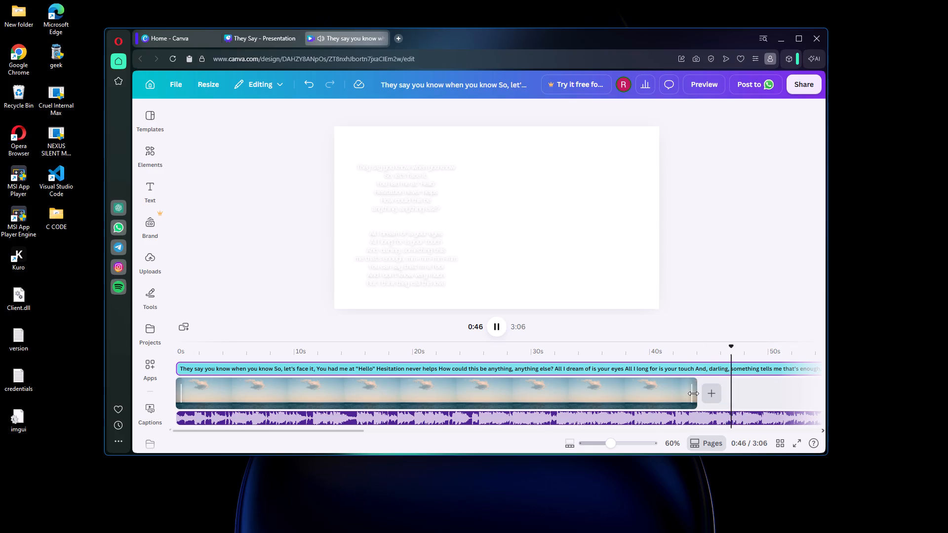
# Extend the sky-and-sea background clip to about 1:03 and play the video through the added section.
pyautogui.moveTo(692, 392); pyautogui.dragTo(786, 392)
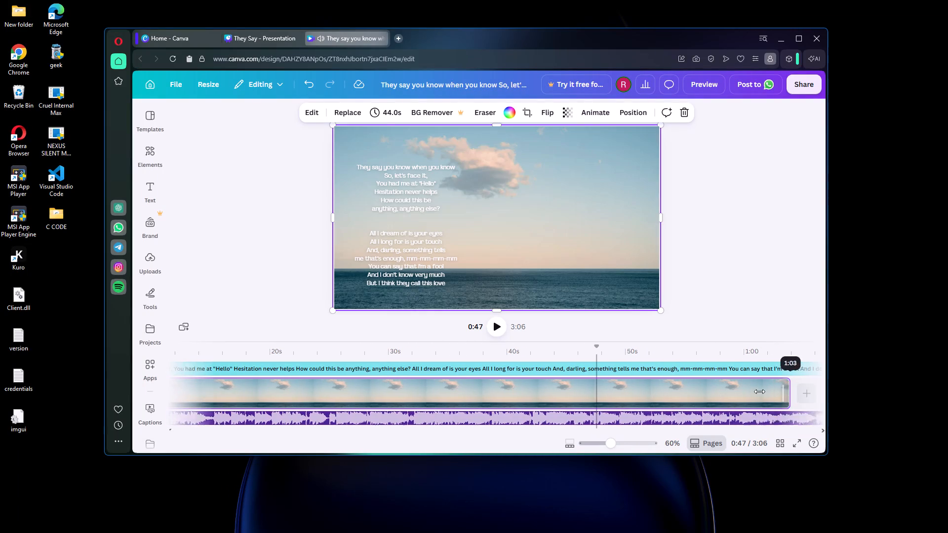
pyautogui.click(501, 328)
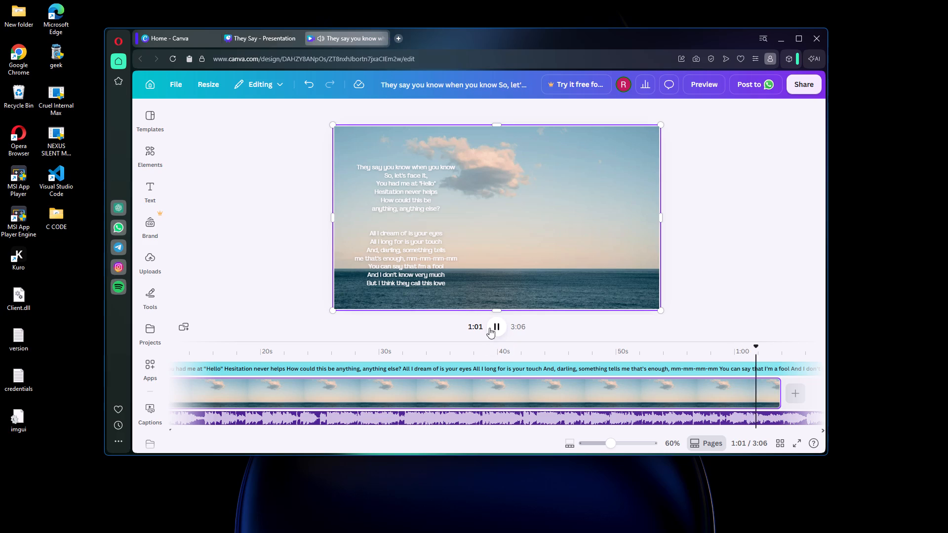
pyautogui.click(499, 327)
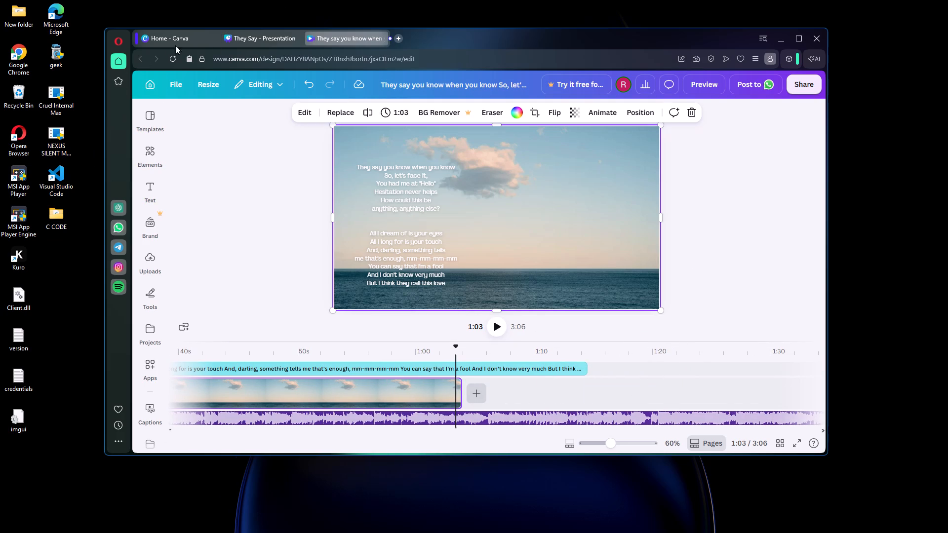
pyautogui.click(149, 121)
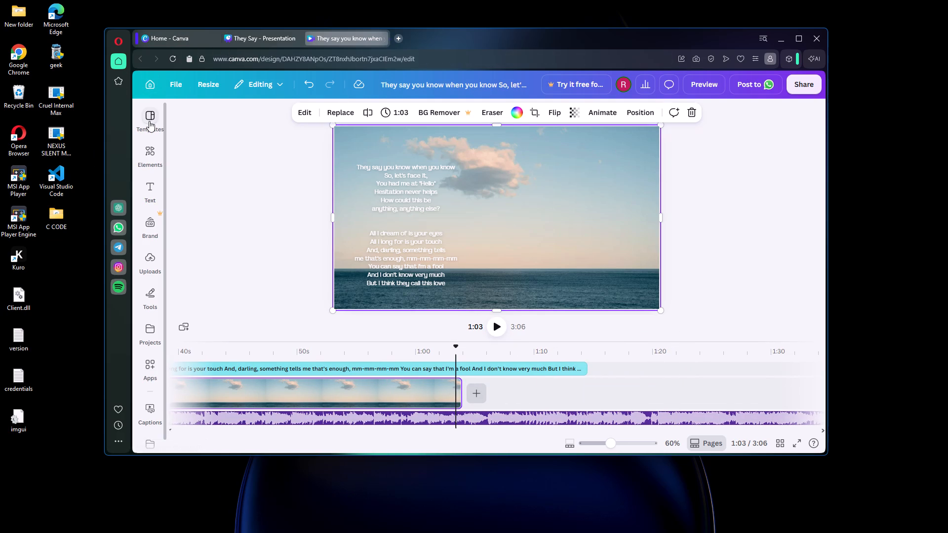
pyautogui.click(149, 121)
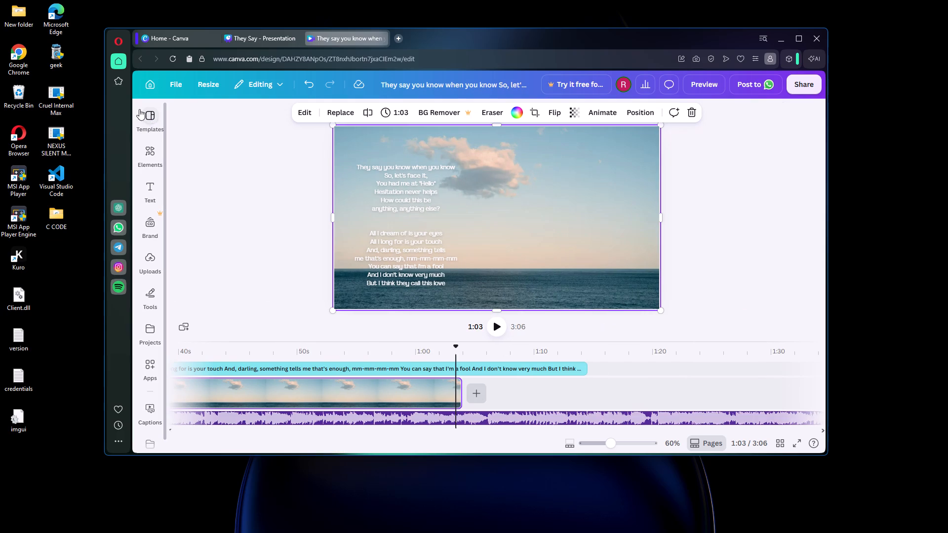
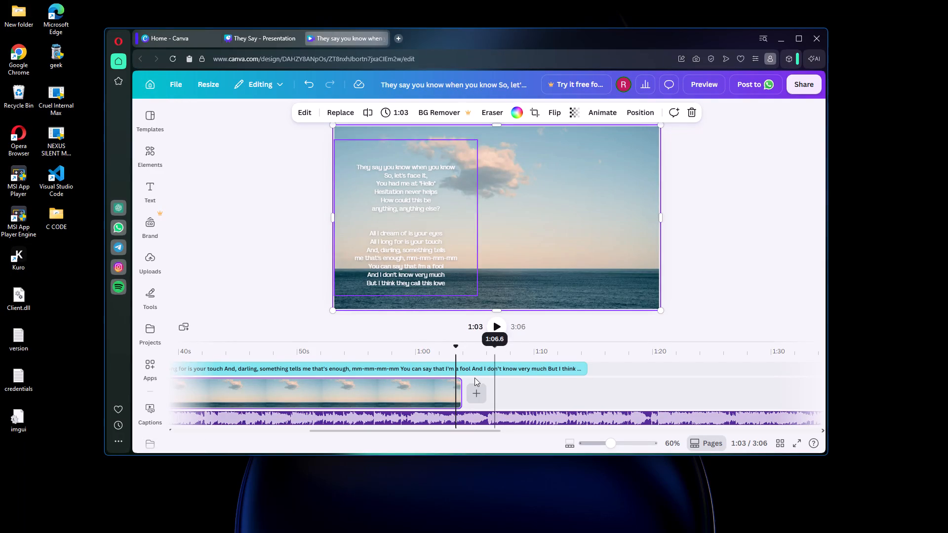
# Move the playhead back to the start and apply the Shake Zoom animation to the sky-and-sea background clip.
pyautogui.moveTo(456, 350); pyautogui.dragTo(58, 375)
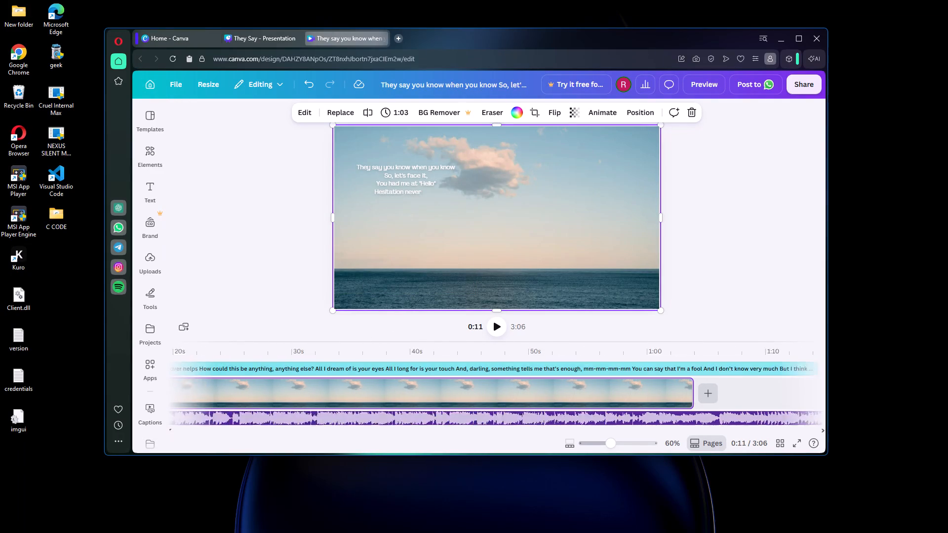
pyautogui.moveTo(58, 375); pyautogui.dragTo(10, 450)
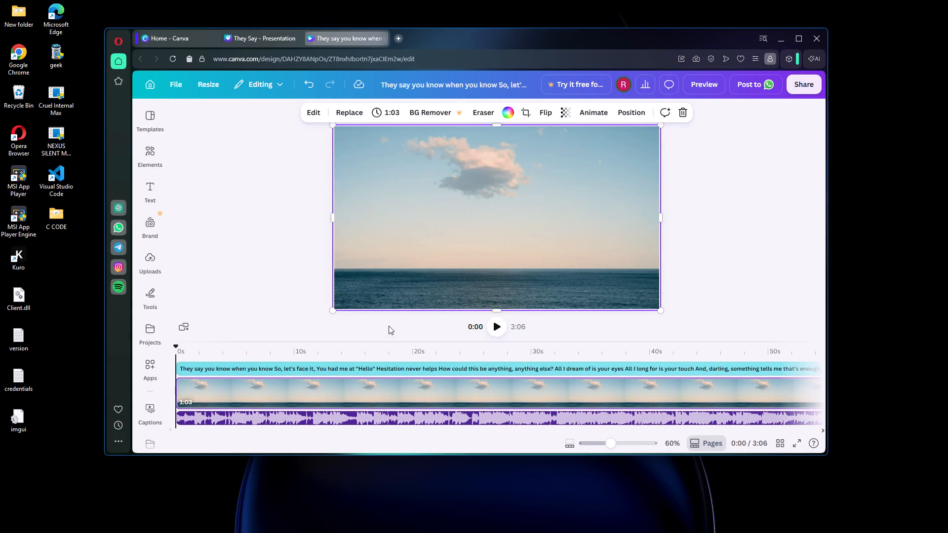
pyautogui.click(587, 118)
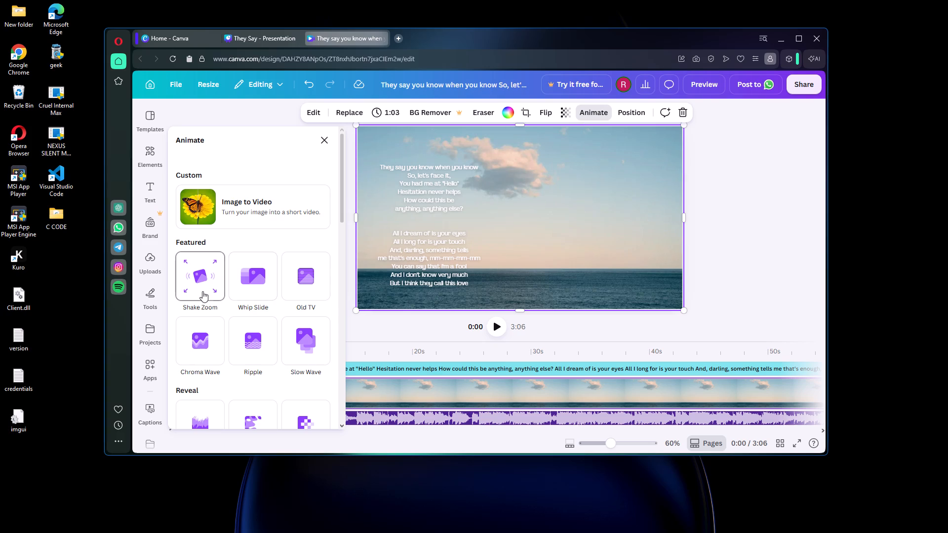
pyautogui.click(202, 291)
pyautogui.scroll(-5, 238, 320)
pyautogui.scroll(5, 256, 313)
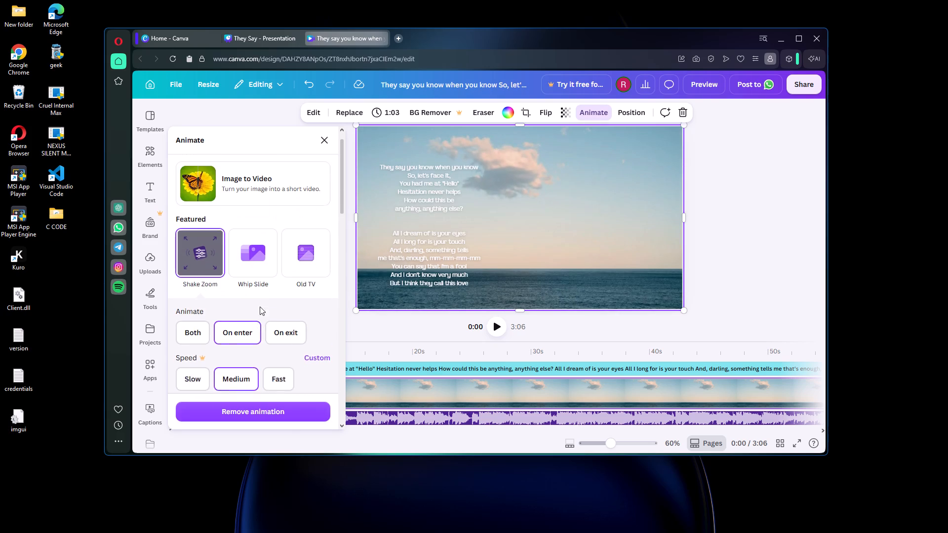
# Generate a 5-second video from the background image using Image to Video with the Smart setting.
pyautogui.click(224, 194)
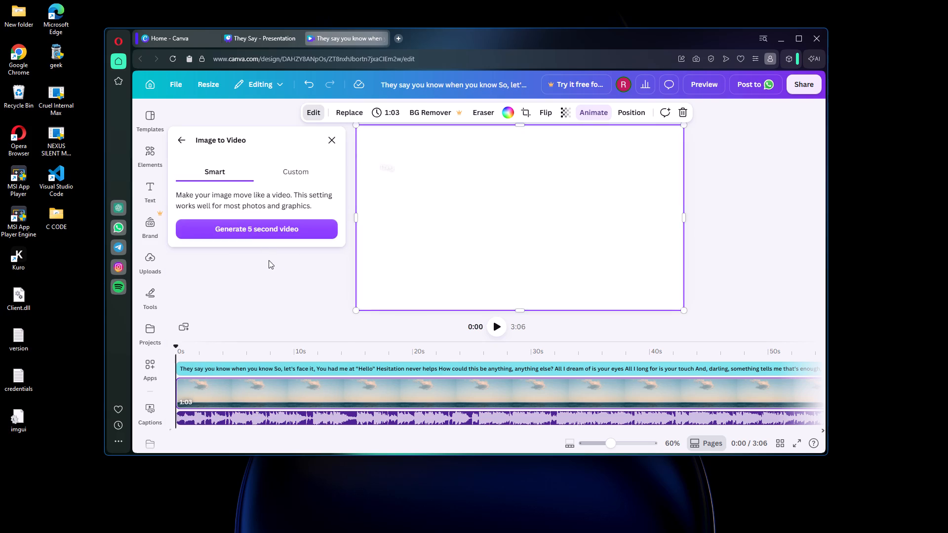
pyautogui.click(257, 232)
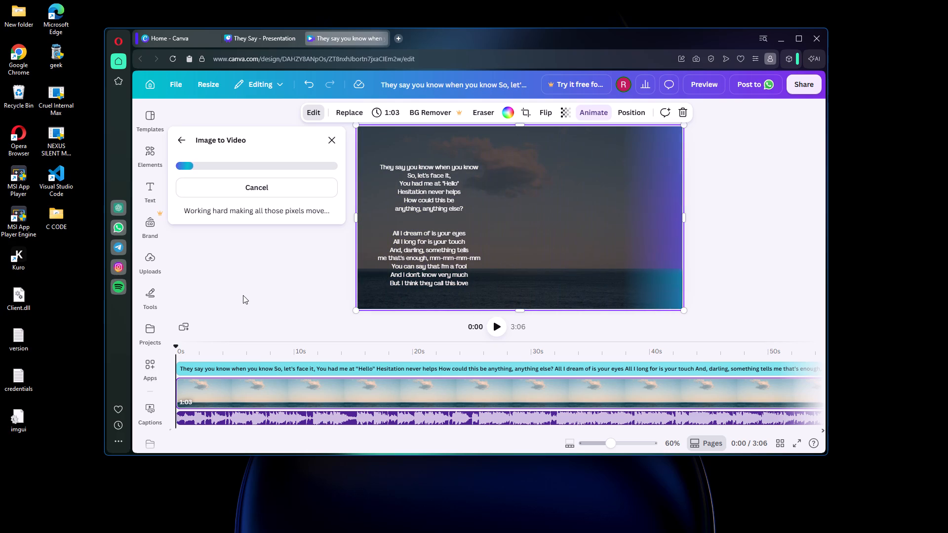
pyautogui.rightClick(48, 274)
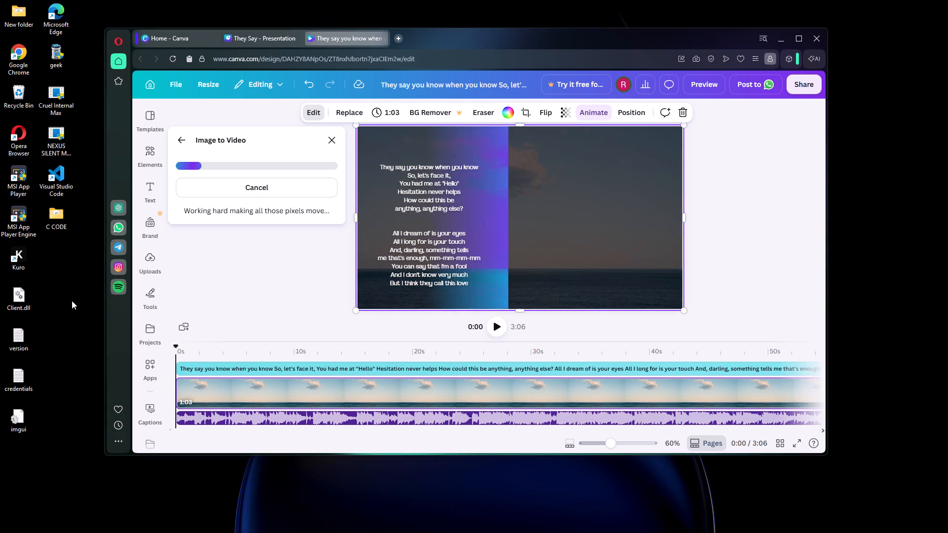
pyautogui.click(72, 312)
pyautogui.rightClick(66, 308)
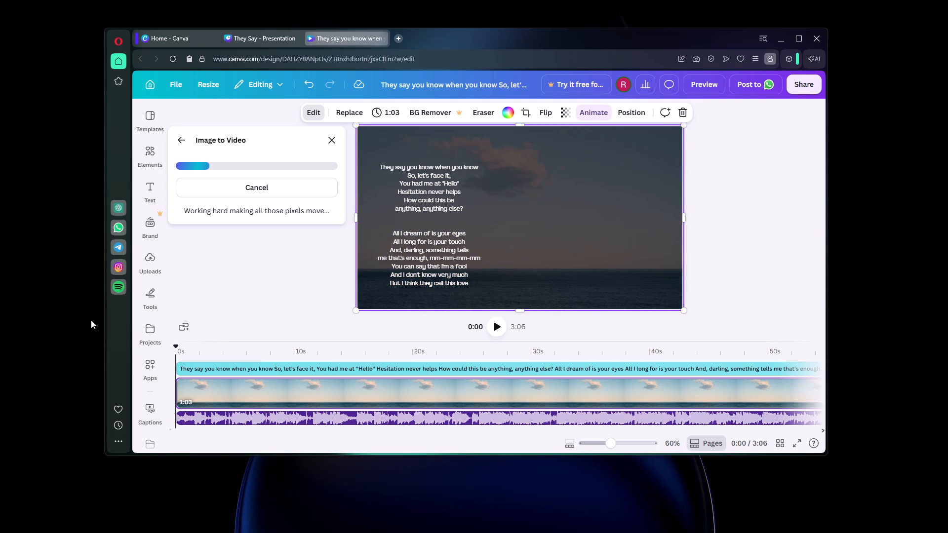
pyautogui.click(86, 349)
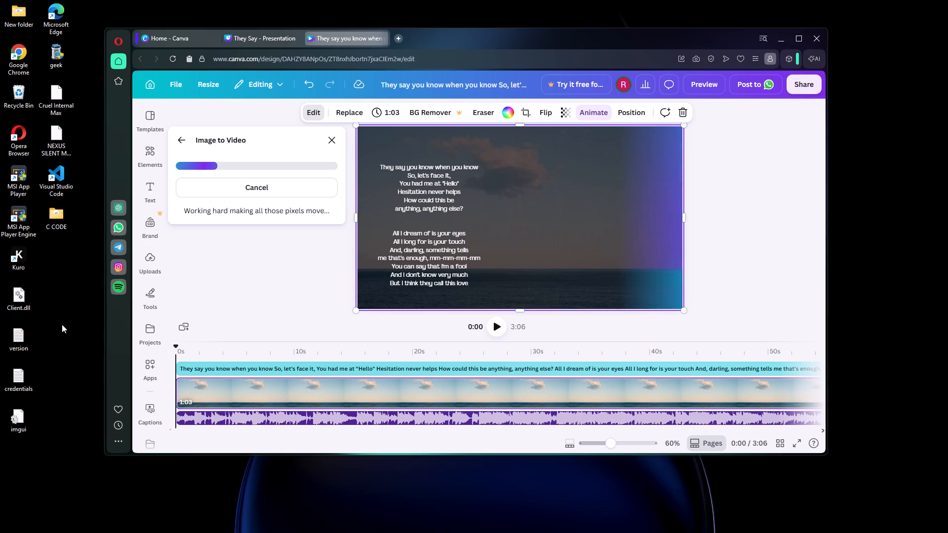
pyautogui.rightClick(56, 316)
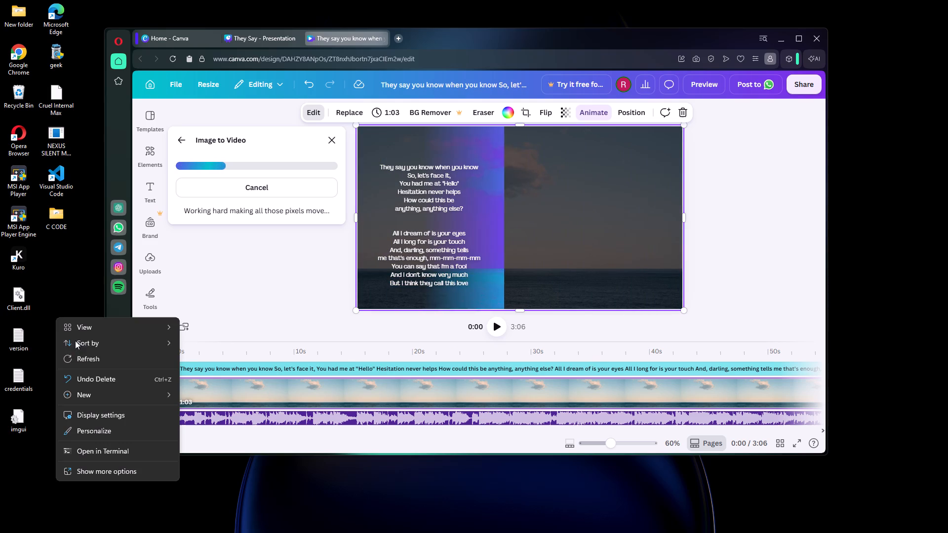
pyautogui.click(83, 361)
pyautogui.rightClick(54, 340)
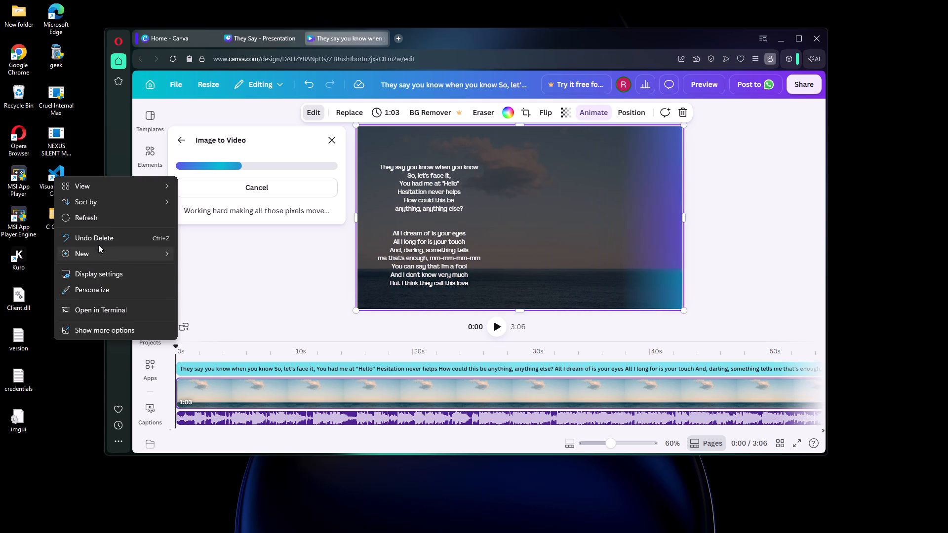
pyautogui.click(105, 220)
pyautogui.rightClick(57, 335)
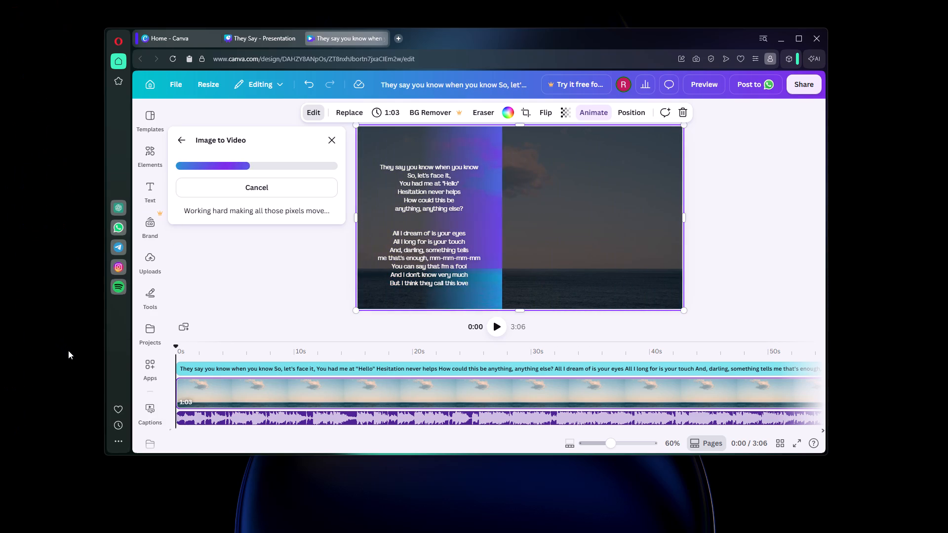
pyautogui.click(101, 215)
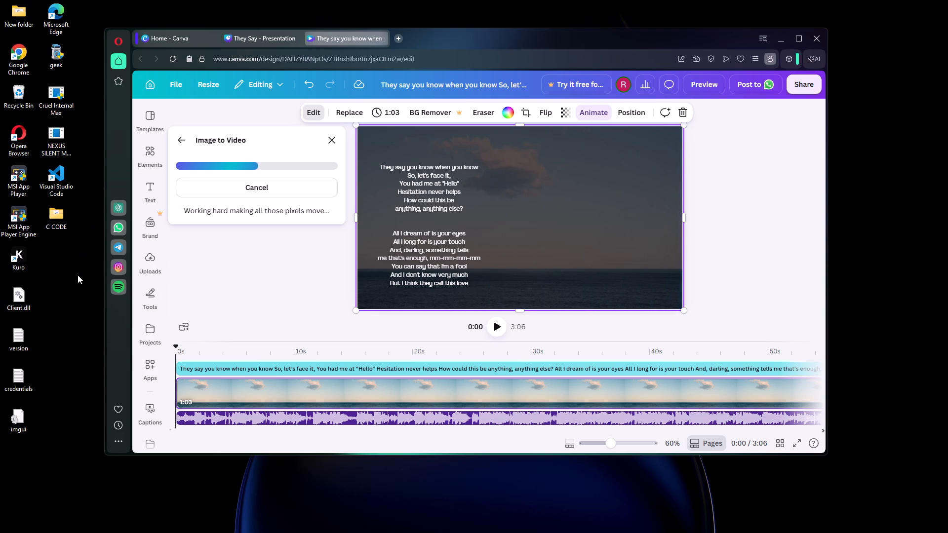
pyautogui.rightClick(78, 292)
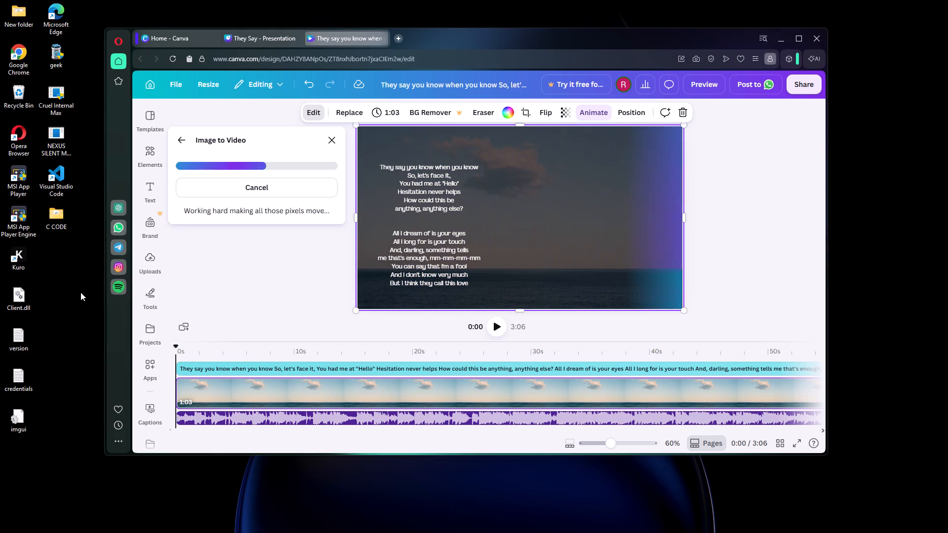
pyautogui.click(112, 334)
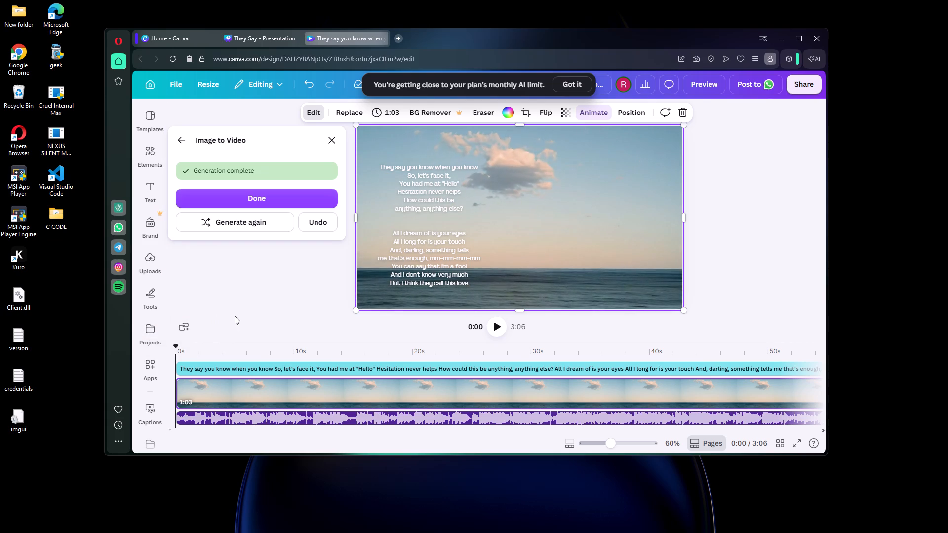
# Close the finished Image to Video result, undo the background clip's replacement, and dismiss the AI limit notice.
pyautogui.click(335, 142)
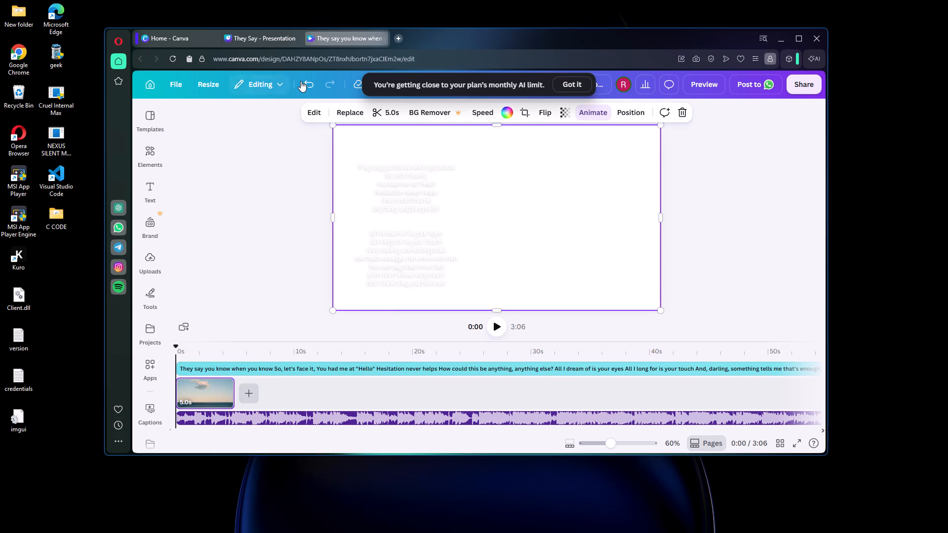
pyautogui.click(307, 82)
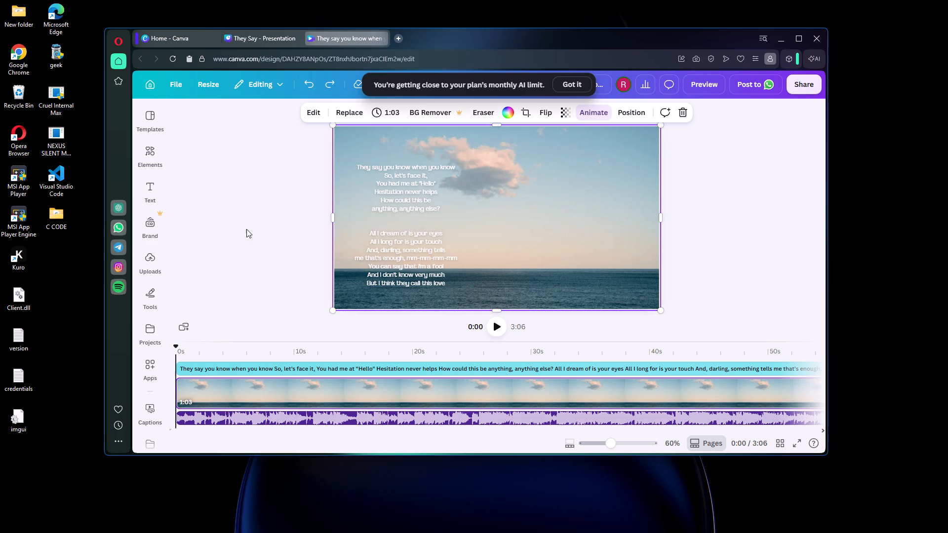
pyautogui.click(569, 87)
# Play the first couple of seconds of the video with the still background, and pause it.
pyautogui.click(499, 322)
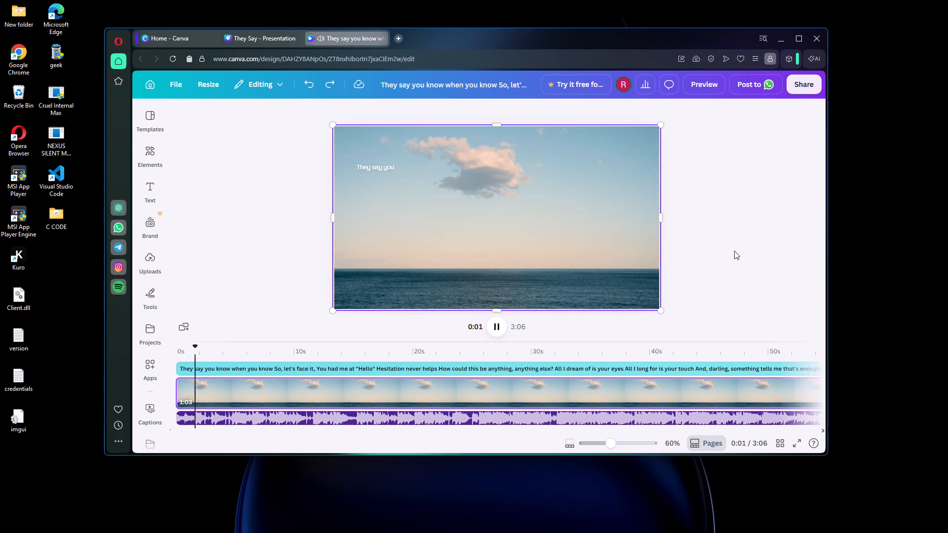
pyautogui.click(495, 328)
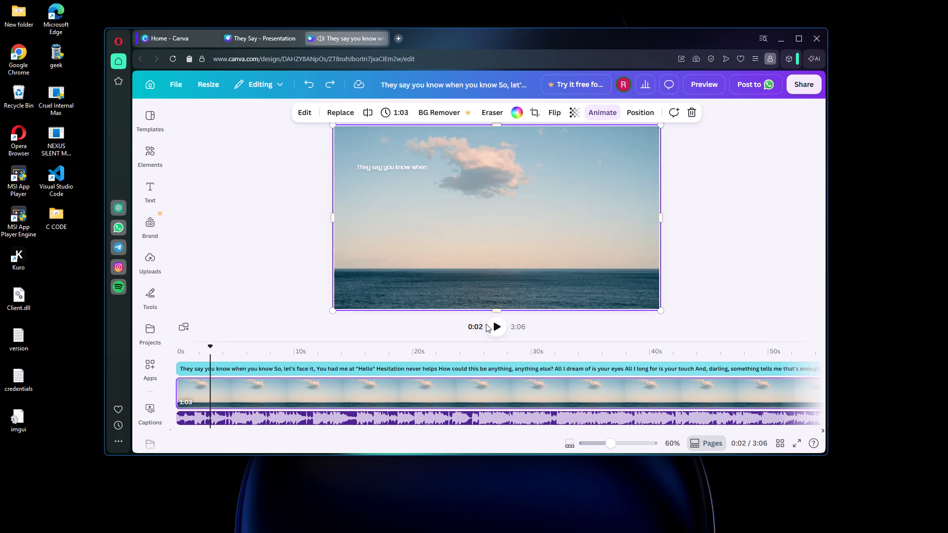
# Generate a 5-second Smart video from the background image again and accept it as the background clip.
pyautogui.click(604, 113)
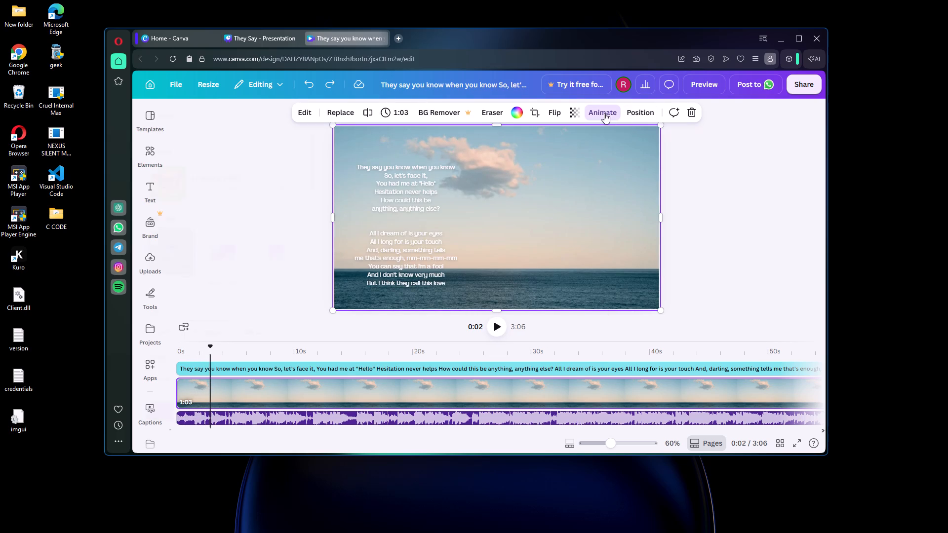
pyautogui.click(242, 219)
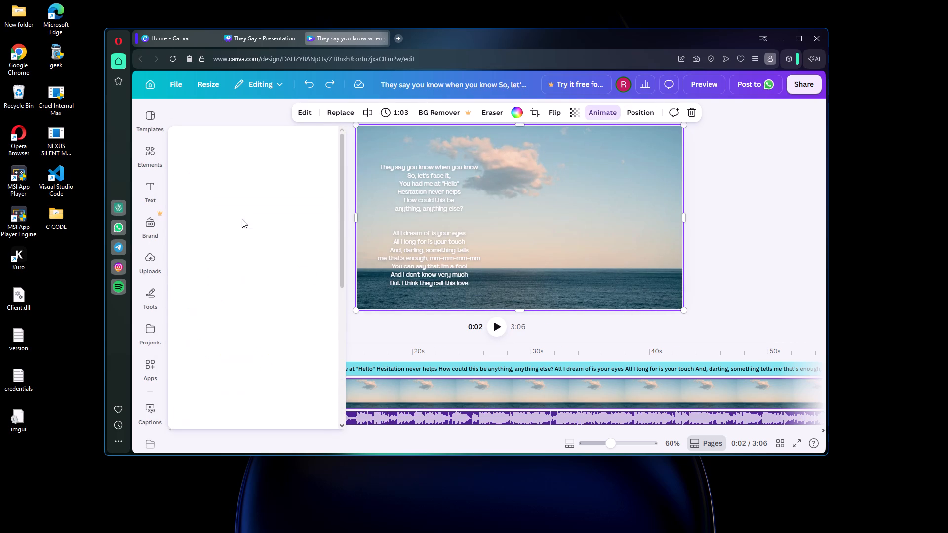
pyautogui.click(253, 230)
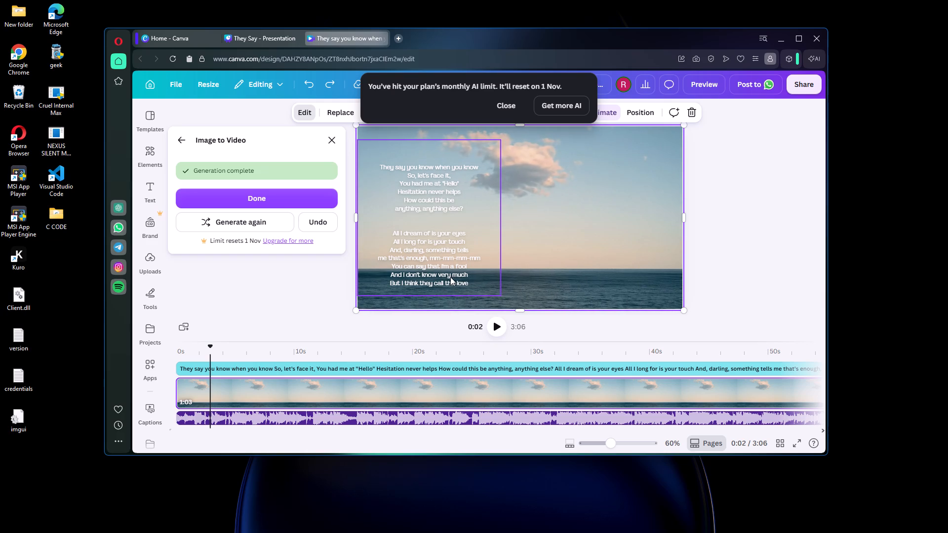
pyautogui.click(274, 201)
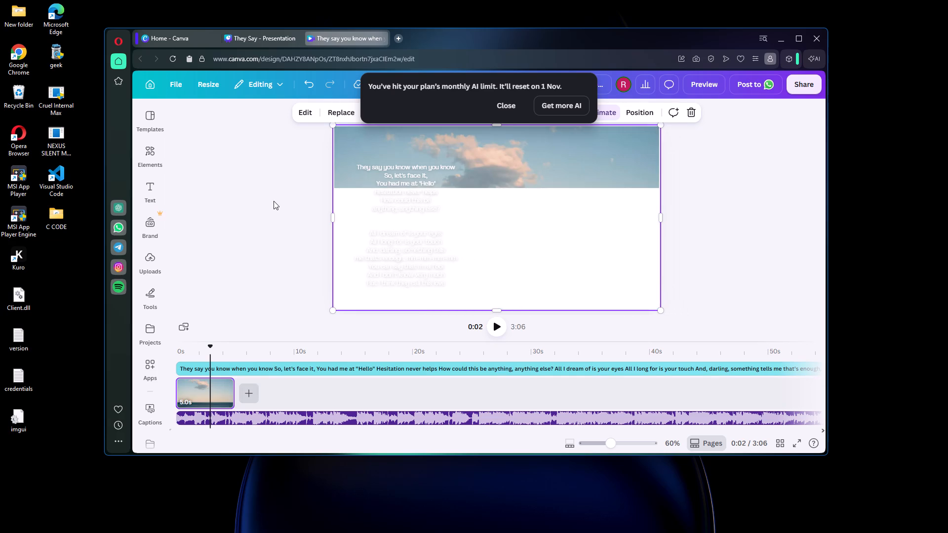
# Play the video through the generated background clip to check its motion, and pause near its end.
pyautogui.click(495, 323)
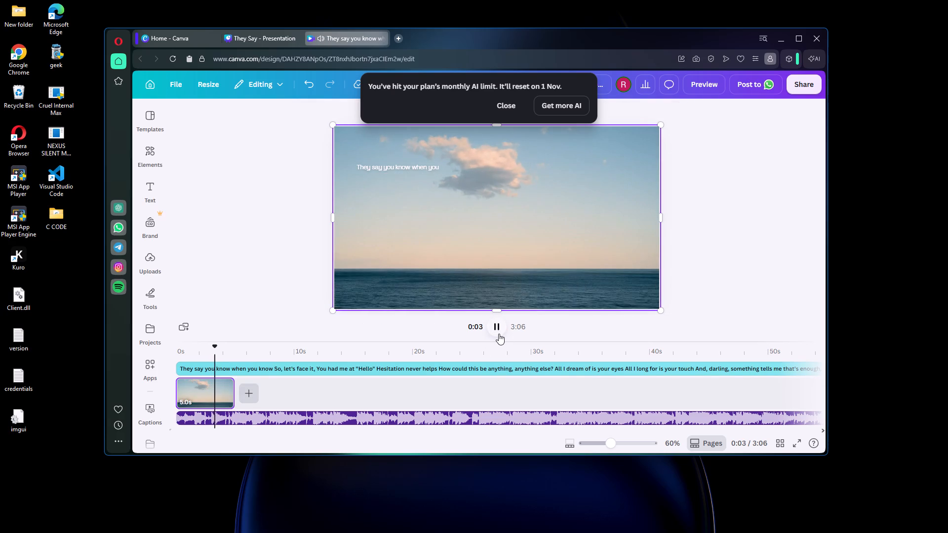
pyautogui.click(496, 329)
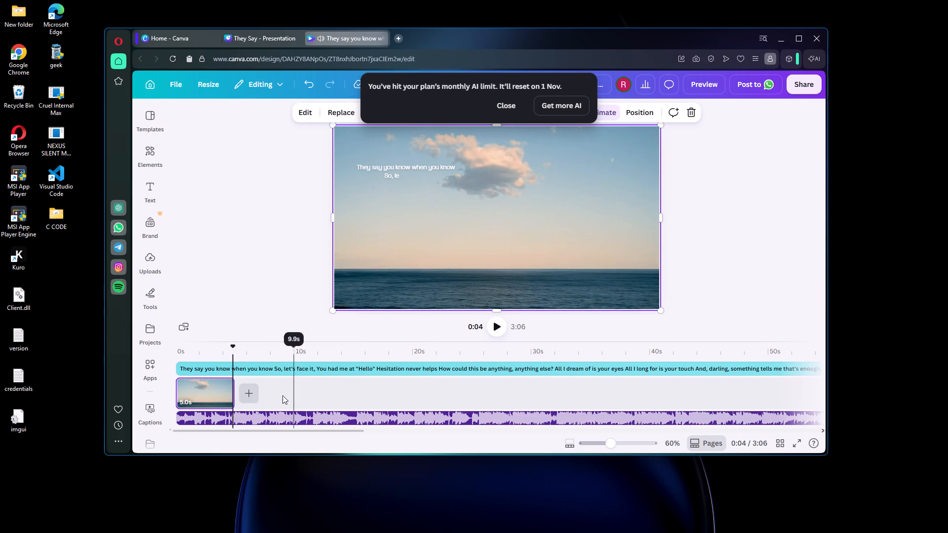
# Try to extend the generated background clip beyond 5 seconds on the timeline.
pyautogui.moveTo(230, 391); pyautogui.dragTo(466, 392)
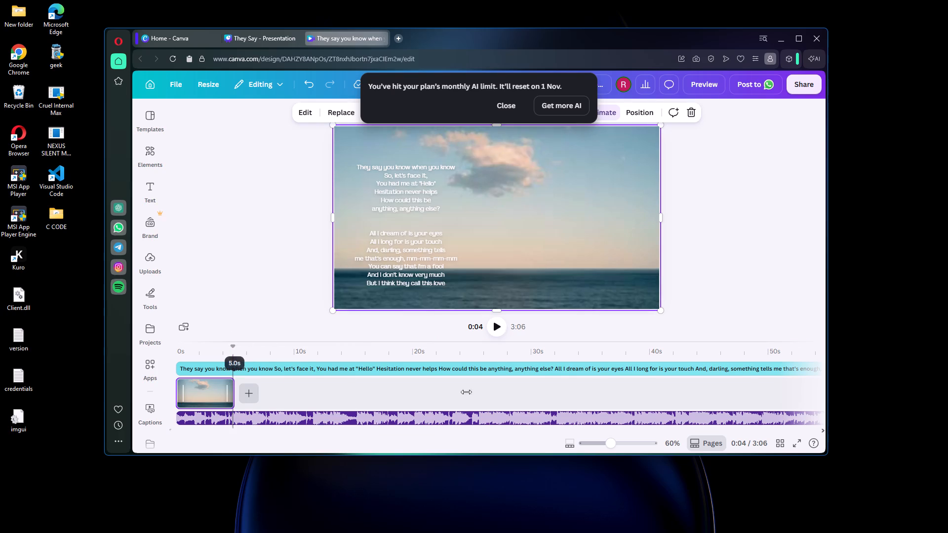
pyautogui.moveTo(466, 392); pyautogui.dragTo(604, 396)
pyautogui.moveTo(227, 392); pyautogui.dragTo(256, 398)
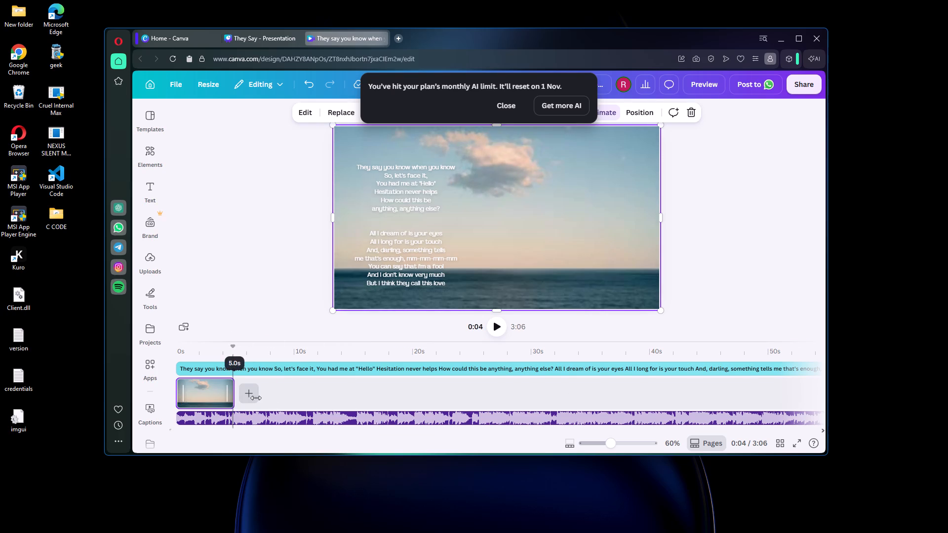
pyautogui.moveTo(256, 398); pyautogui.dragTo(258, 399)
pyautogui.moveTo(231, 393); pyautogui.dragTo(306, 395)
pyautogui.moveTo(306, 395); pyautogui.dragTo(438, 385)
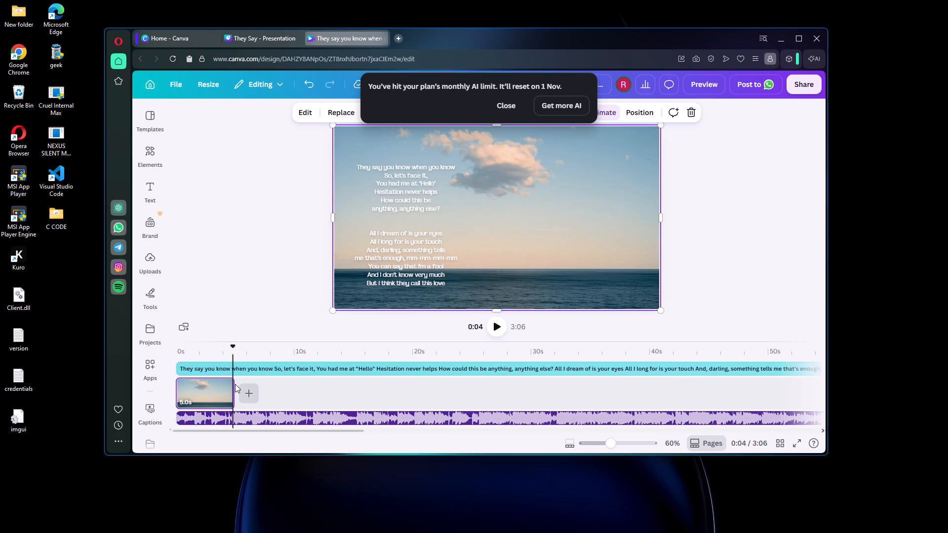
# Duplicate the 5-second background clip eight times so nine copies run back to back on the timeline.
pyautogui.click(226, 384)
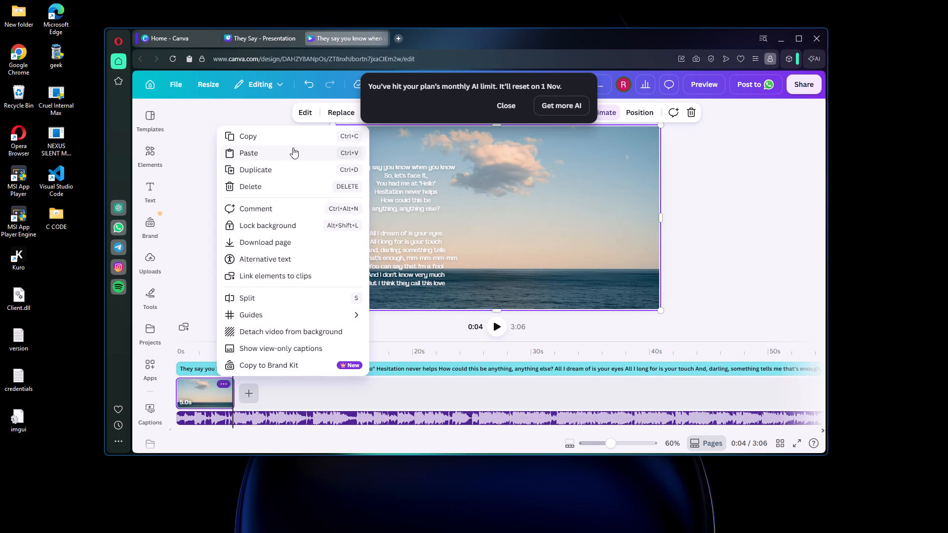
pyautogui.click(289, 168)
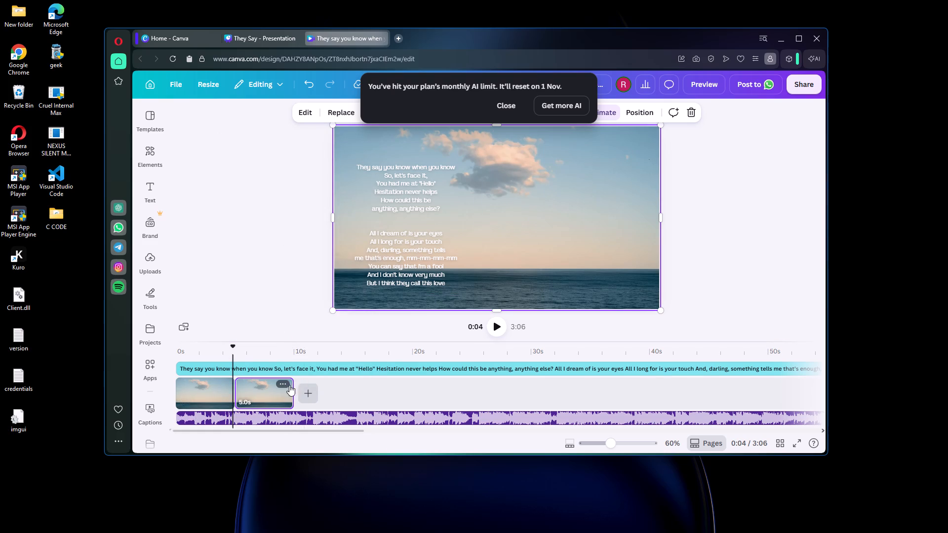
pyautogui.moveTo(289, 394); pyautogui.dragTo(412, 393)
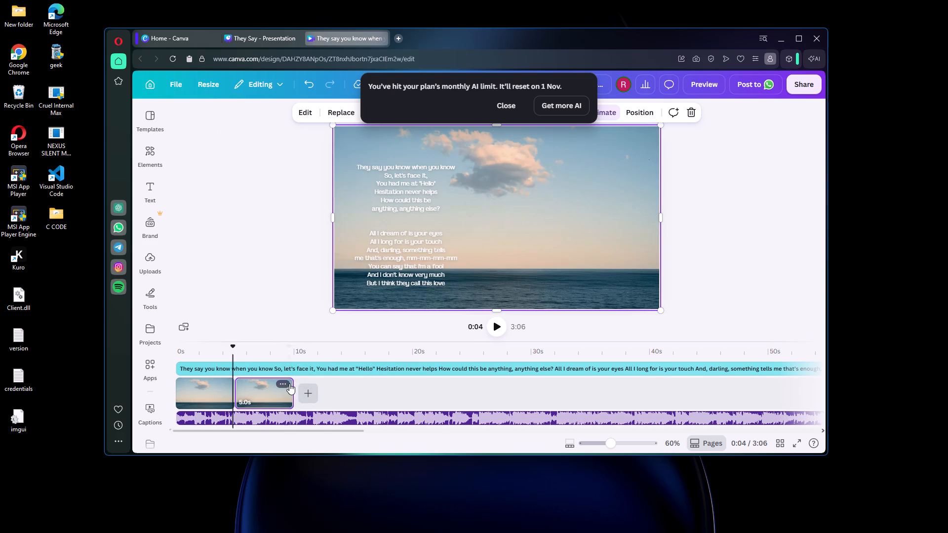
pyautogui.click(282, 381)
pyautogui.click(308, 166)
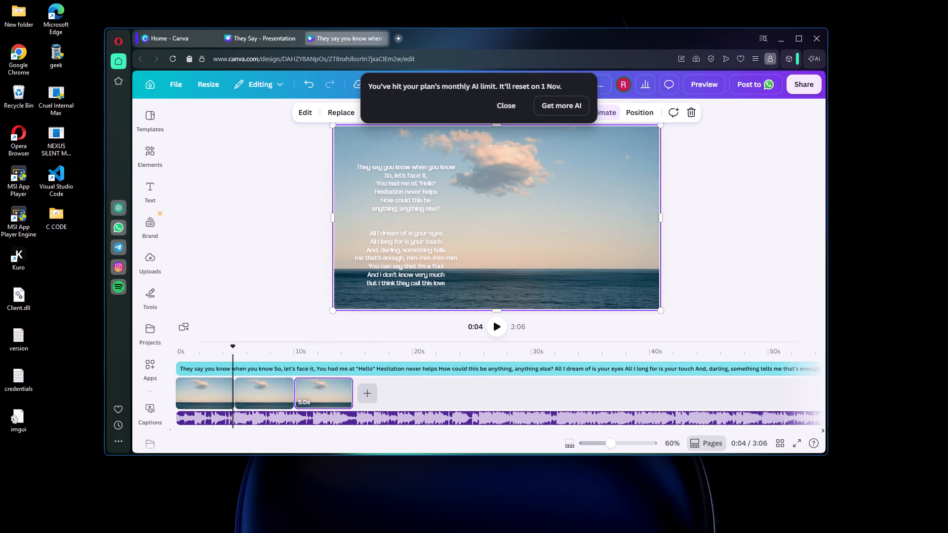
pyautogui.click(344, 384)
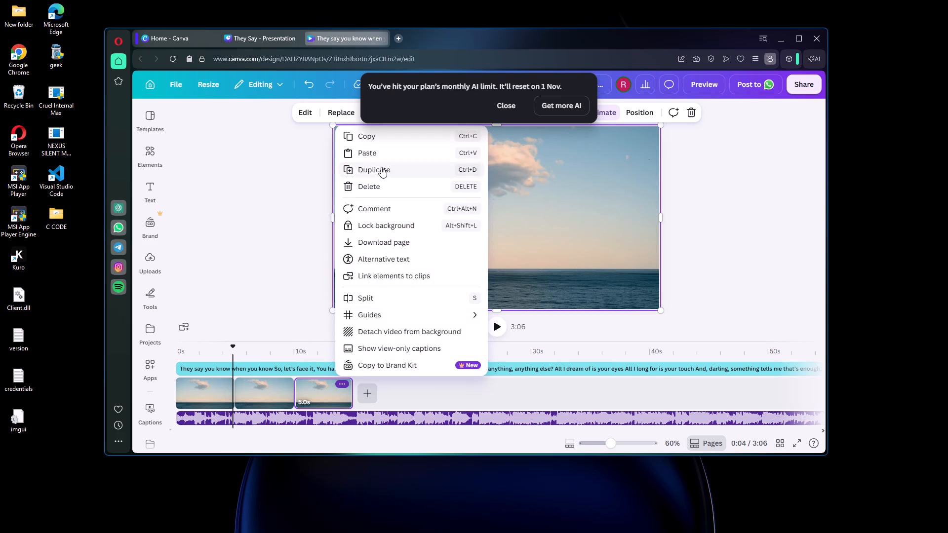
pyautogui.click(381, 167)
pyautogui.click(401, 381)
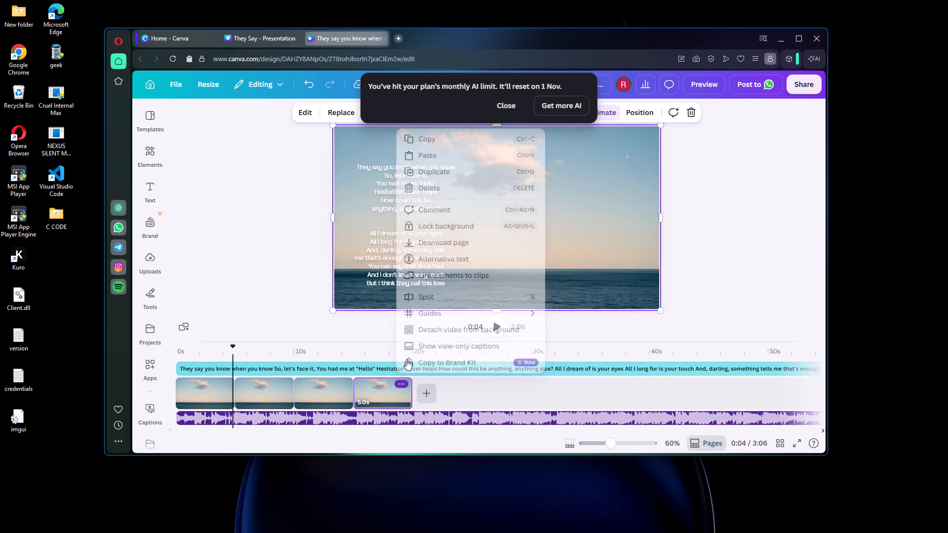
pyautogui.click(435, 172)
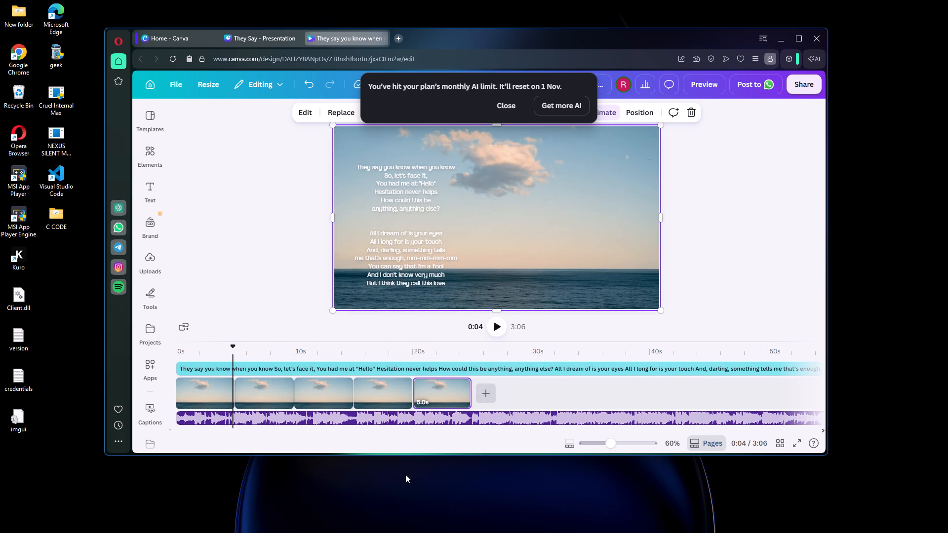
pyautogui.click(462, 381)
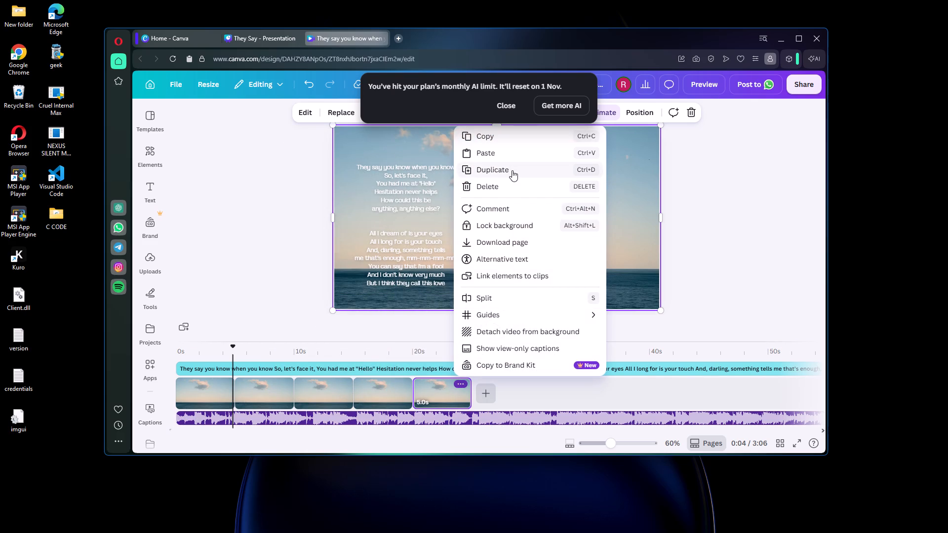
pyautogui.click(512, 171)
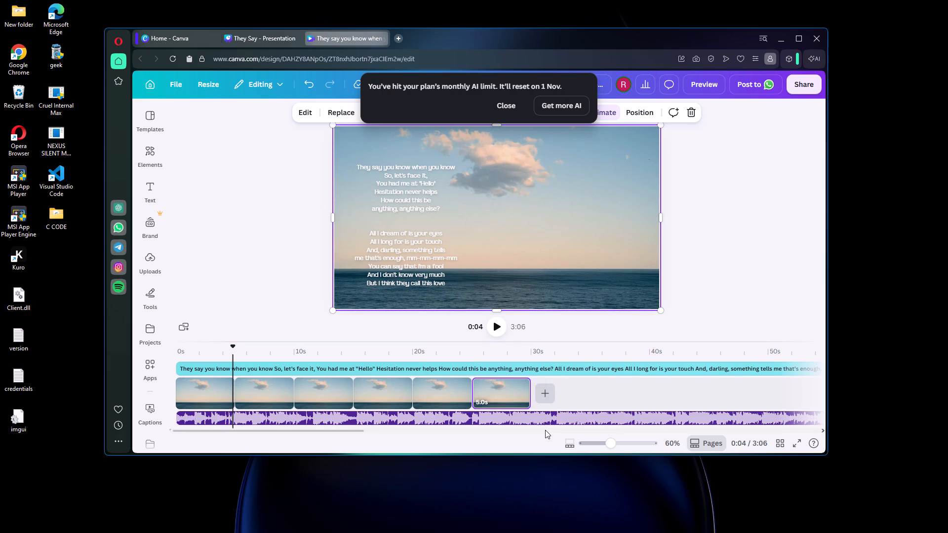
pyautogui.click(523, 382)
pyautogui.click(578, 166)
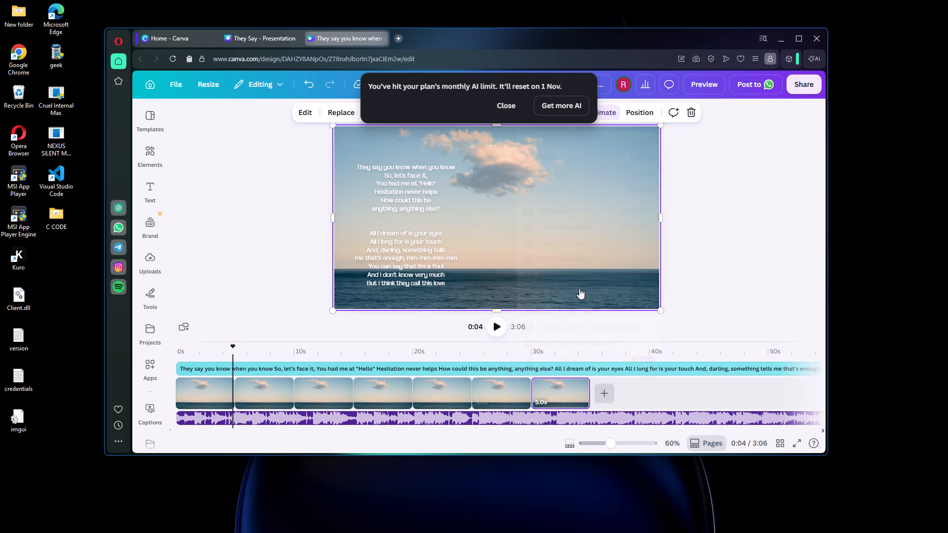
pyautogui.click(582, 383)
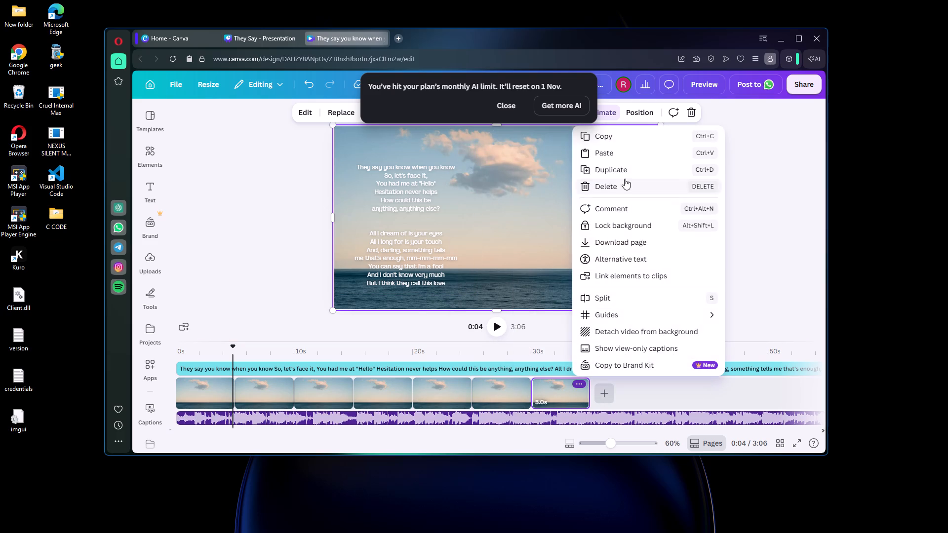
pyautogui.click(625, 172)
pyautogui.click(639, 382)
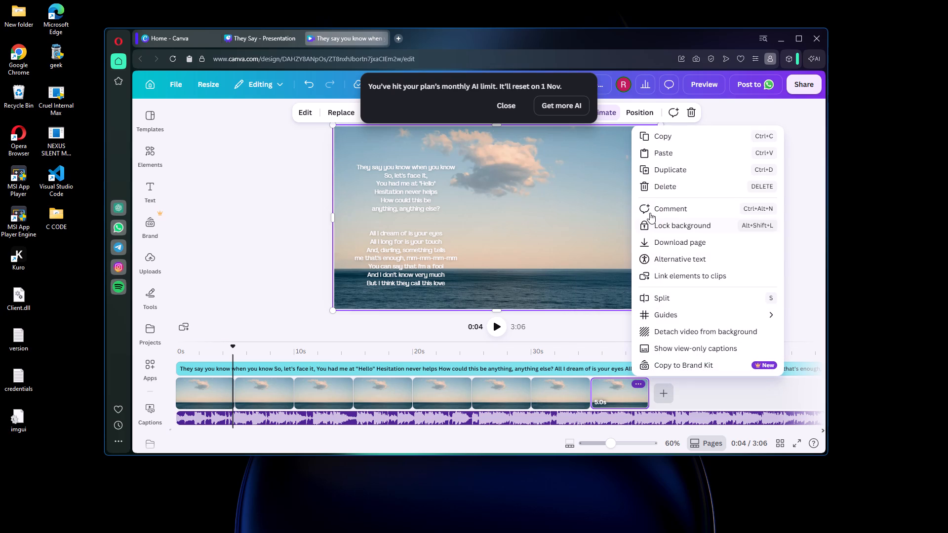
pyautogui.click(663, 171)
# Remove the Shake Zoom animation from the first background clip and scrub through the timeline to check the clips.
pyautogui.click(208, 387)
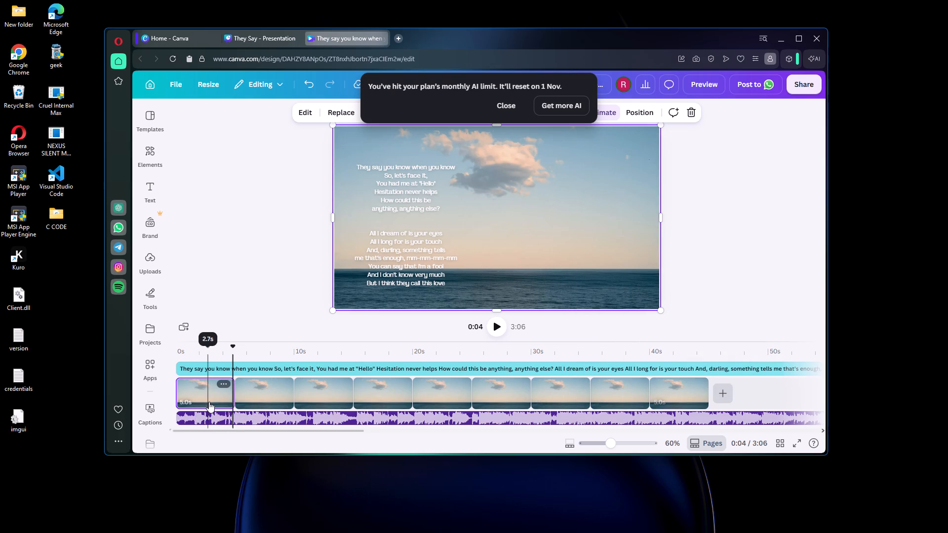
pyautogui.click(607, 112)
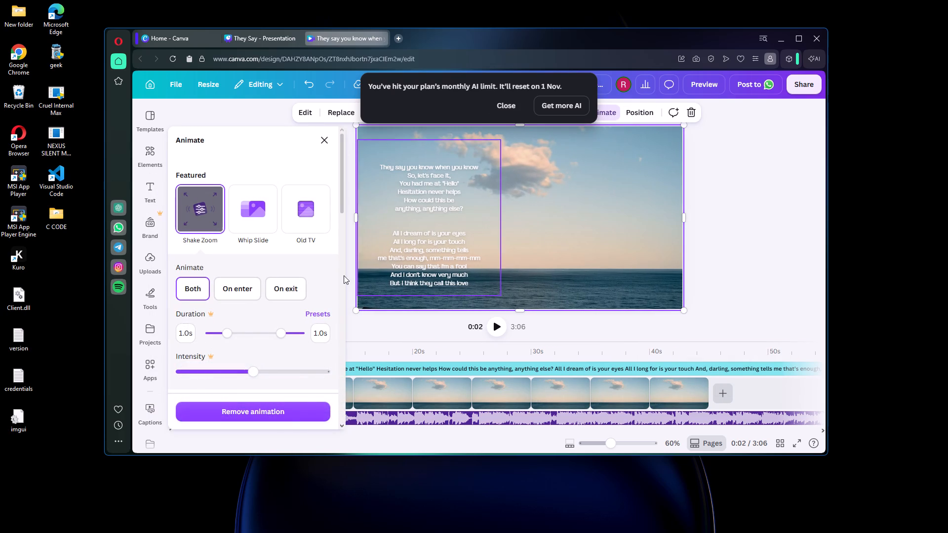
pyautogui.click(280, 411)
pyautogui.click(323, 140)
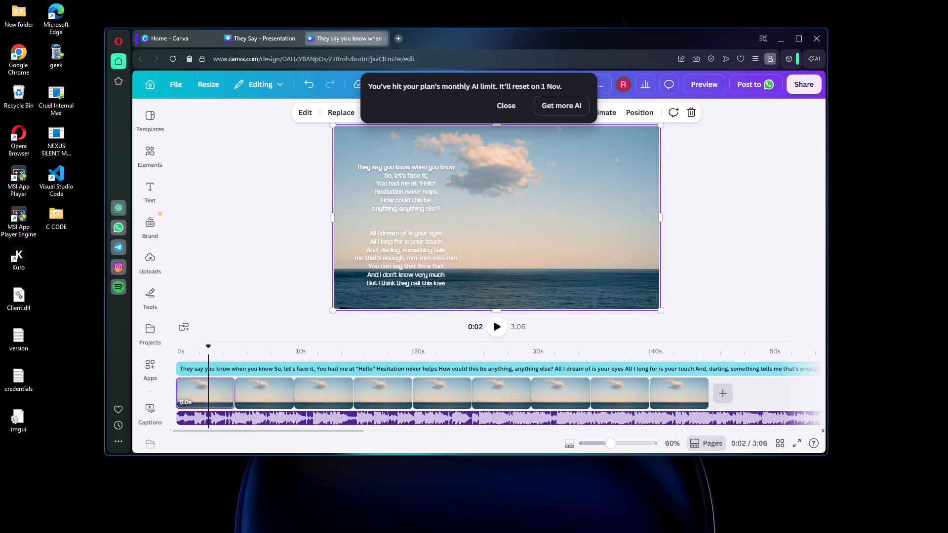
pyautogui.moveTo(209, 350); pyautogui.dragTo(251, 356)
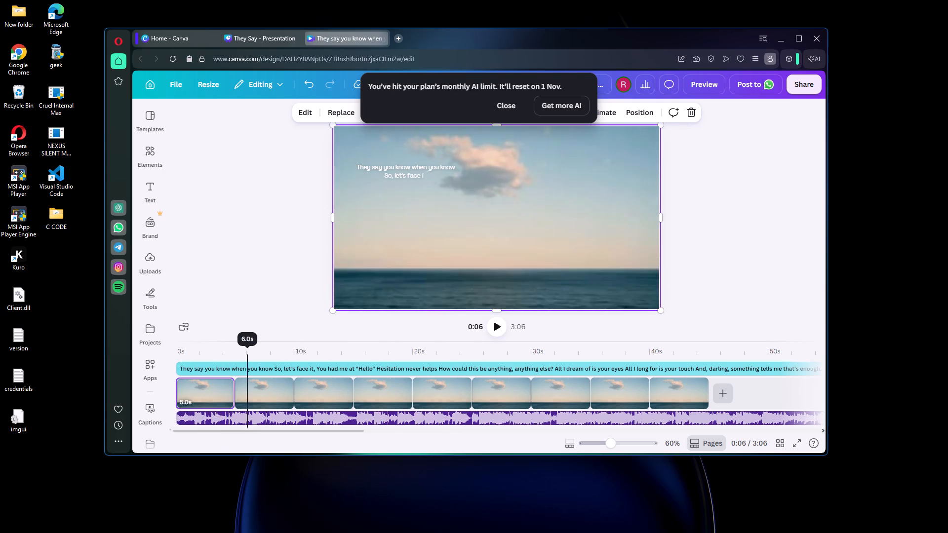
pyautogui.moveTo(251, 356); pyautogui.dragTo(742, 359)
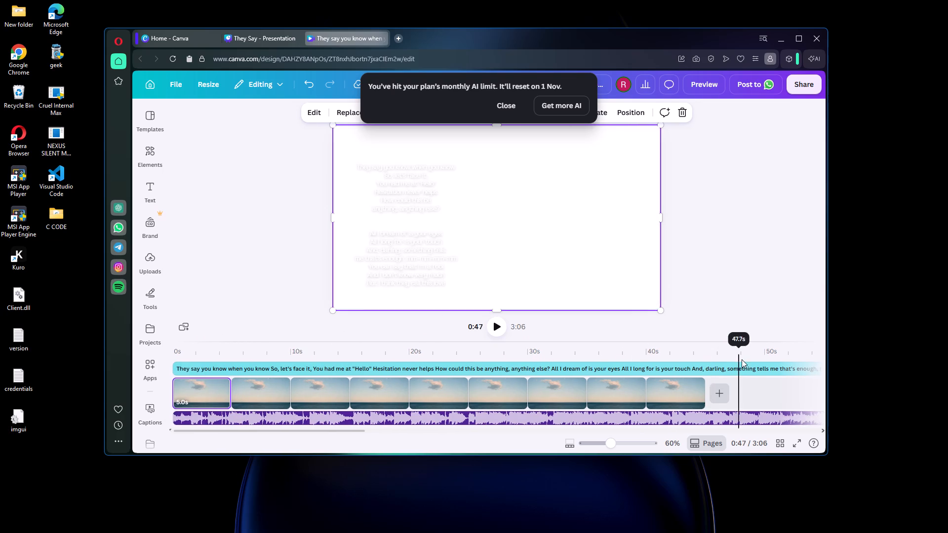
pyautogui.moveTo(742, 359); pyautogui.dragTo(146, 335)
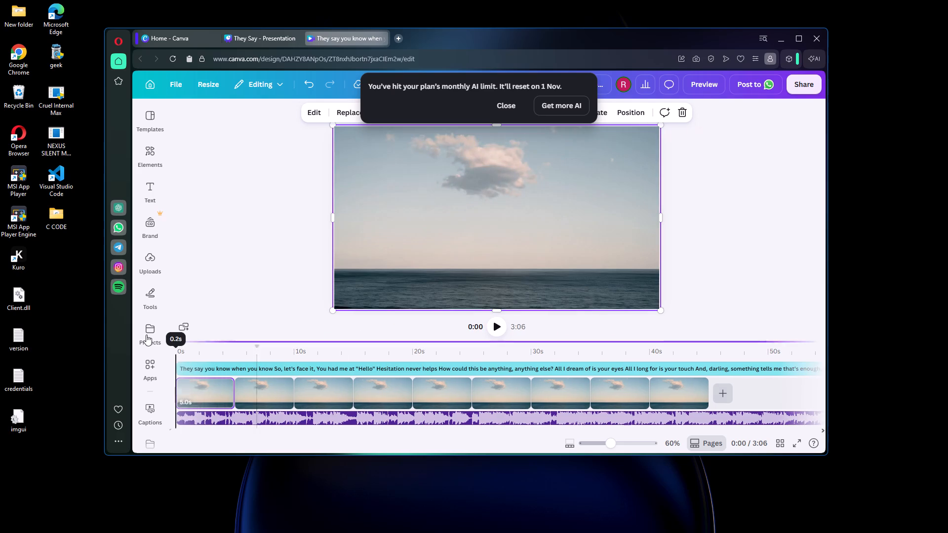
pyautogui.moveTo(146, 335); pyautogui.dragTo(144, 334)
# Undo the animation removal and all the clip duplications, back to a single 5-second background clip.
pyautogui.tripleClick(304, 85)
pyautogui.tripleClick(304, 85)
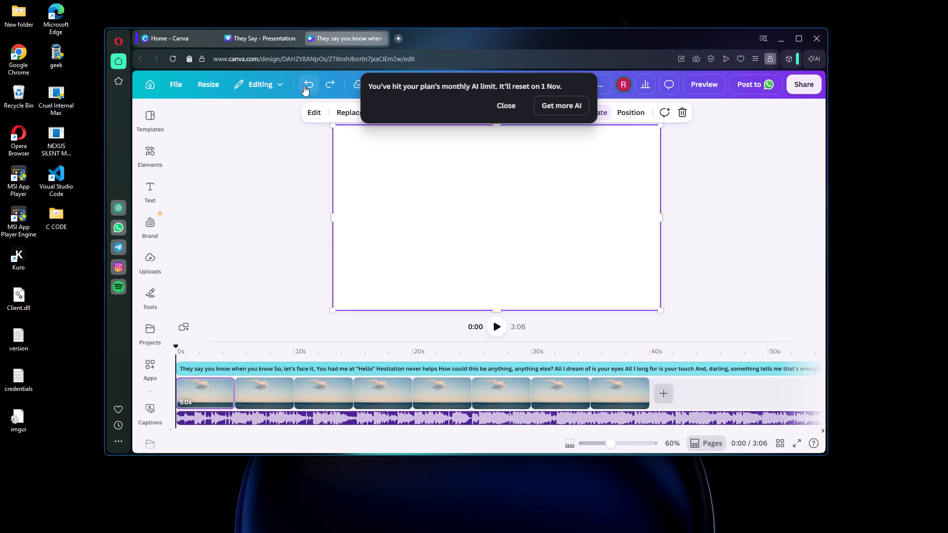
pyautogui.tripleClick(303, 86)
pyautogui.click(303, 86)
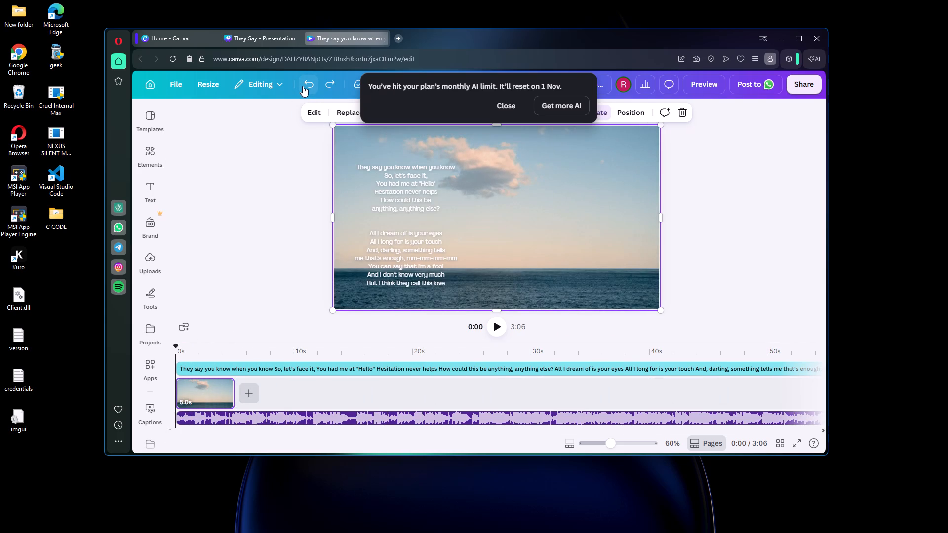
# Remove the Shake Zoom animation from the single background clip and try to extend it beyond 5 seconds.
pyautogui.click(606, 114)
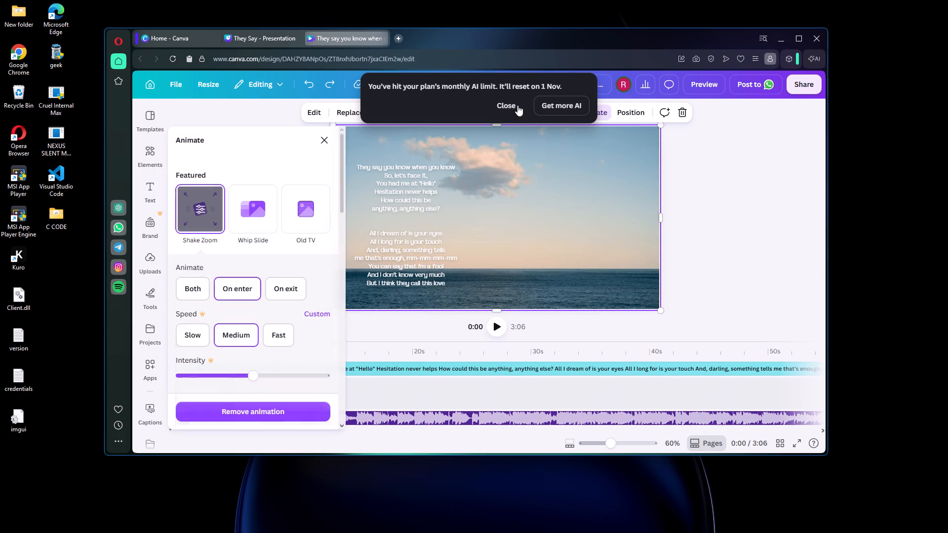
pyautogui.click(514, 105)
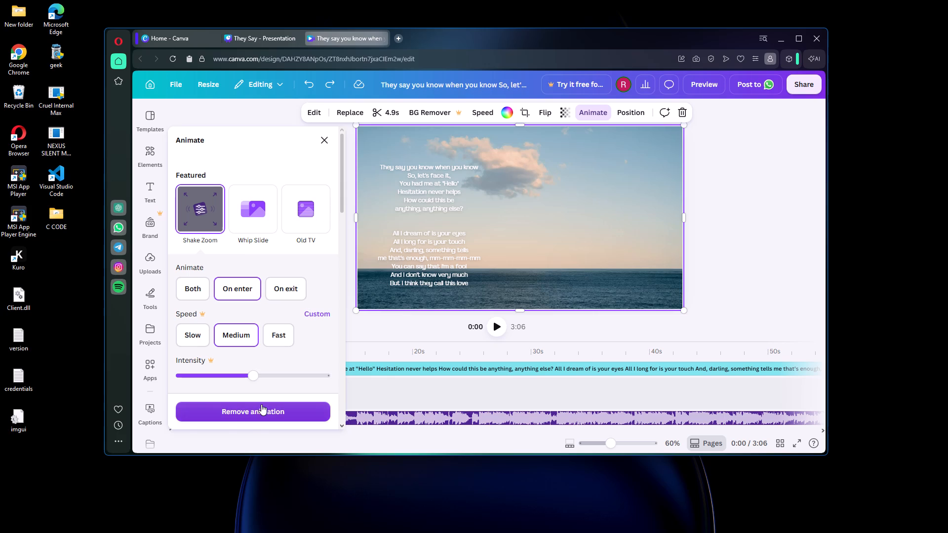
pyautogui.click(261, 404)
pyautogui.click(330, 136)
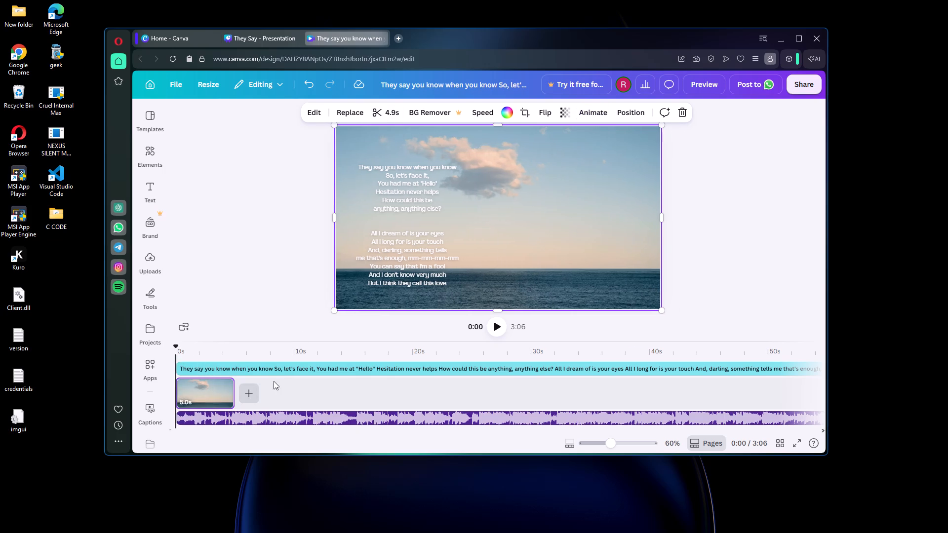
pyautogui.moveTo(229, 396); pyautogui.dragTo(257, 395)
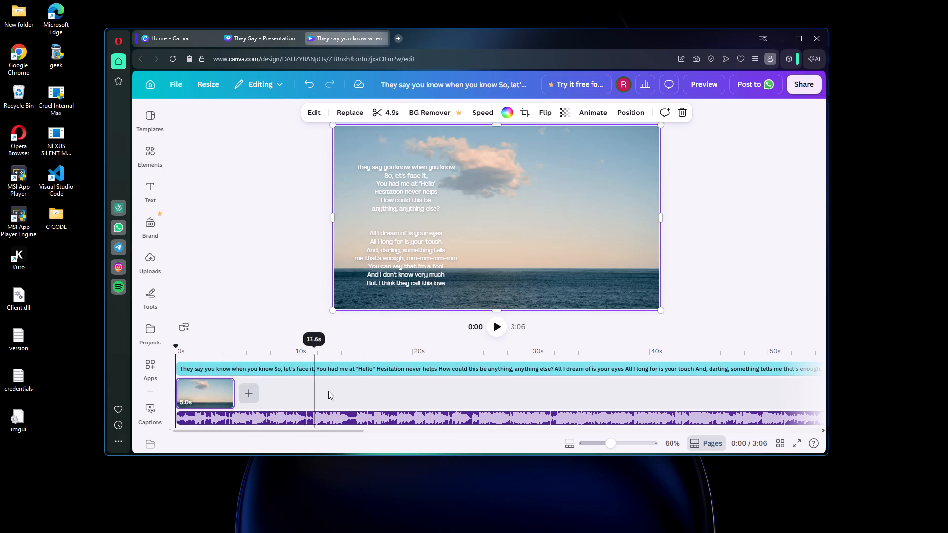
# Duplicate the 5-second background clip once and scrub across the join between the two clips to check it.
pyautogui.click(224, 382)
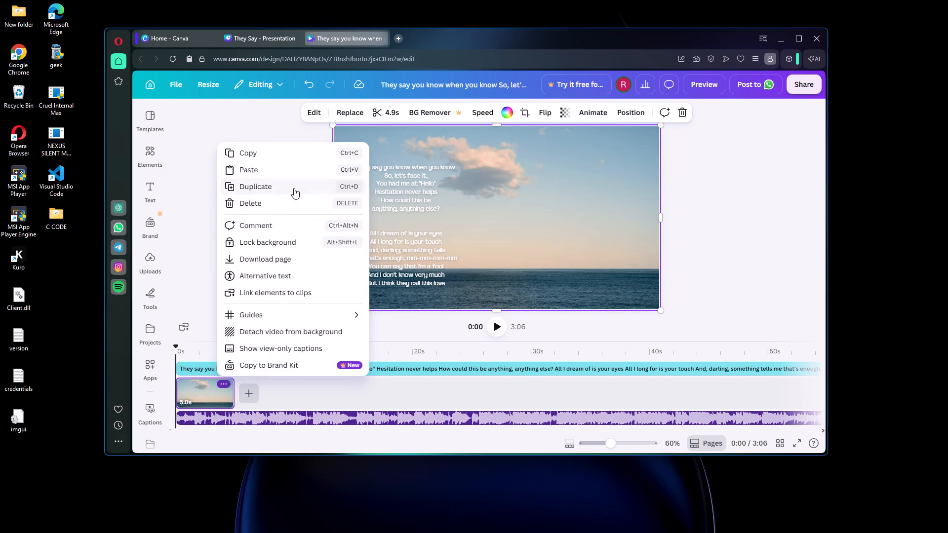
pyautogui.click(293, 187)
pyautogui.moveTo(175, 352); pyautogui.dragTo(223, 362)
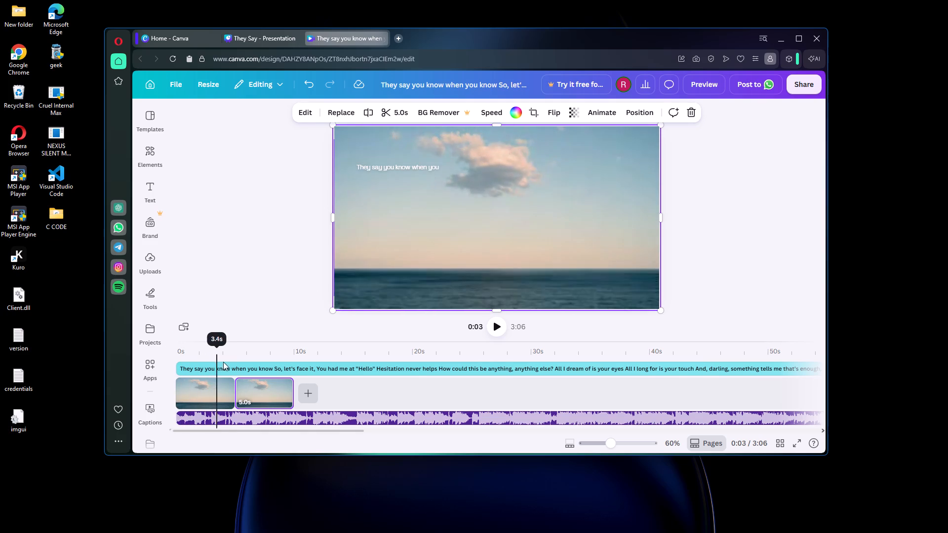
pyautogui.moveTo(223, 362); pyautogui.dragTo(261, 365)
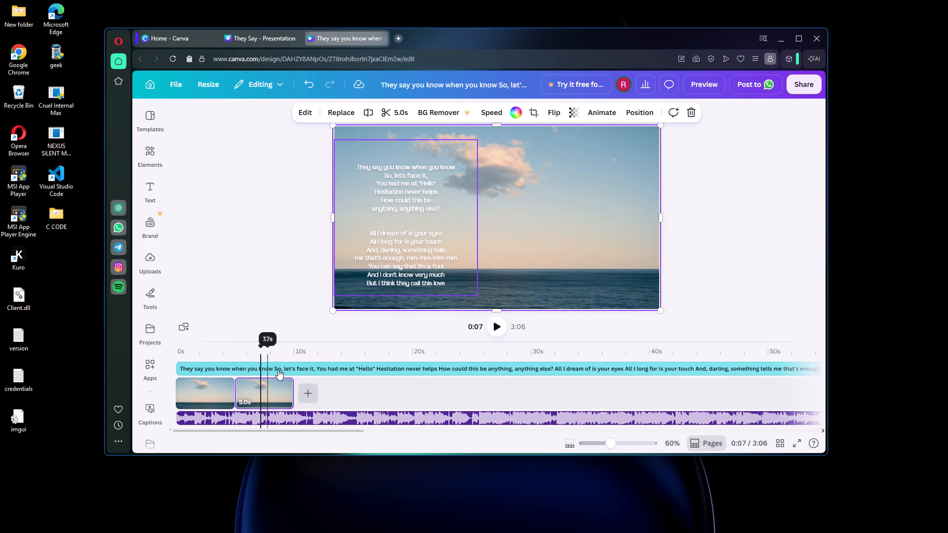
# Undo the background changes back to the long still image, and scrub to about 27 seconds to check the lyrics over it.
pyautogui.doubleClick(306, 86)
pyautogui.click(306, 86)
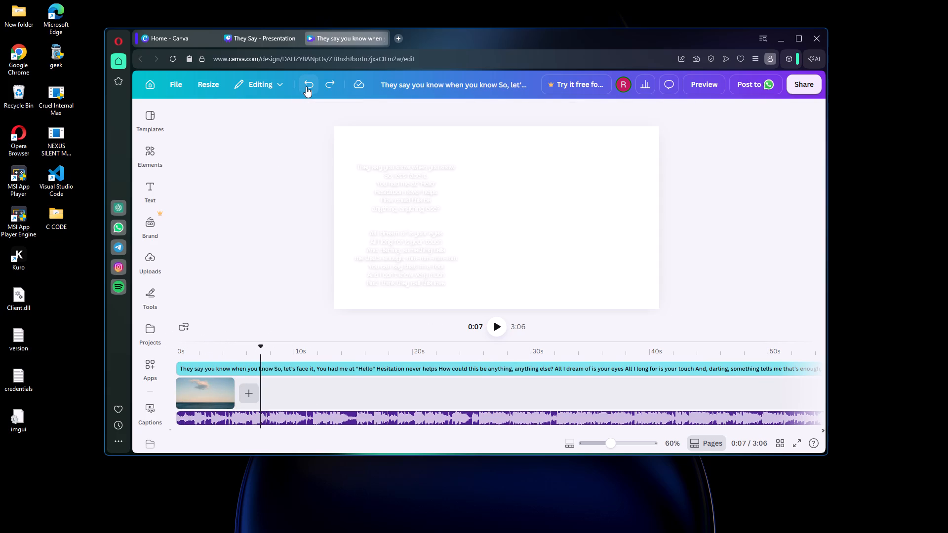
pyautogui.click(306, 86)
pyautogui.click(306, 86)
pyautogui.click(306, 86)
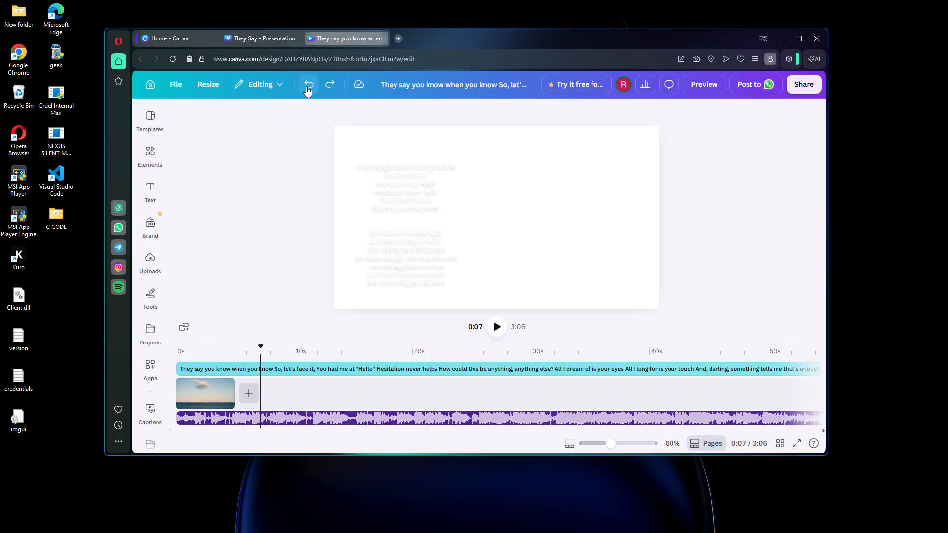
pyautogui.click(306, 86)
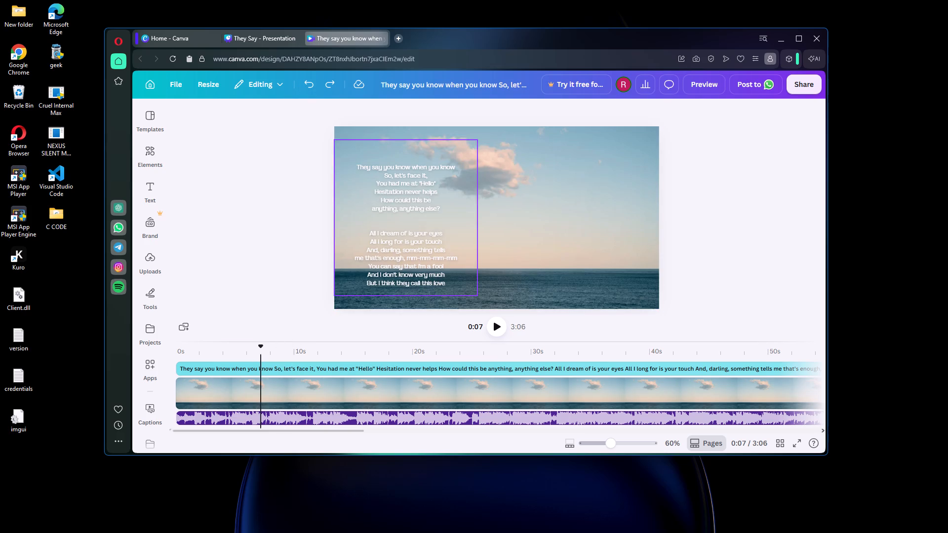
pyautogui.moveTo(262, 349); pyautogui.dragTo(151, 370)
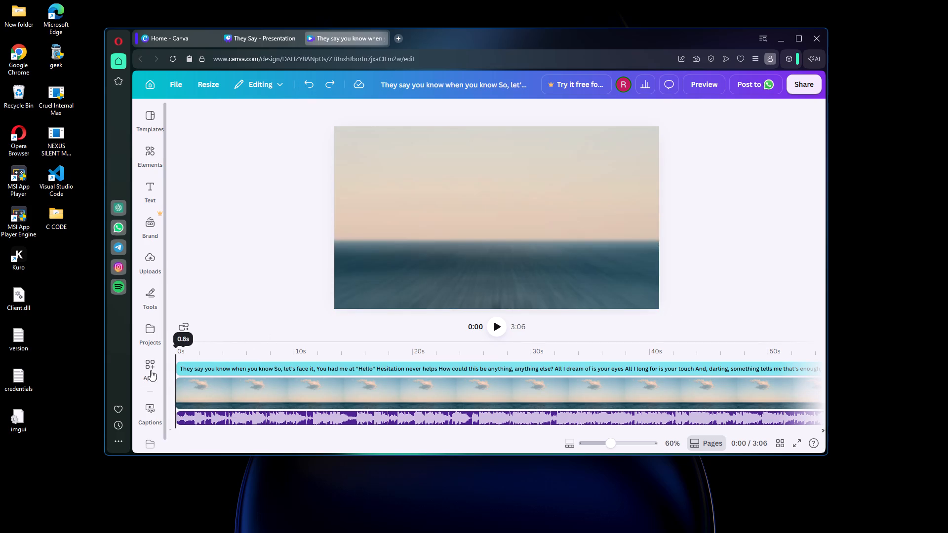
pyautogui.moveTo(151, 370); pyautogui.dragTo(320, 368)
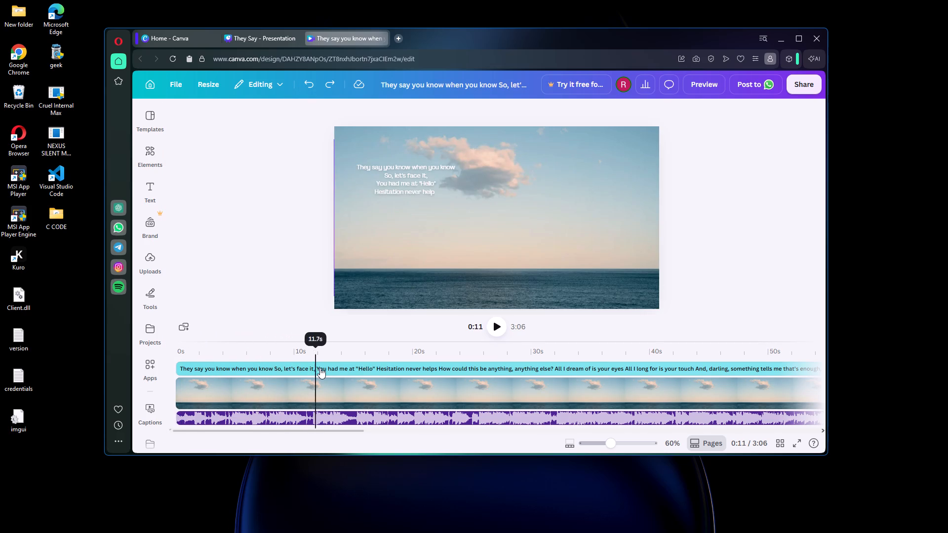
pyautogui.moveTo(320, 368); pyautogui.dragTo(507, 356)
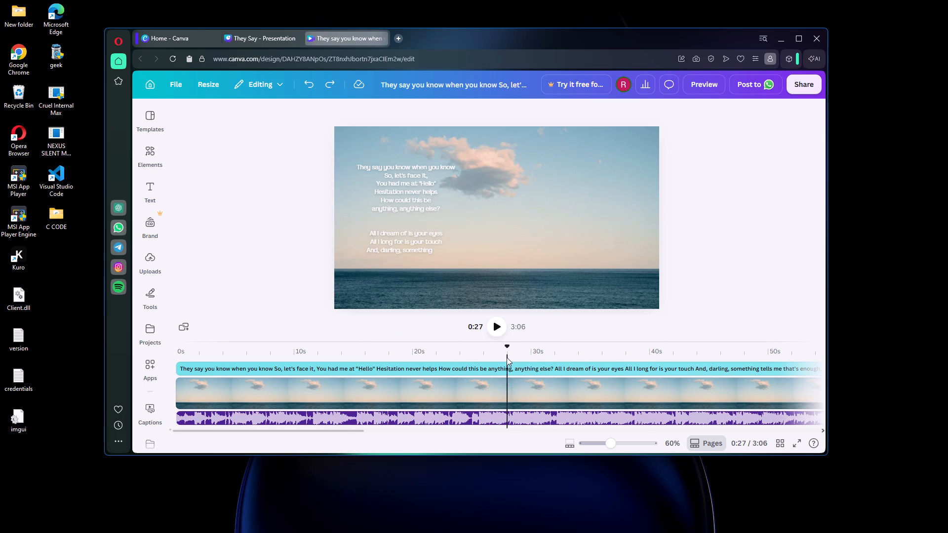
# Examine the animation choices available for the sky-and-sea background image.
pyautogui.click(503, 392)
pyautogui.click(595, 110)
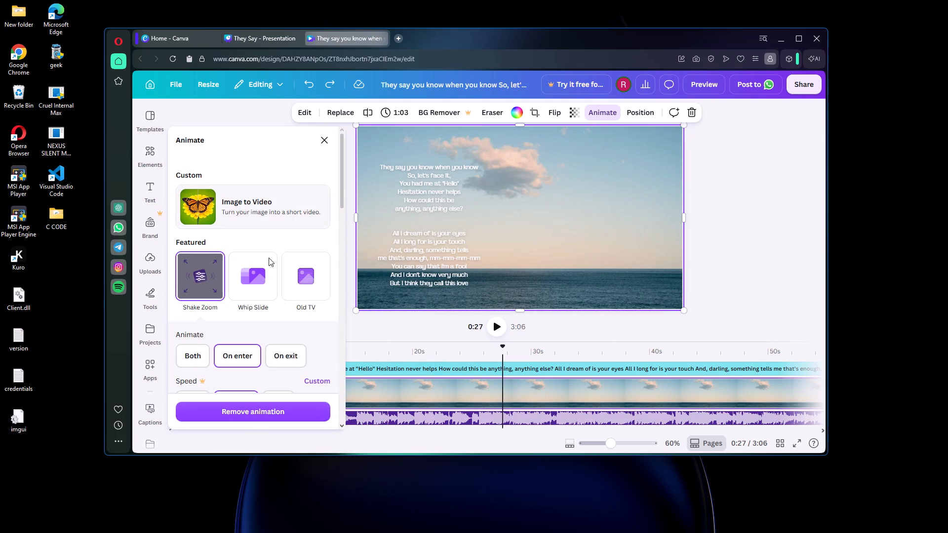
pyautogui.scroll(-6, 252, 251)
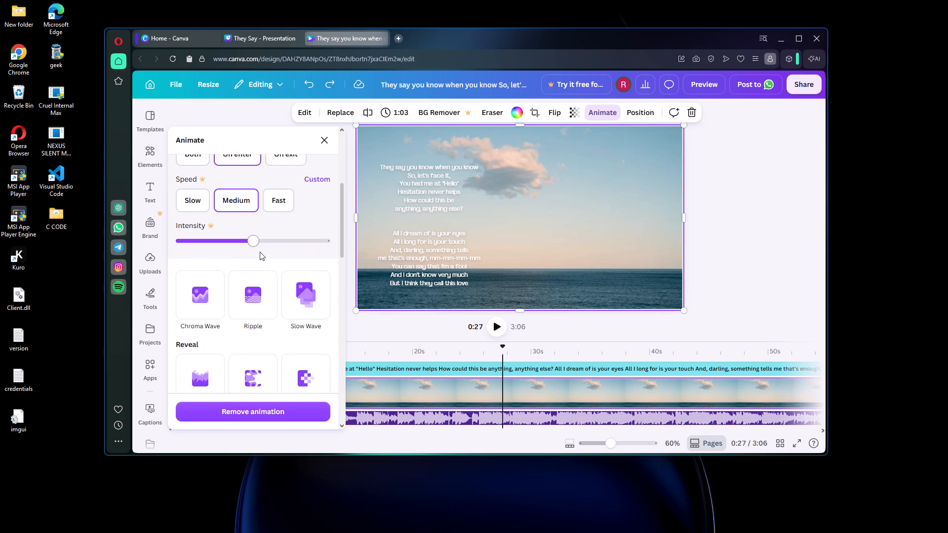
pyautogui.scroll(-14, 260, 252)
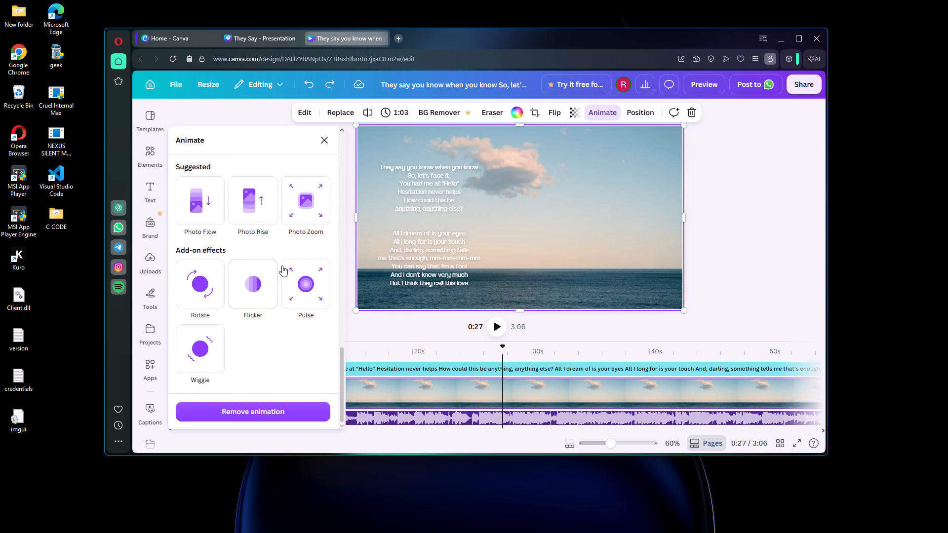
pyautogui.scroll(-5, 283, 272)
pyautogui.scroll(15, 285, 247)
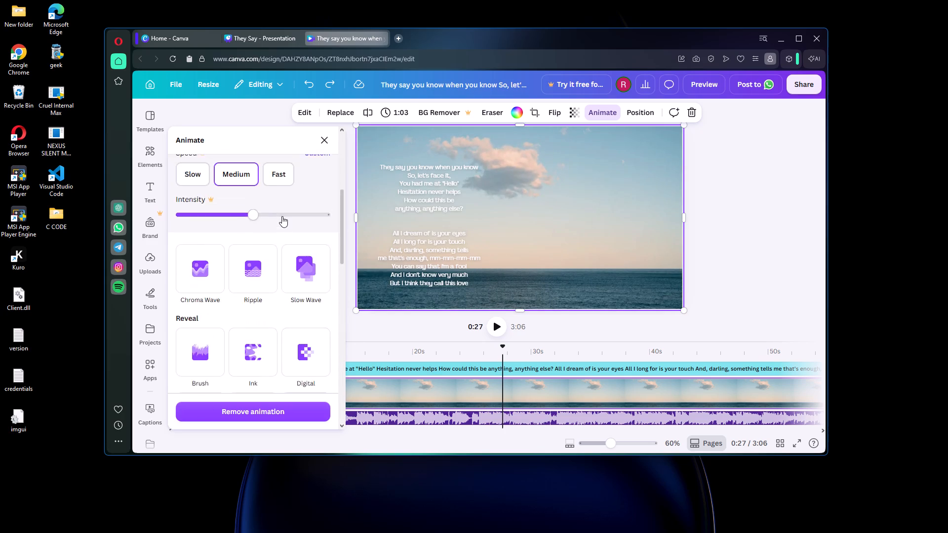
pyautogui.scroll(6, 282, 216)
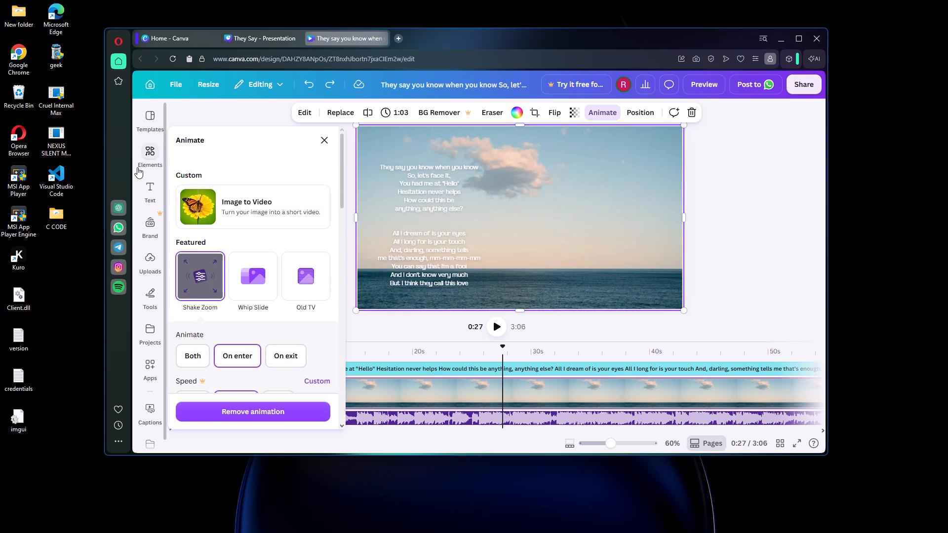
# Search the video templates for "anime video" and look through the results for a background.
pyautogui.click(137, 167)
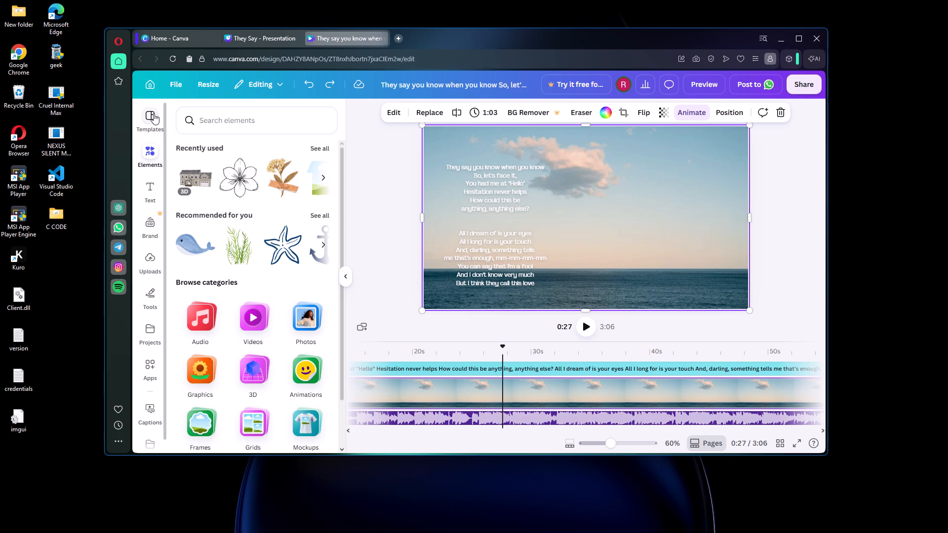
pyautogui.click(153, 113)
pyautogui.scroll(4, 265, 287)
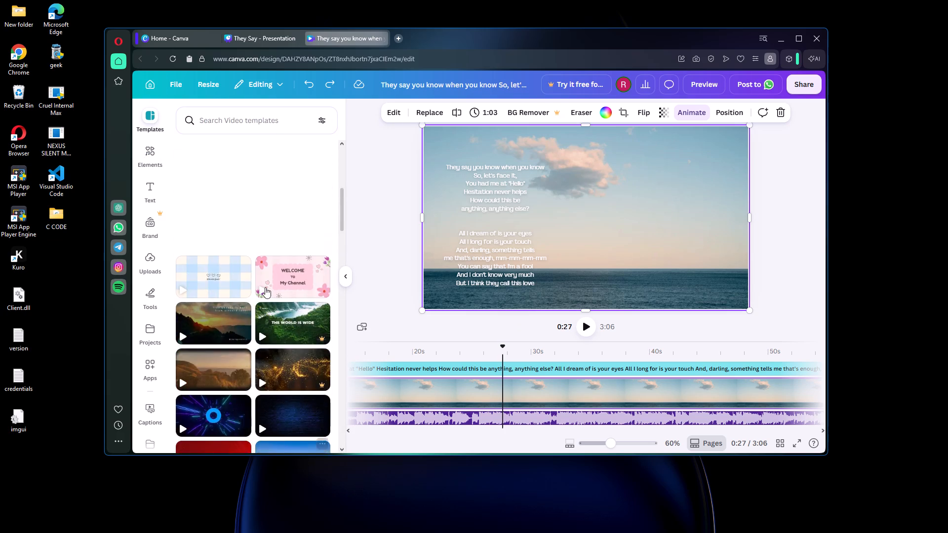
pyautogui.scroll(7, 265, 285)
pyautogui.click(239, 122)
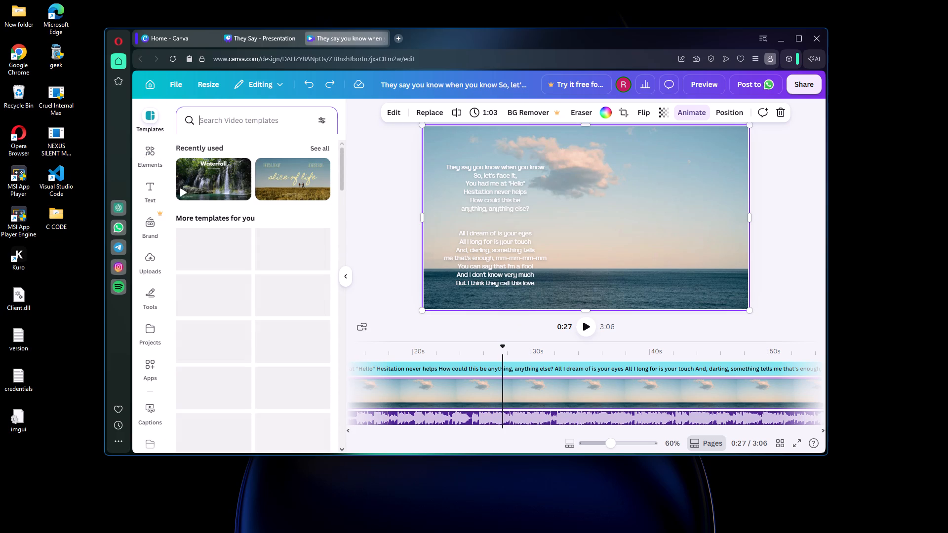
pyautogui.write('anime')
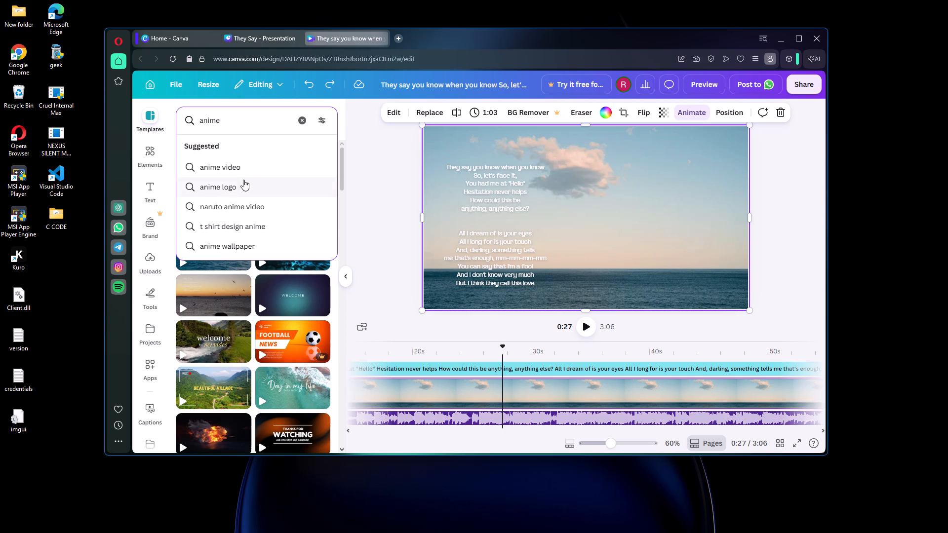
pyautogui.click(242, 164)
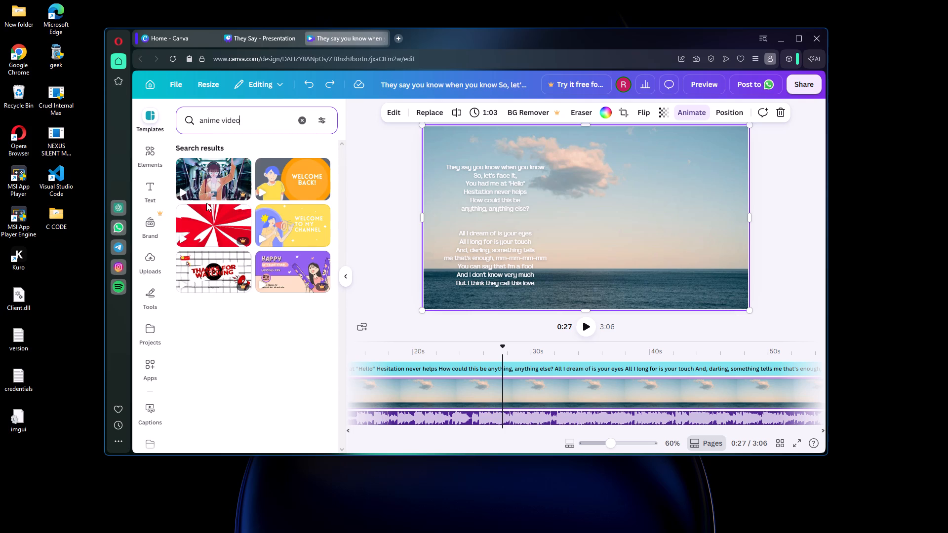
pyautogui.scroll(-4, 236, 202)
pyautogui.scroll(-1, 300, 208)
# Broaden the template search to "anime" and look through the results for a background.
pyautogui.click(268, 123)
pyautogui.press('BackSpace')
pyautogui.press('BackSpace')
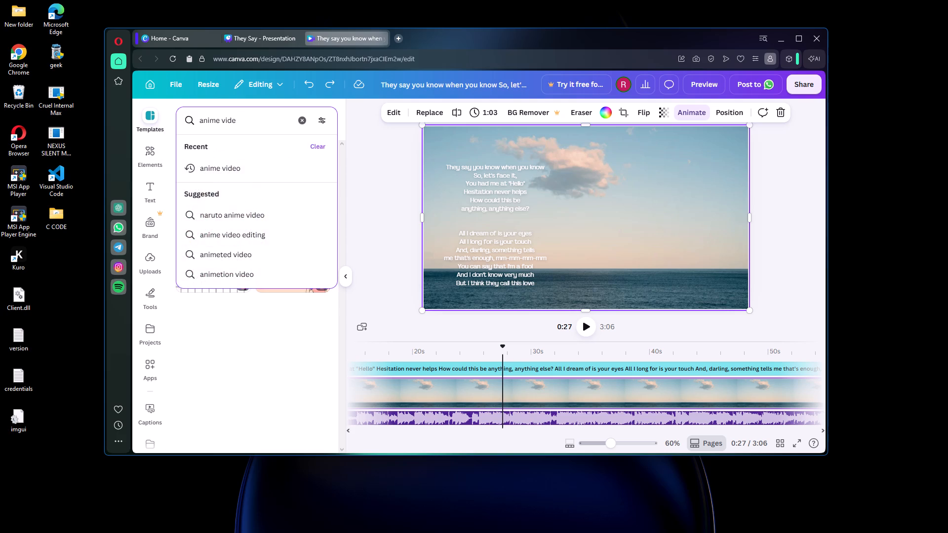
pyautogui.press('BackSpace')
pyautogui.press('BackSpace')
pyautogui.press('BackSpace')
pyautogui.press('Return')
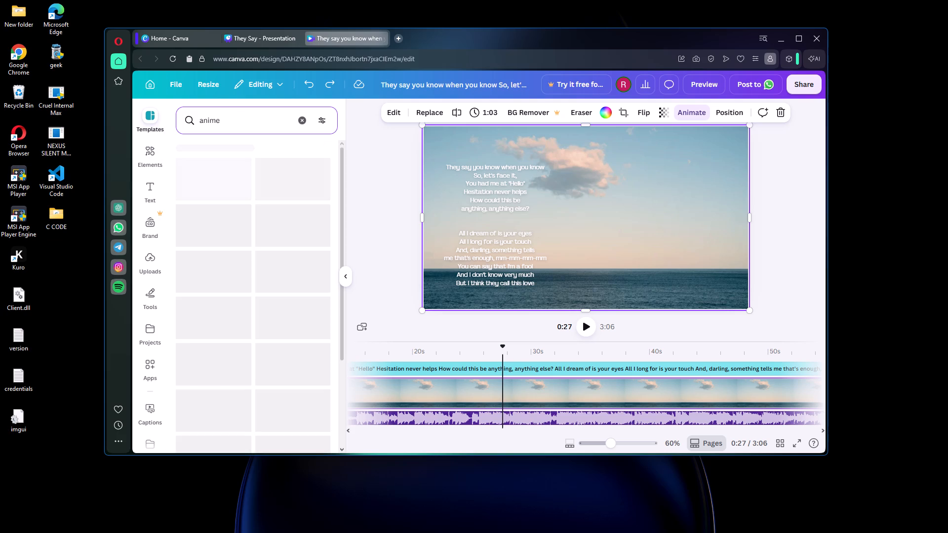
pyautogui.scroll(-2, 244, 217)
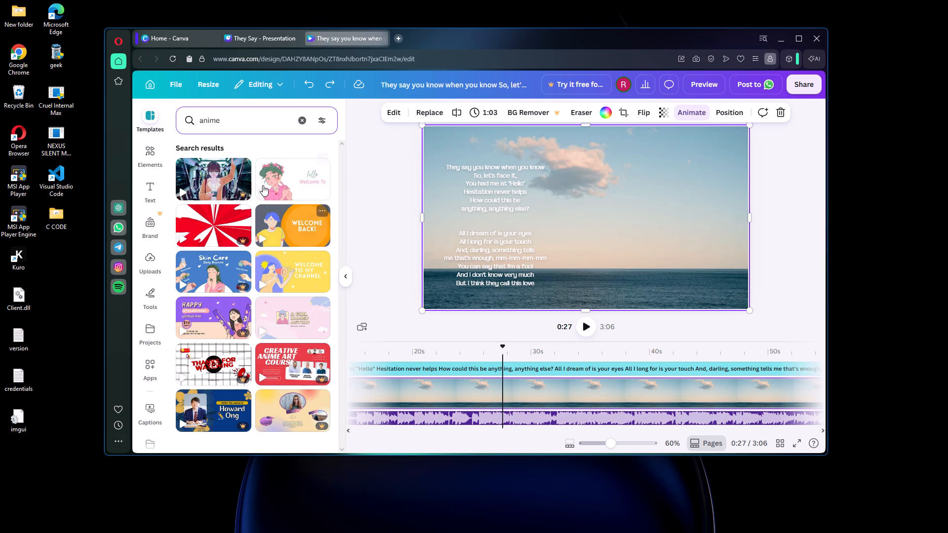
pyautogui.scroll(-5, 263, 187)
# Search the video templates for "animation".
pyautogui.click(255, 124)
pyautogui.press('BackSpace')
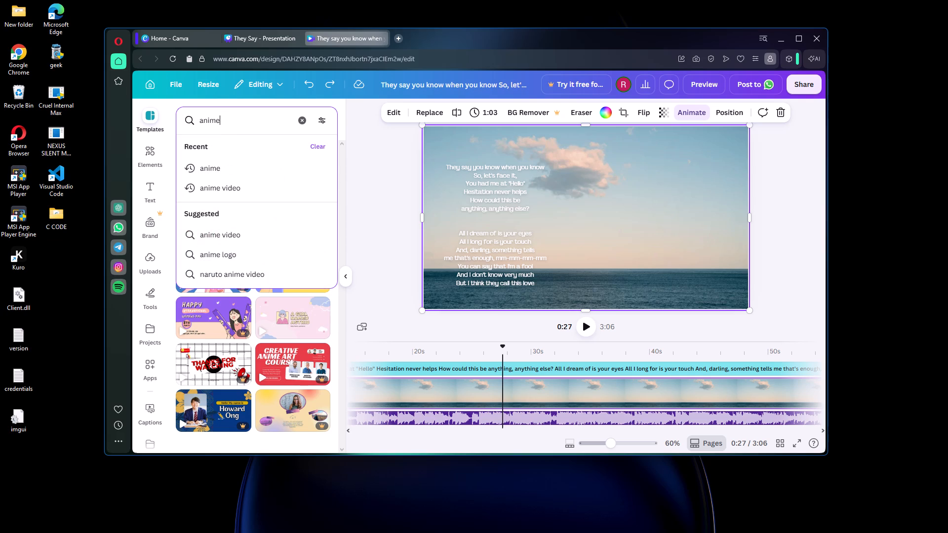
pyautogui.press('BackSpace')
pyautogui.write('ati')
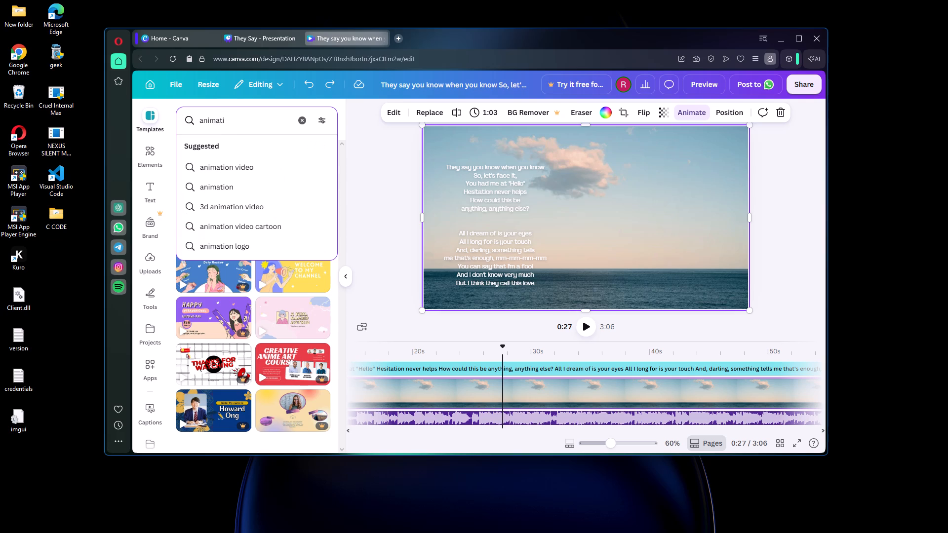
pyautogui.click(252, 184)
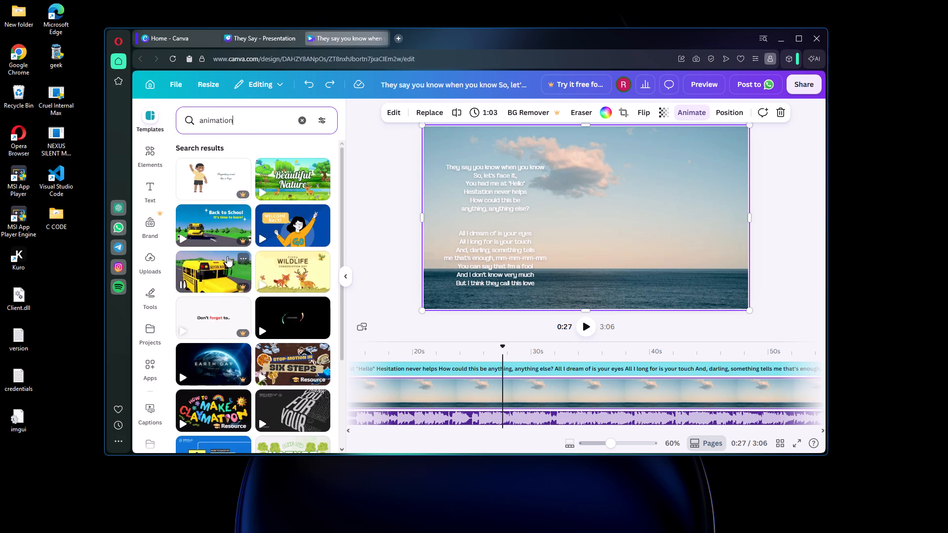
# Examine the animation templates for one that could serve as the lyric video's background.
pyautogui.scroll(-5, 229, 204)
pyautogui.scroll(-4, 240, 299)
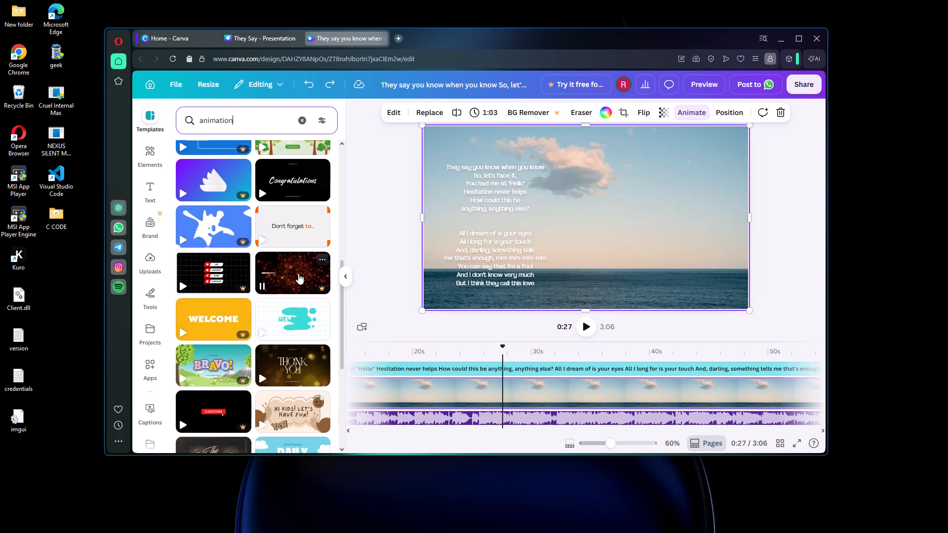
pyautogui.scroll(-4, 298, 273)
pyautogui.scroll(-5, 225, 271)
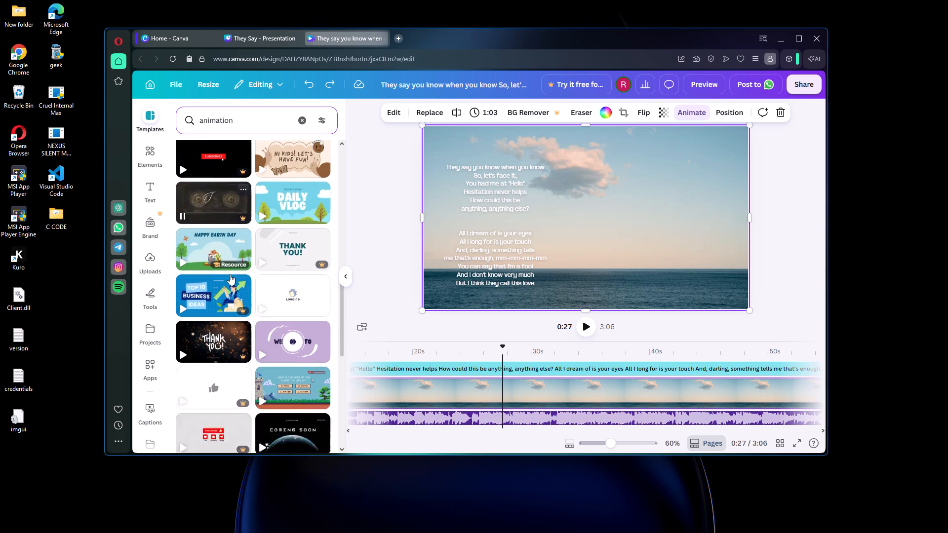
pyautogui.scroll(-3, 282, 264)
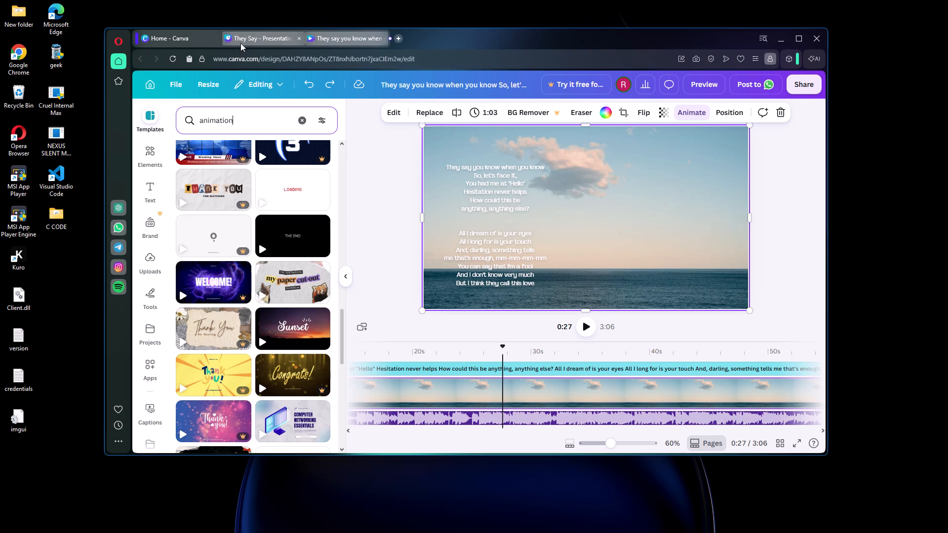
pyautogui.scroll(-9, 250, 300)
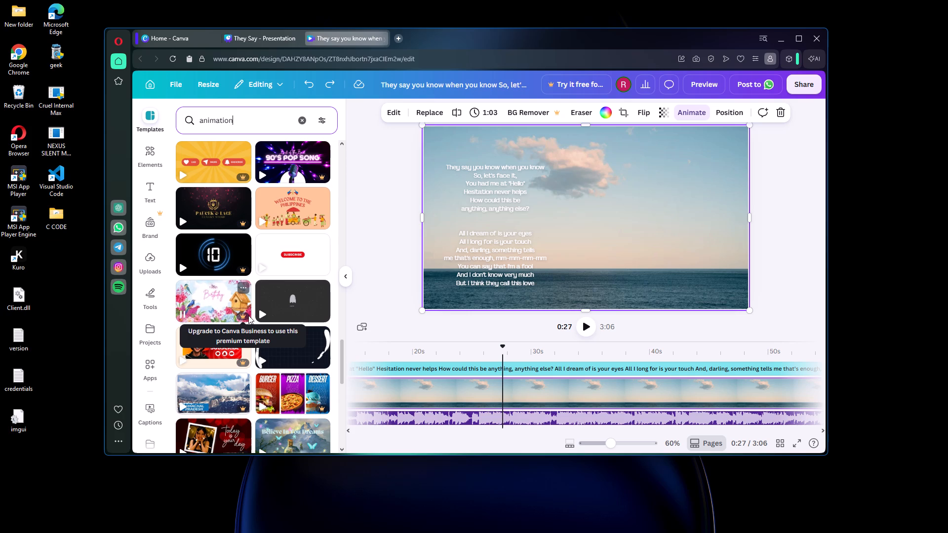
pyautogui.scroll(-6, 248, 240)
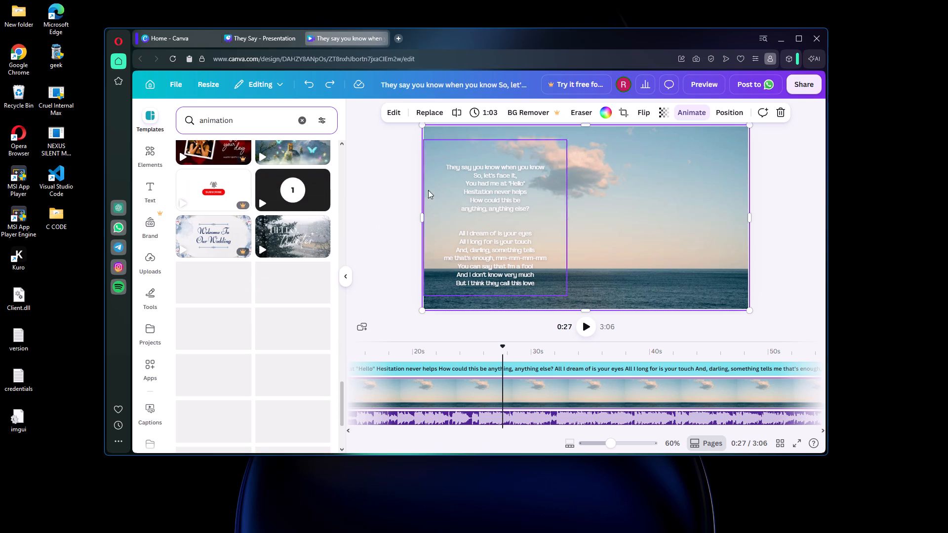
pyautogui.scroll(-4, 346, 195)
pyautogui.scroll(-11, 265, 205)
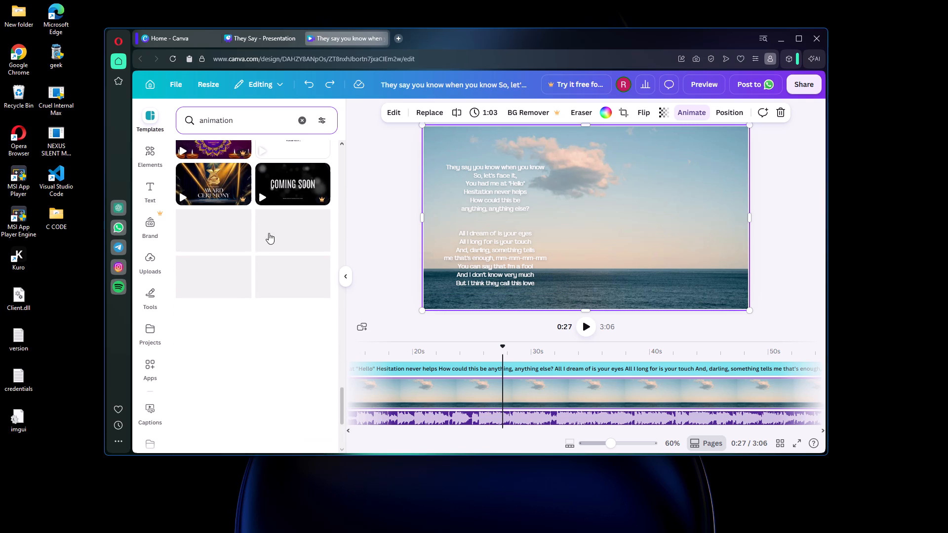
pyautogui.scroll(5, 265, 227)
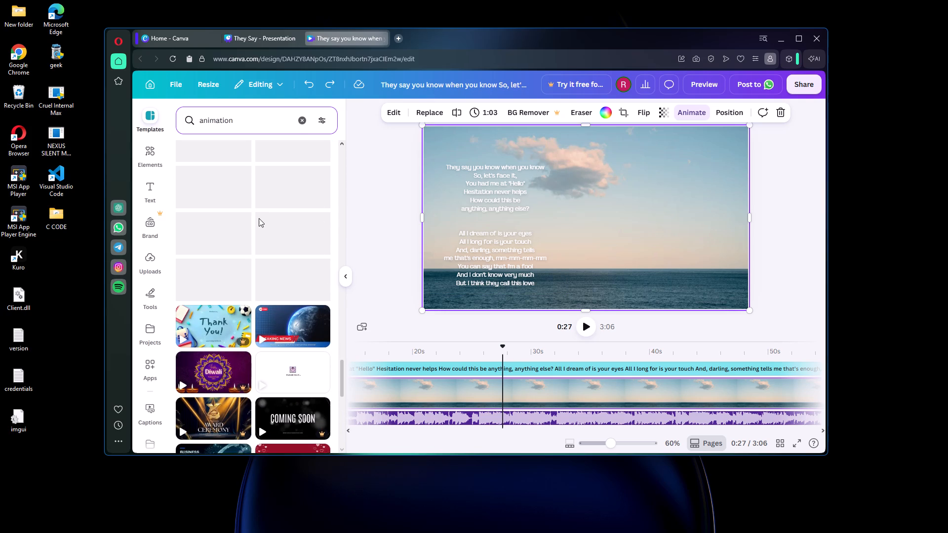
pyautogui.scroll(9, 258, 218)
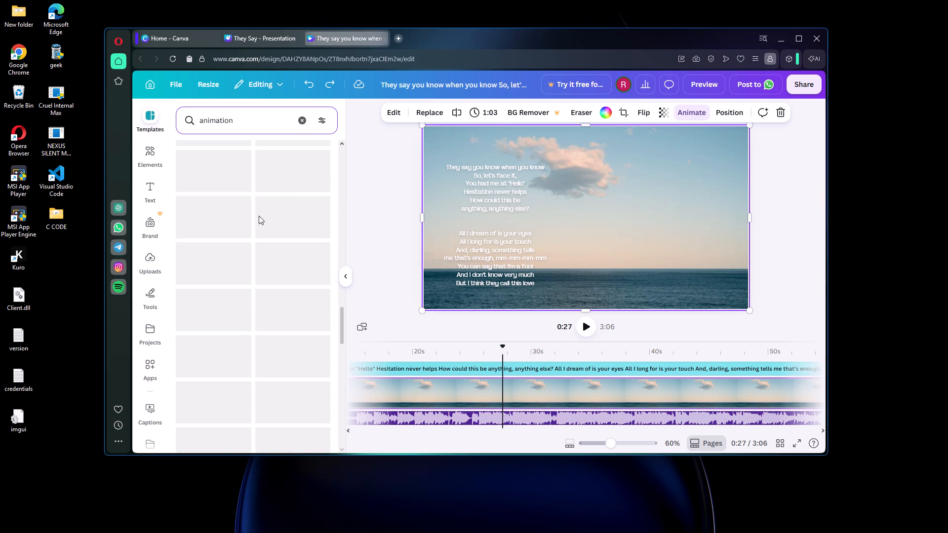
pyautogui.scroll(6, 225, 218)
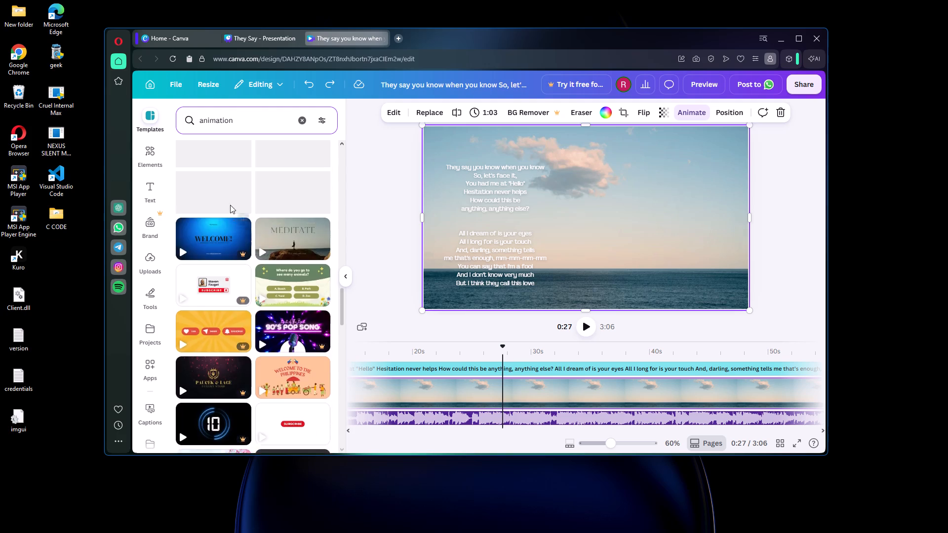
pyautogui.scroll(6, 230, 205)
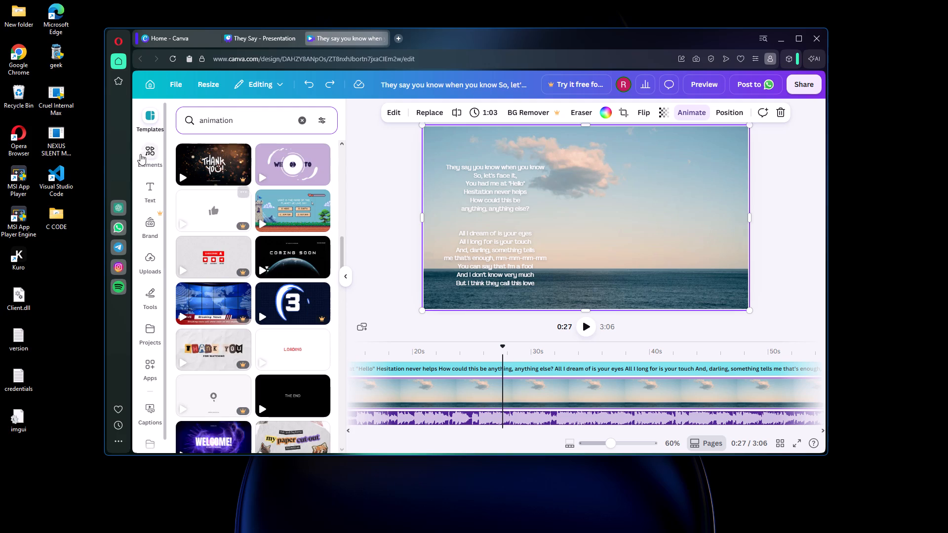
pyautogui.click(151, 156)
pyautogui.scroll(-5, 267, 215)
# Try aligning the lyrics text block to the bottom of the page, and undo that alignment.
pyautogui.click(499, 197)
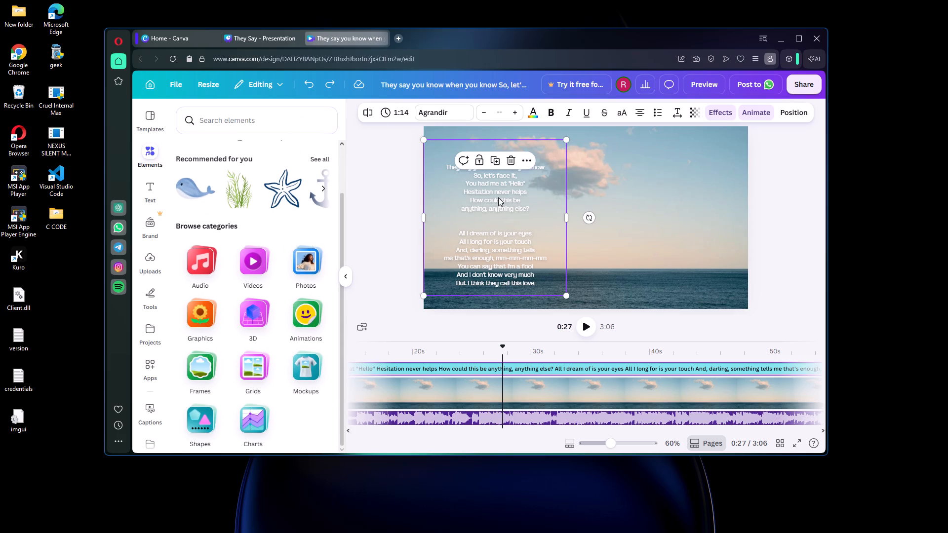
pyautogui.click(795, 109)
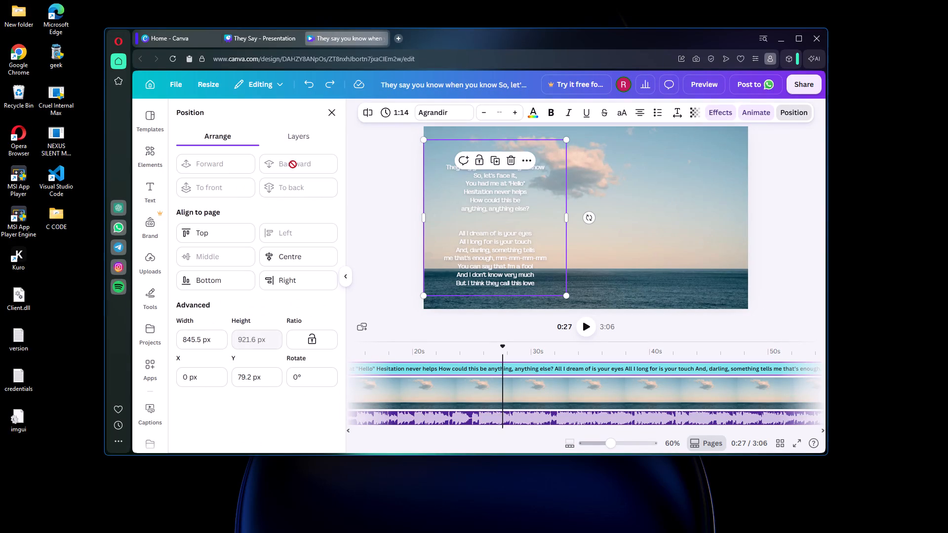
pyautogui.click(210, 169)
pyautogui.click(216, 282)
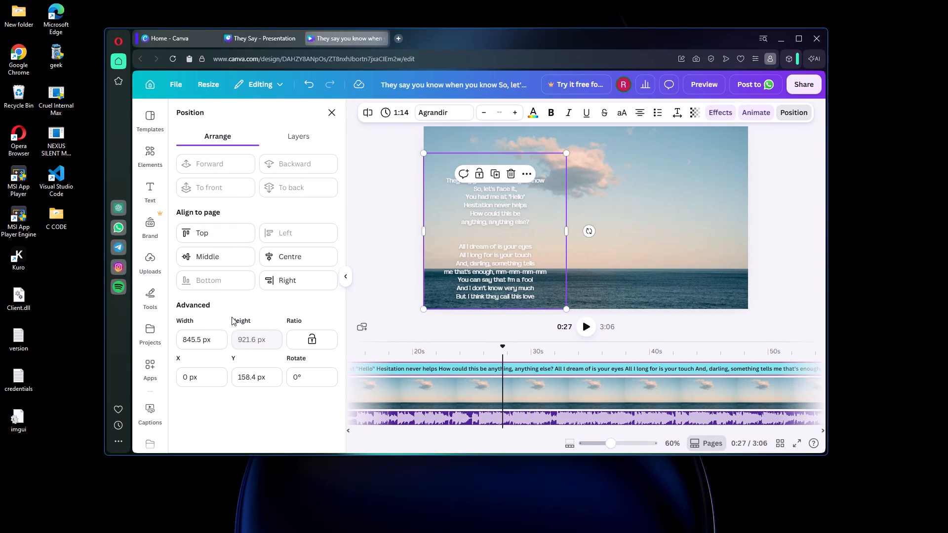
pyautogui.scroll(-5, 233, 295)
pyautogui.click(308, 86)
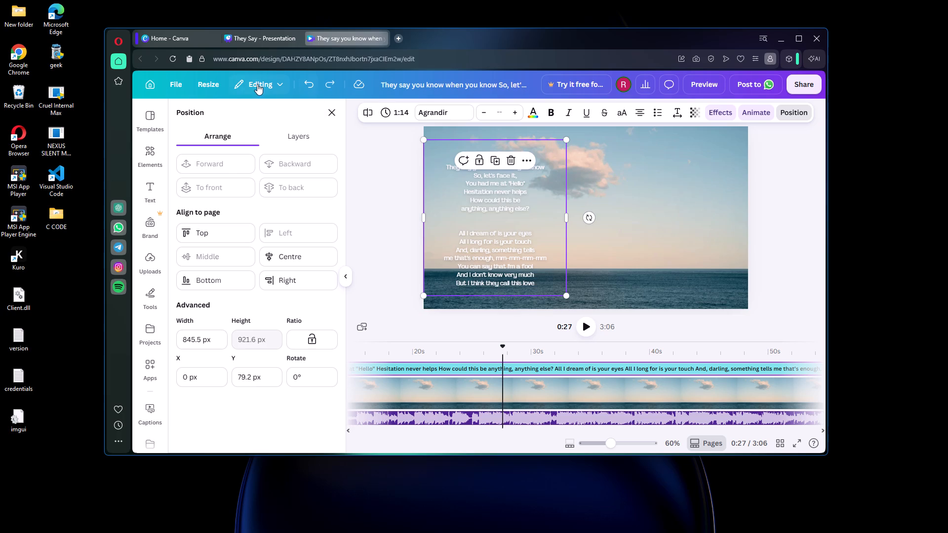
# Switch the design to Viewing mode and move the playhead back to the start at 0:00.
pyautogui.click(257, 84)
pyautogui.click(265, 174)
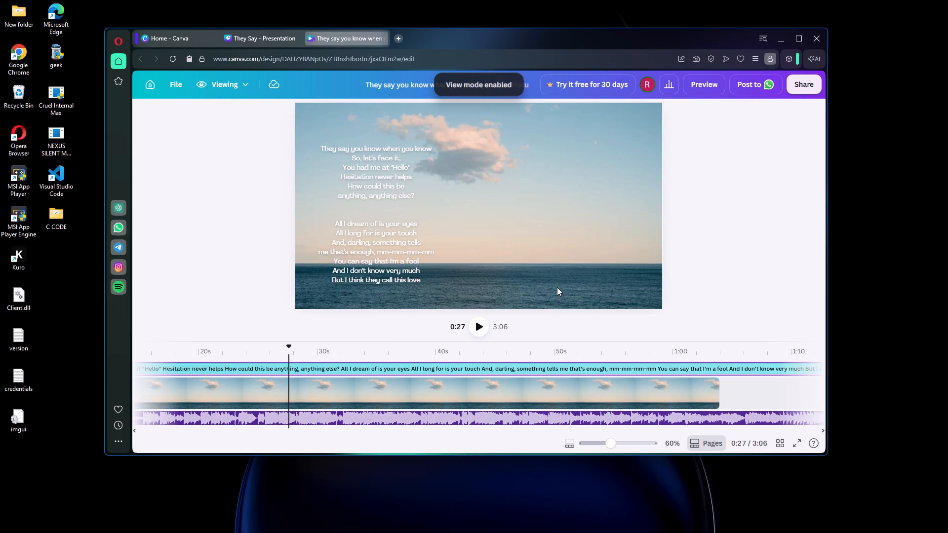
pyautogui.moveTo(290, 348); pyautogui.dragTo(110, 354)
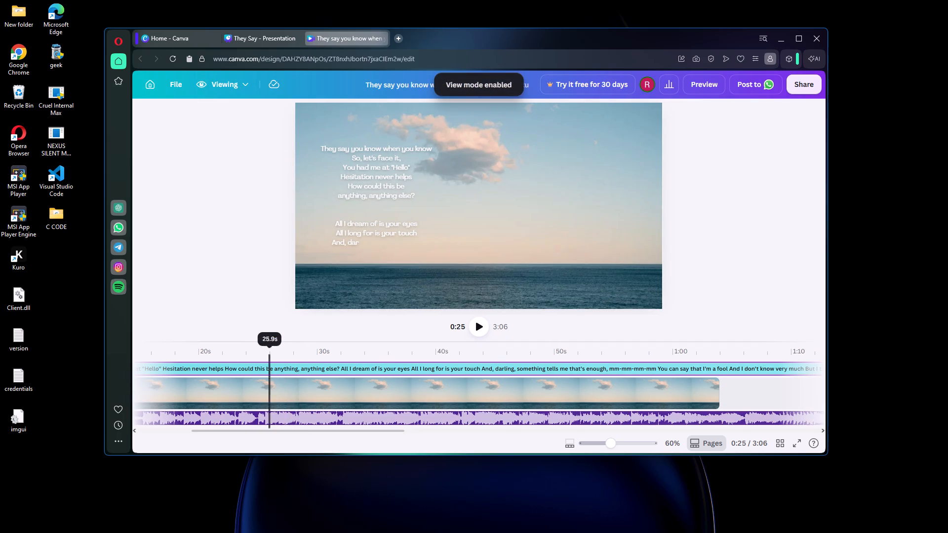
pyautogui.moveTo(110, 354); pyautogui.dragTo(0, 359)
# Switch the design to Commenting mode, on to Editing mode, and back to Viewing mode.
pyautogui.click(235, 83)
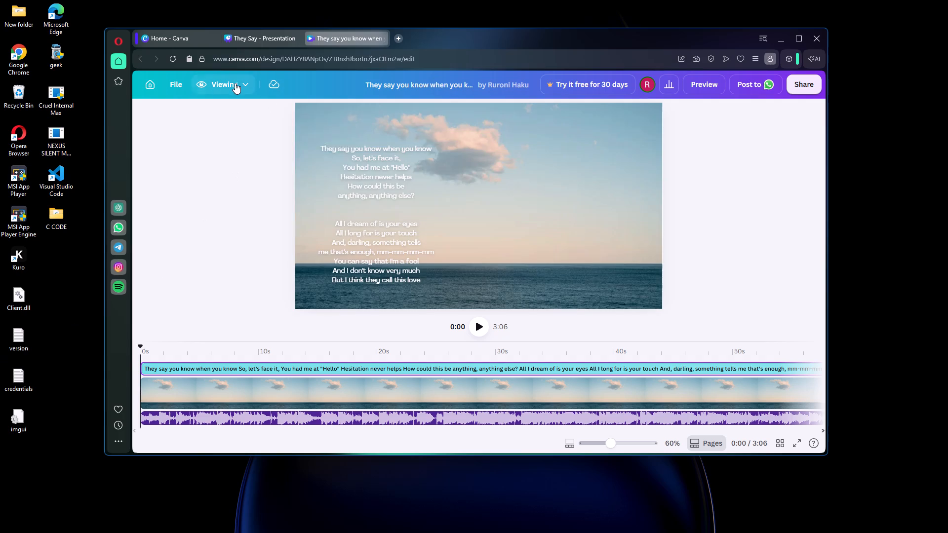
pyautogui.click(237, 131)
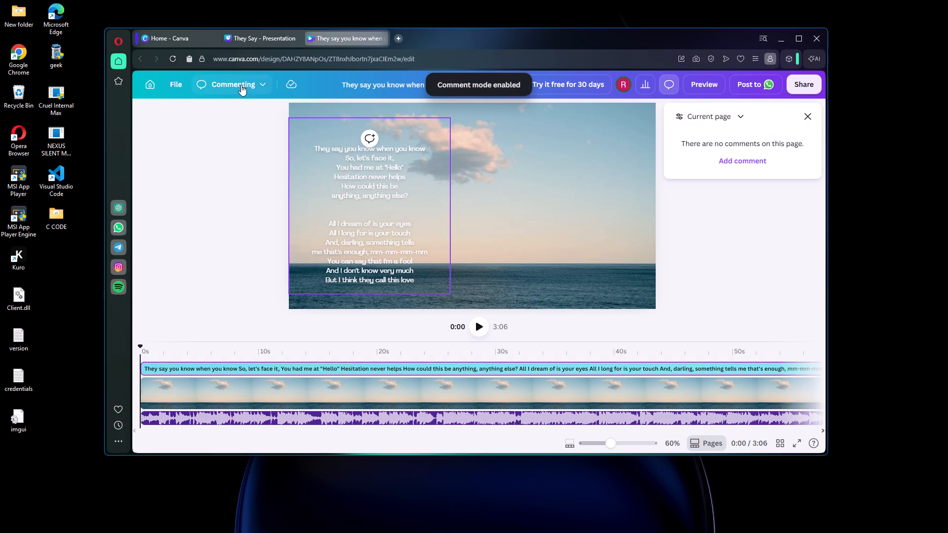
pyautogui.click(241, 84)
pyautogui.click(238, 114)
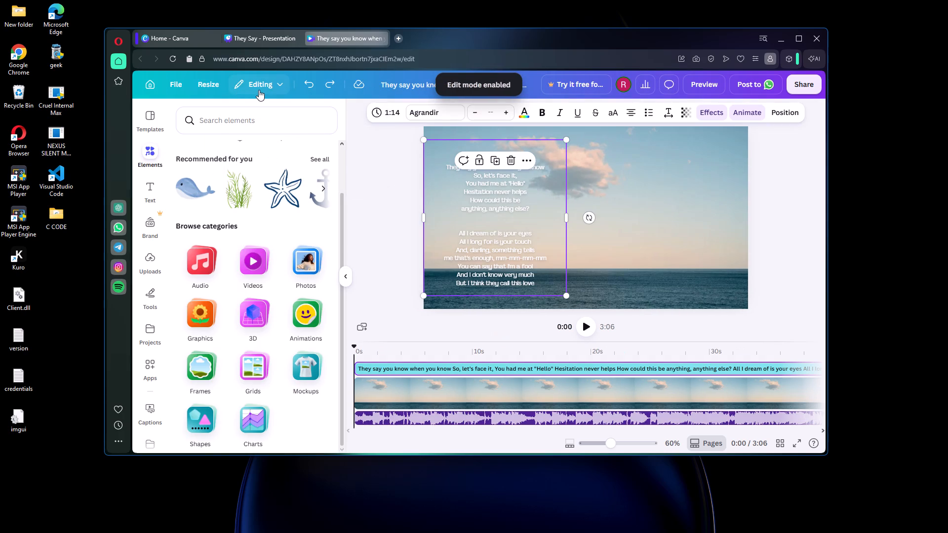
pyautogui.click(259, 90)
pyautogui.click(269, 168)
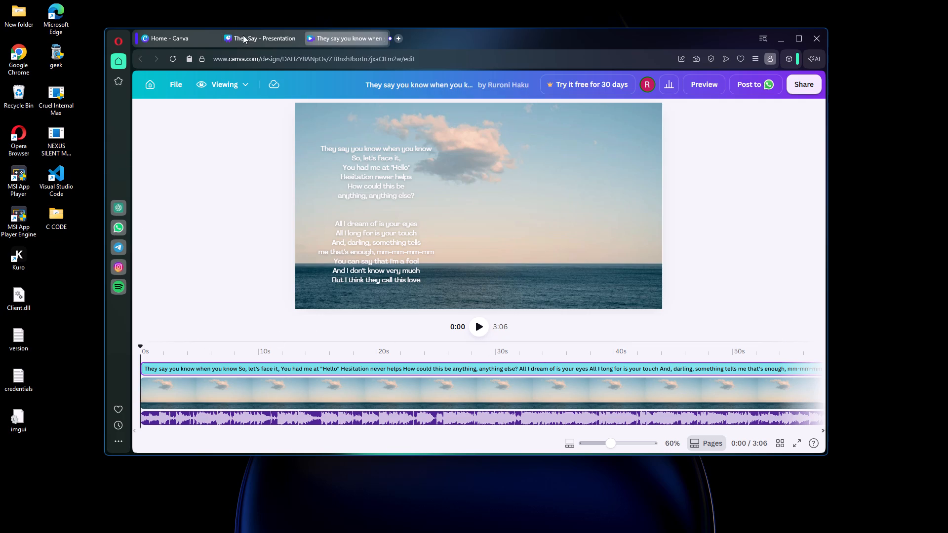
# Examine the recommended templates on the Canva home page for one that could serve as the lyric video's background.
pyautogui.click(172, 38)
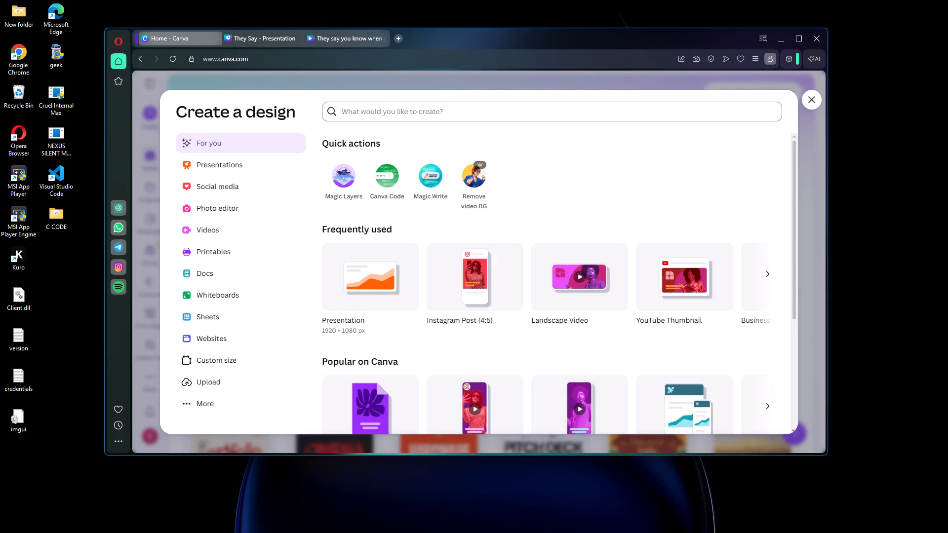
pyautogui.click(811, 101)
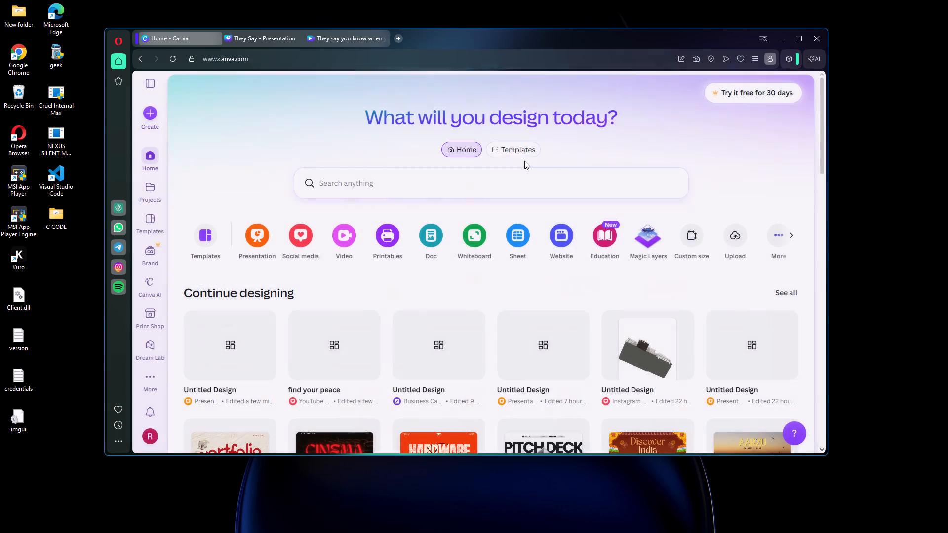
pyautogui.scroll(-5, 325, 191)
pyautogui.scroll(-5, 403, 245)
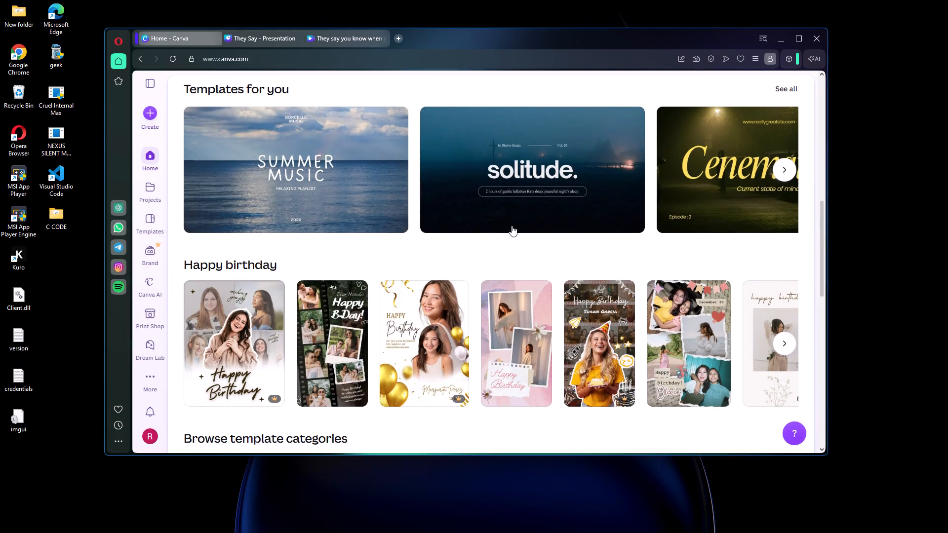
pyautogui.click(783, 170)
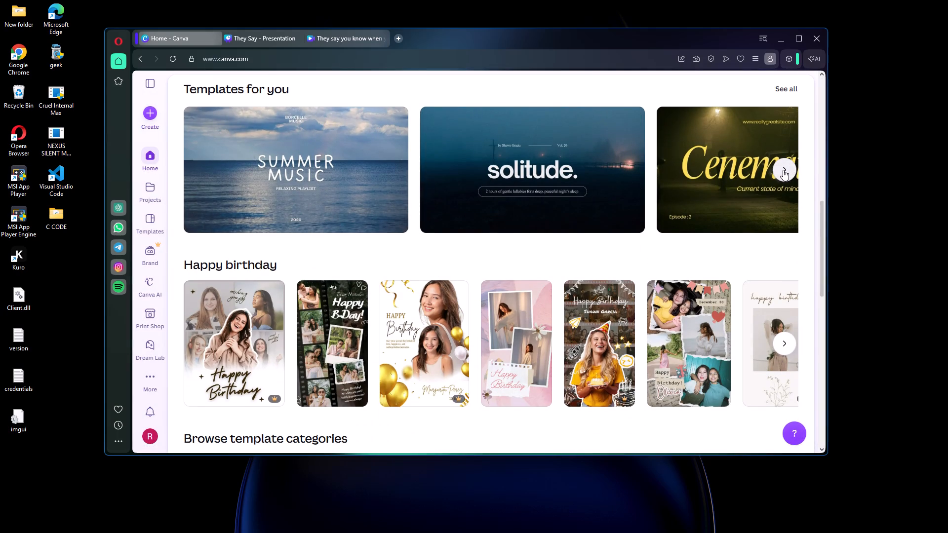
pyautogui.click(783, 170)
pyautogui.click(783, 170)
pyautogui.click(783, 170)
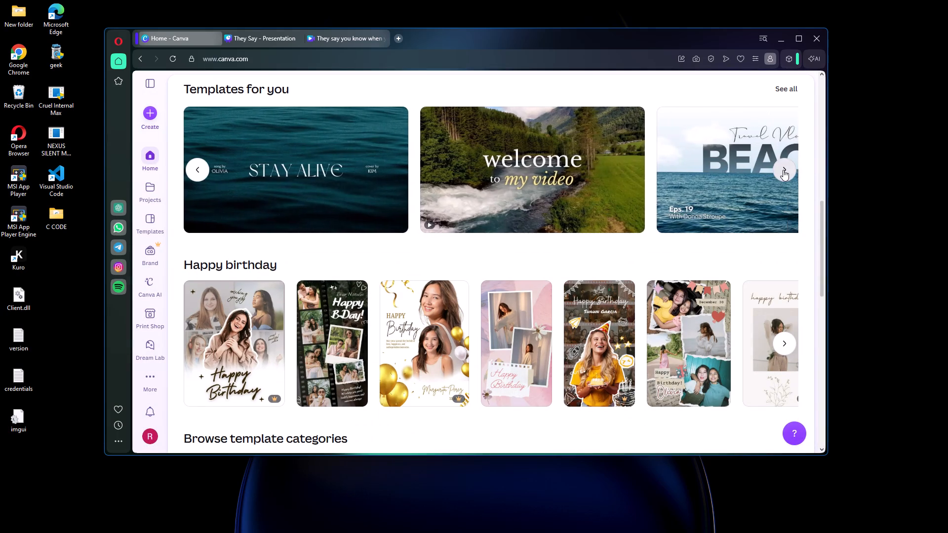
pyautogui.click(783, 170)
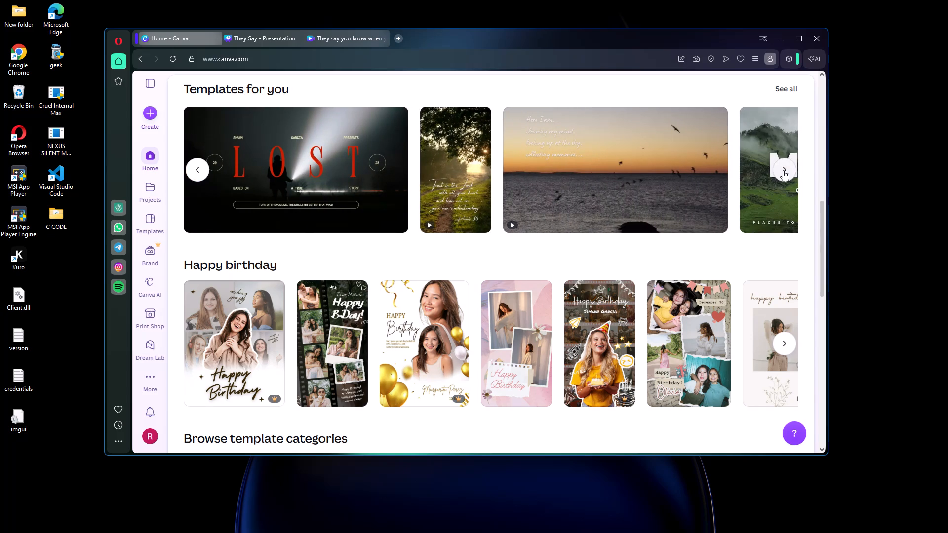
pyautogui.click(783, 170)
pyautogui.click(783, 170)
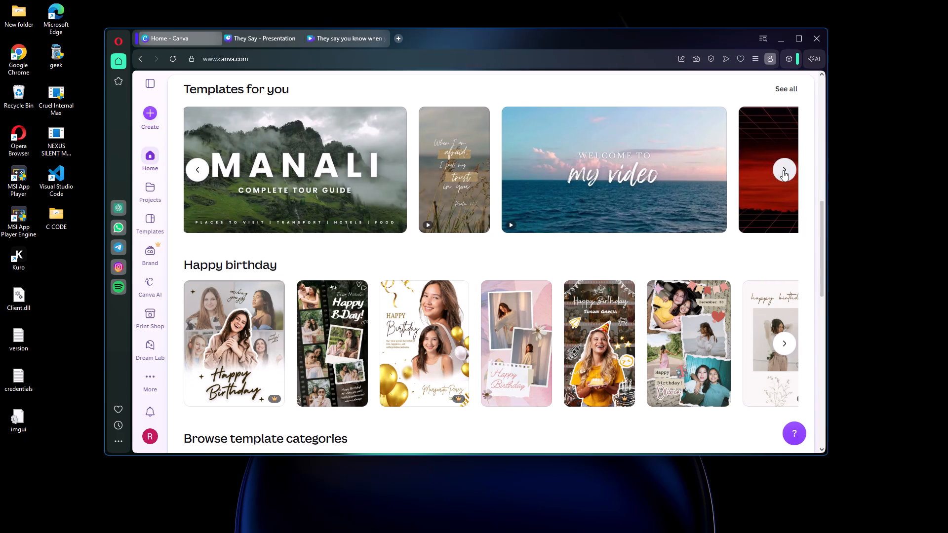
pyautogui.click(783, 170)
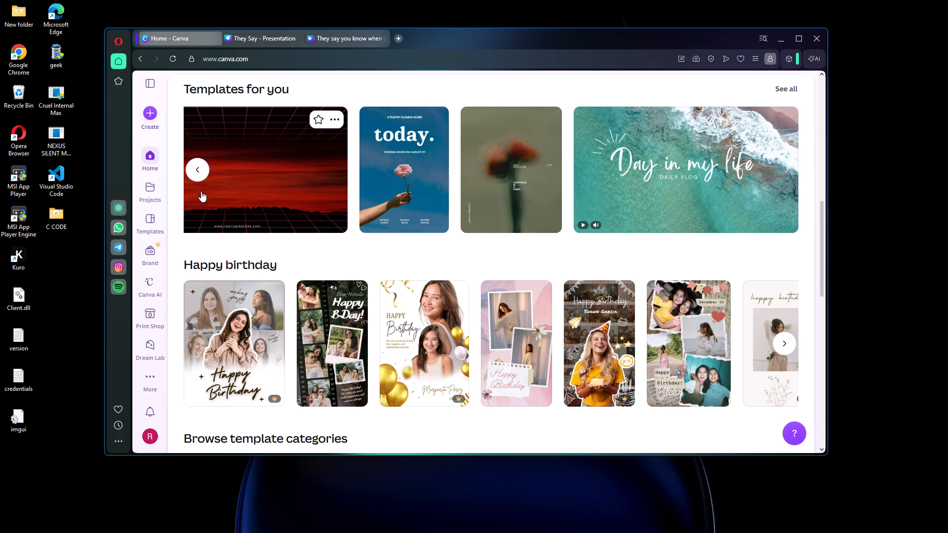
pyautogui.click(193, 175)
pyautogui.click(193, 175)
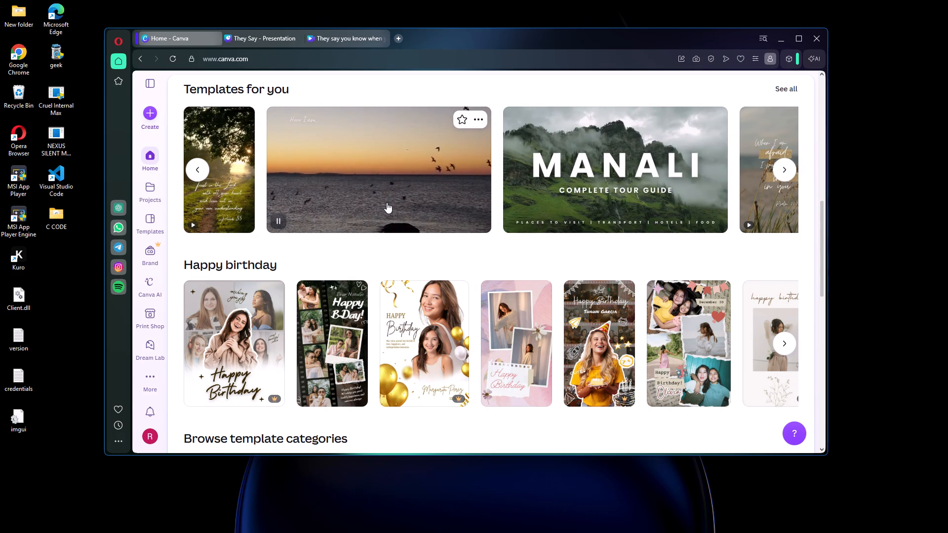
pyautogui.click(196, 174)
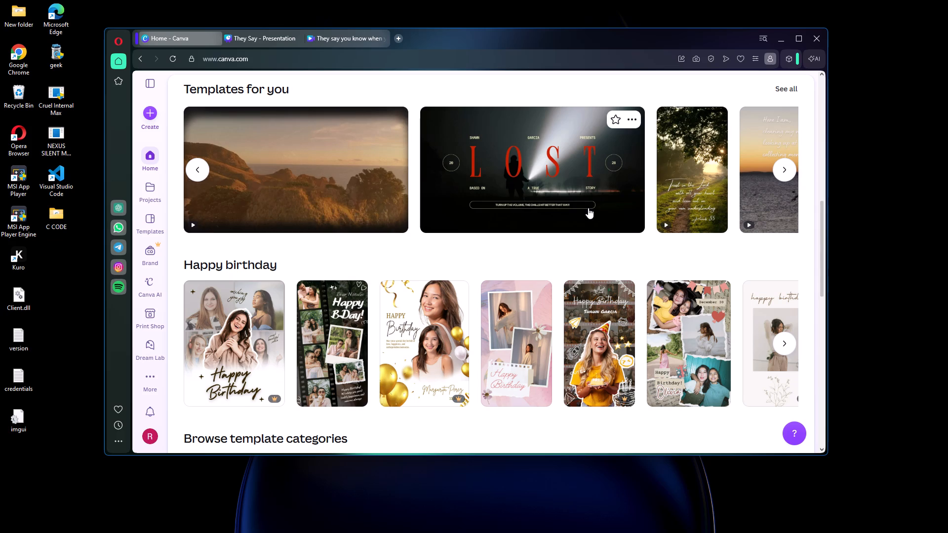
pyautogui.click(201, 173)
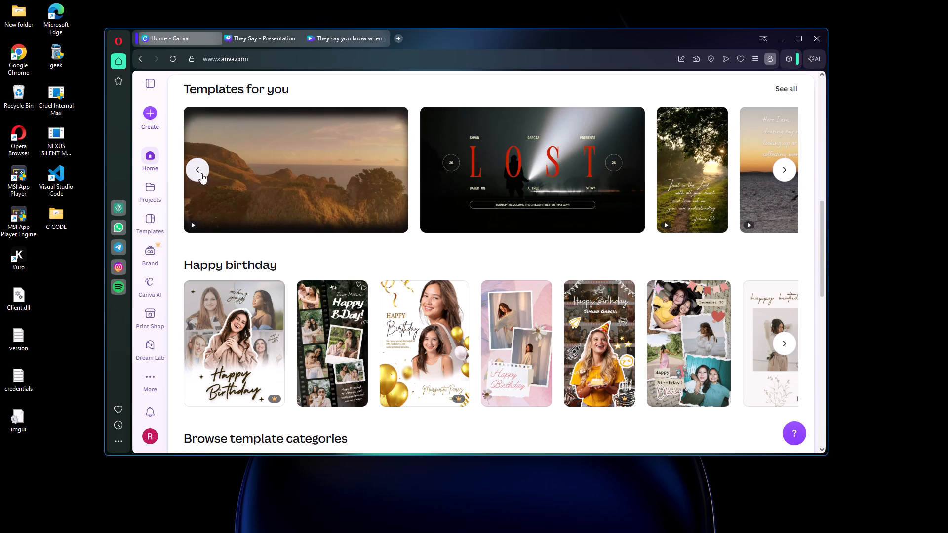
pyautogui.doubleClick(785, 170)
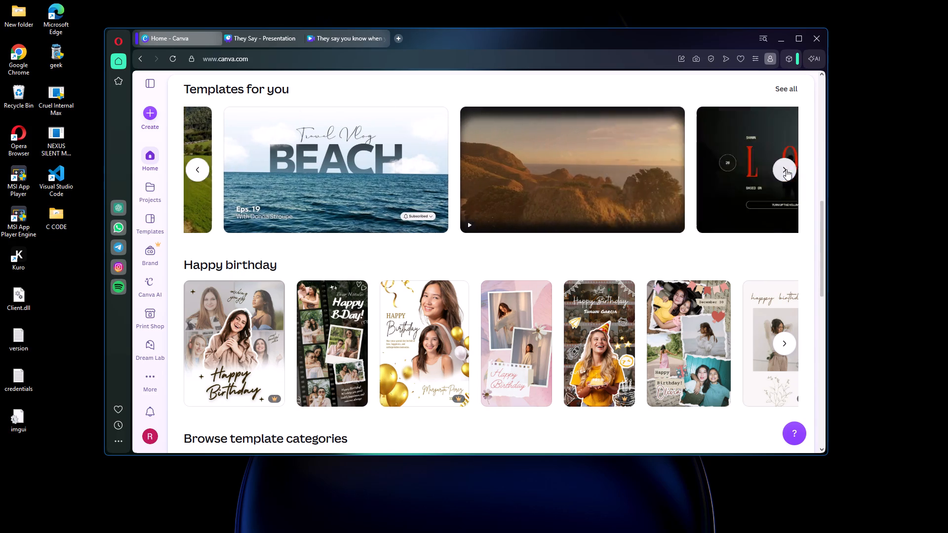
pyautogui.doubleClick(785, 169)
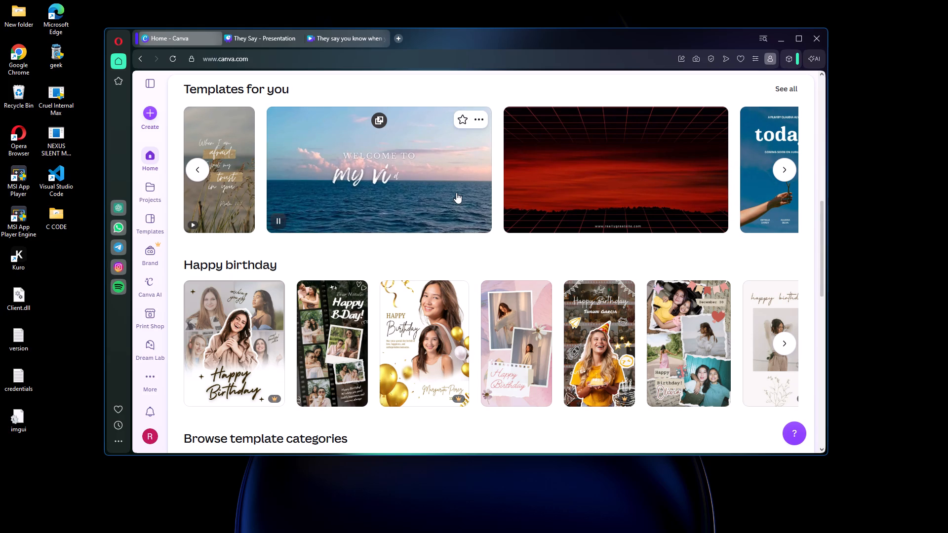
pyautogui.click(790, 165)
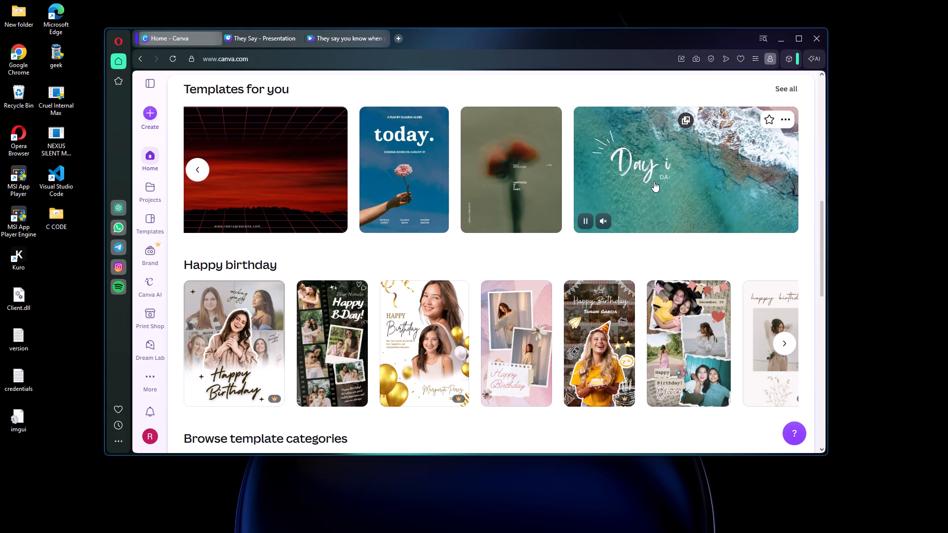
pyautogui.click(183, 172)
pyautogui.click(193, 171)
# Open the preview of the "Welcome to my video" sea-and-sky template among the recommended templates.
pyautogui.click(372, 195)
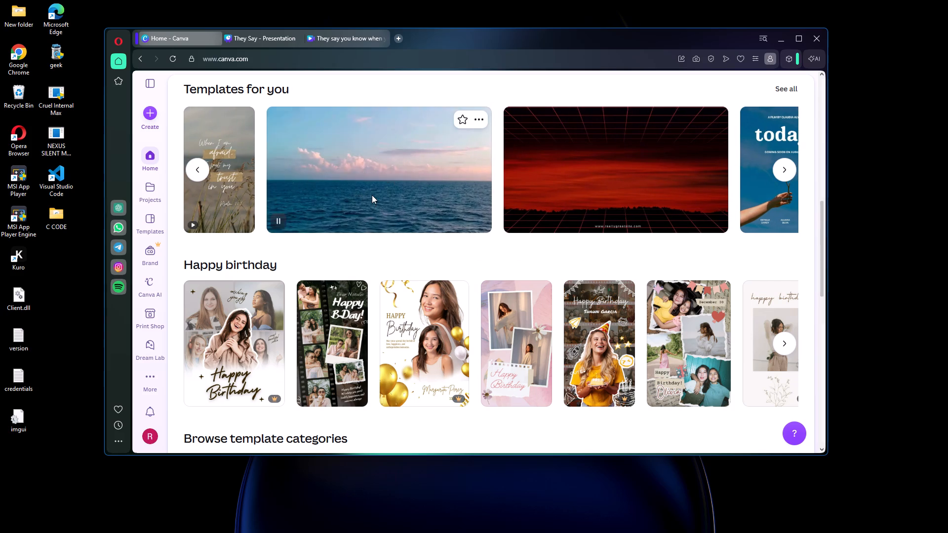
pyautogui.click(797, 89)
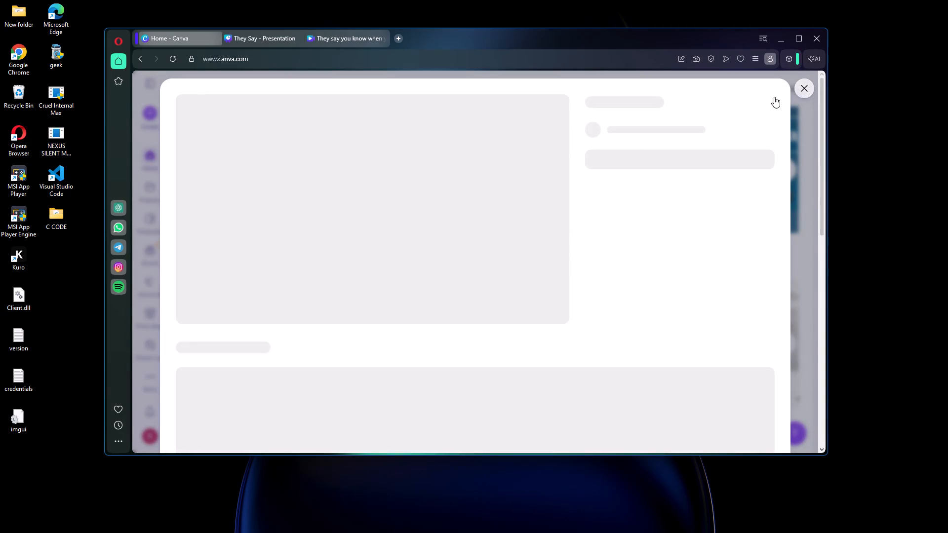
pyautogui.click(618, 171)
pyautogui.click(801, 93)
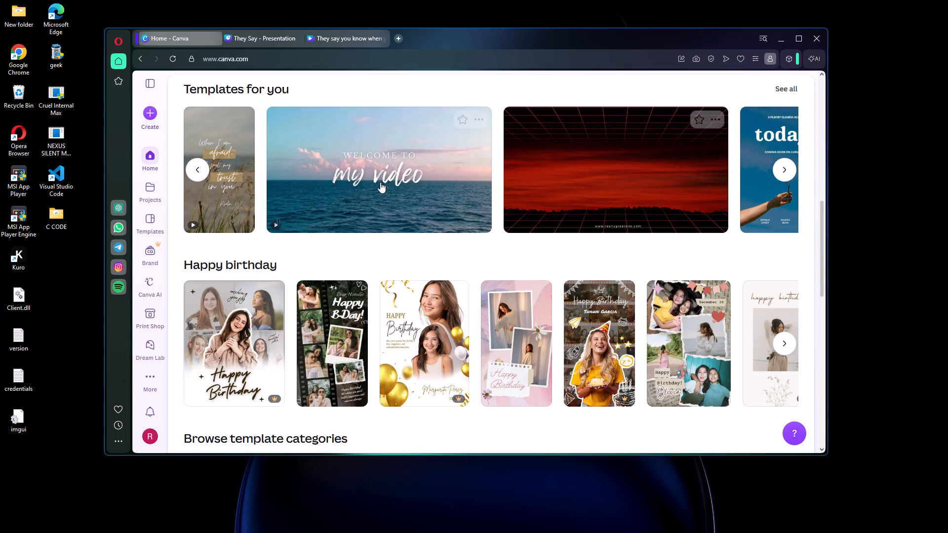
pyautogui.click(377, 183)
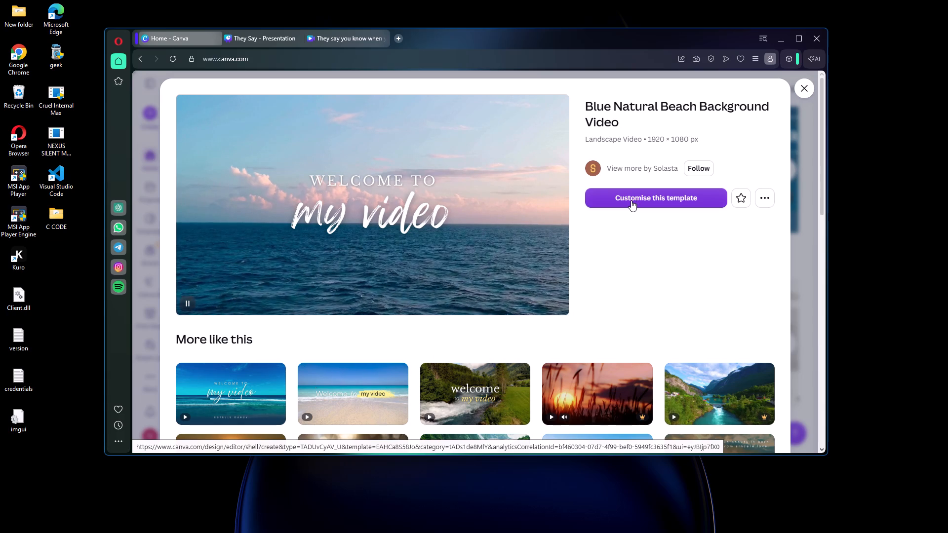
# Examine the templates similar to the Blue Natural Beach Background Video for a suitable lyric video background.
pyautogui.scroll(-5, 631, 197)
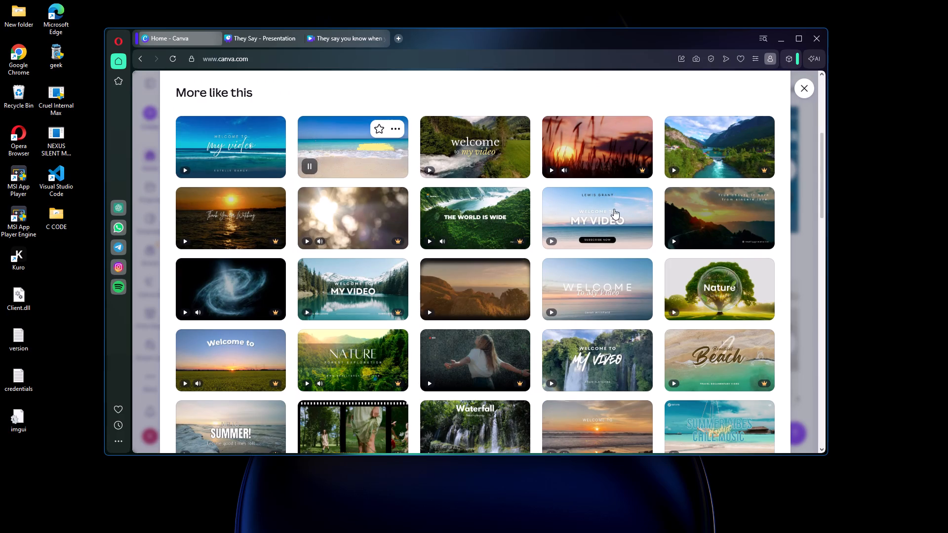
pyautogui.scroll(-2, 414, 239)
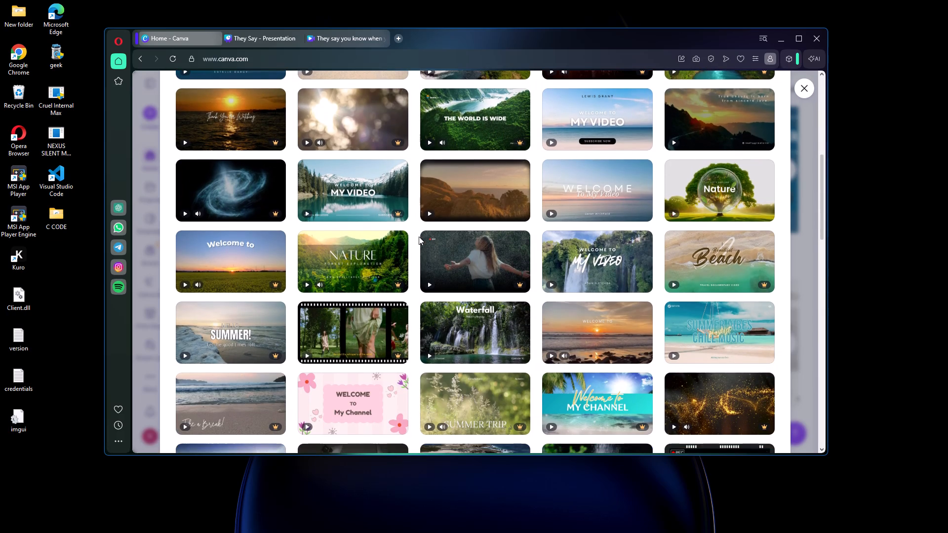
pyautogui.scroll(-1, 415, 236)
pyautogui.scroll(-3, 312, 274)
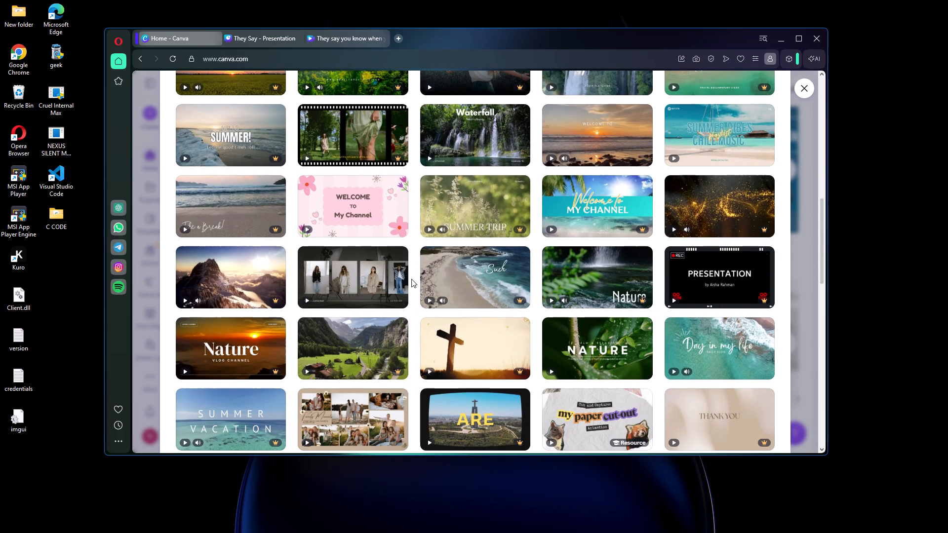
pyautogui.scroll(-4, 410, 322)
pyautogui.scroll(-1, 587, 337)
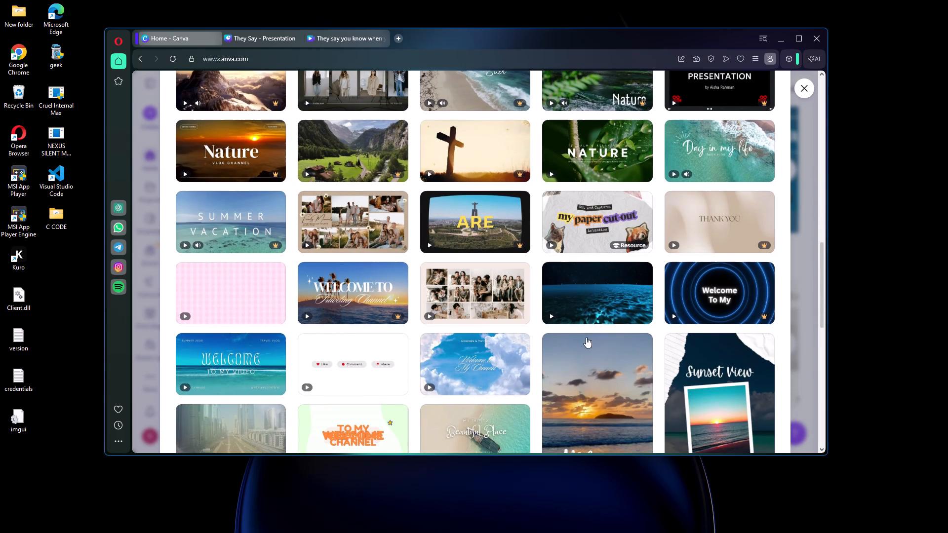
pyautogui.scroll(-6, 586, 337)
pyautogui.scroll(4, 428, 248)
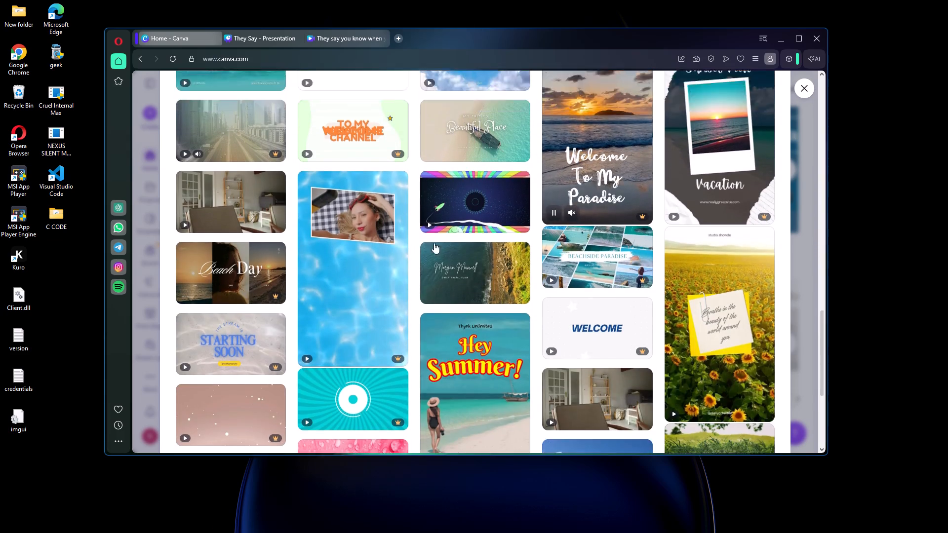
pyautogui.scroll(6, 434, 243)
pyautogui.scroll(14, 475, 220)
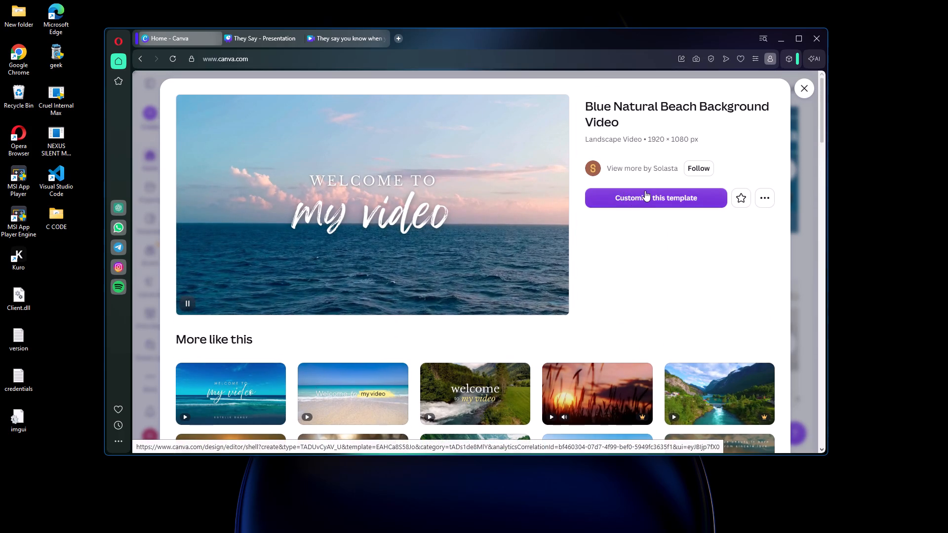
# Create a new design from the Blue Natural Beach Background Video template.
pyautogui.click(648, 198)
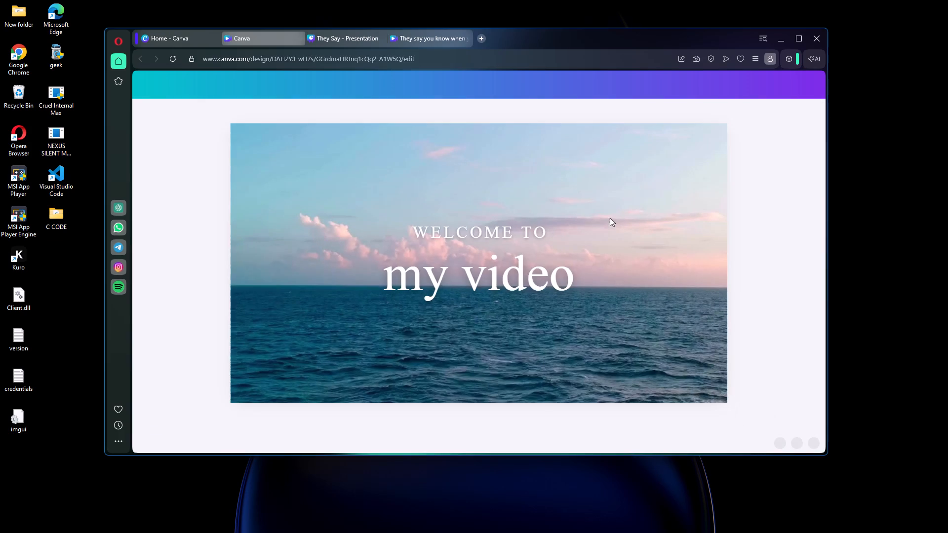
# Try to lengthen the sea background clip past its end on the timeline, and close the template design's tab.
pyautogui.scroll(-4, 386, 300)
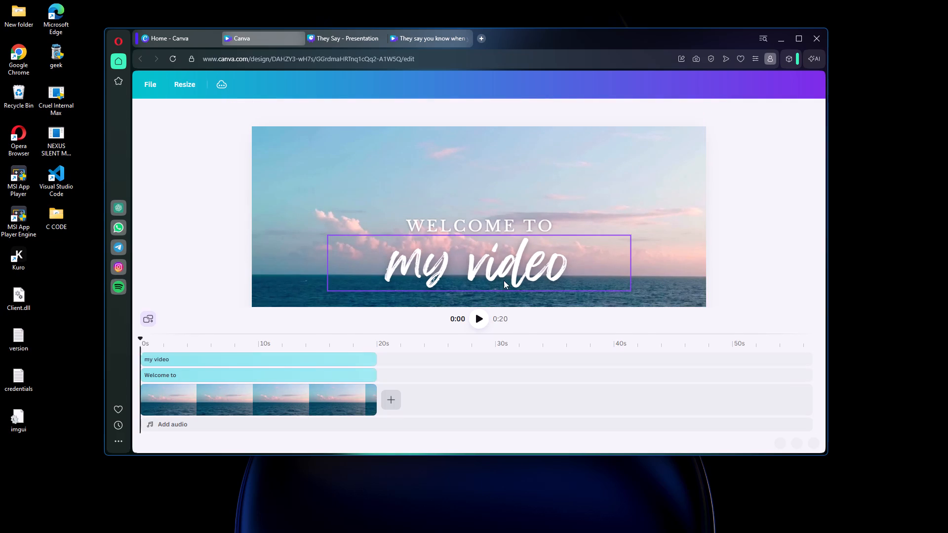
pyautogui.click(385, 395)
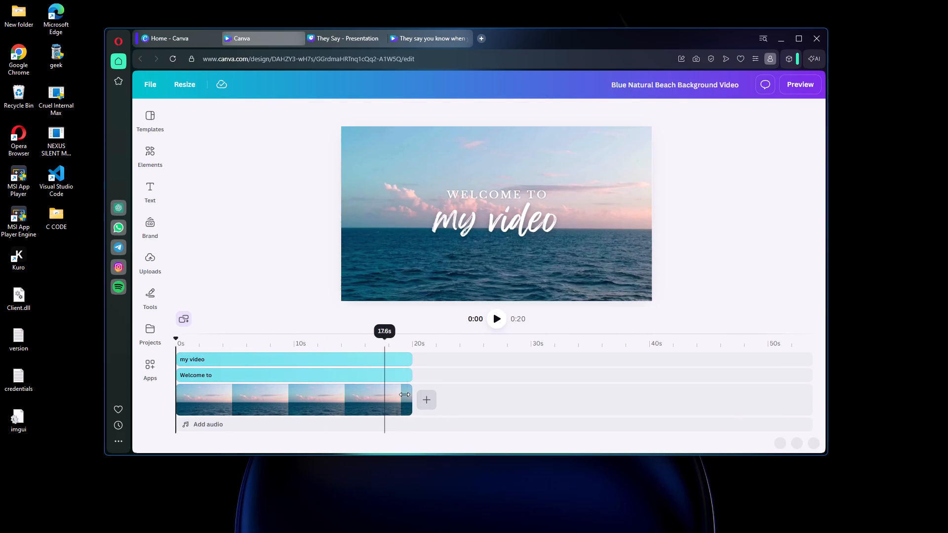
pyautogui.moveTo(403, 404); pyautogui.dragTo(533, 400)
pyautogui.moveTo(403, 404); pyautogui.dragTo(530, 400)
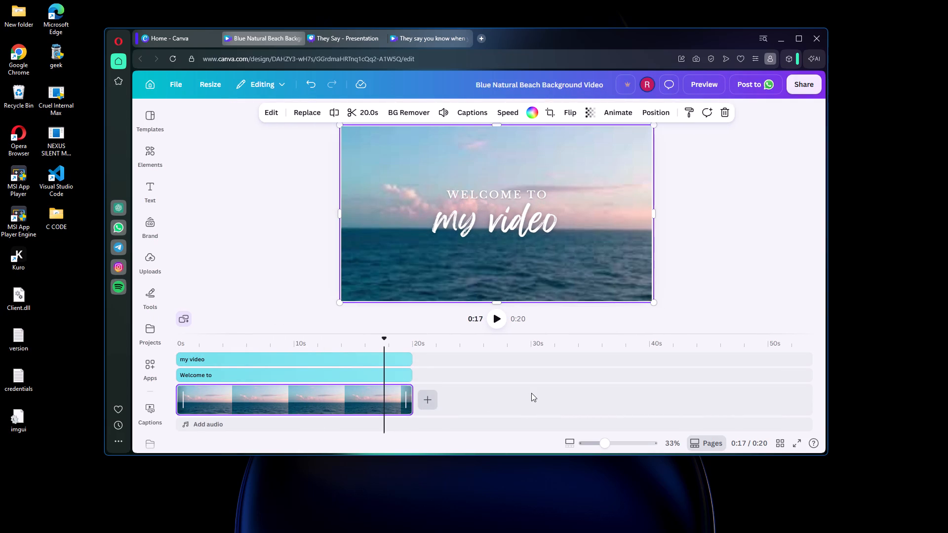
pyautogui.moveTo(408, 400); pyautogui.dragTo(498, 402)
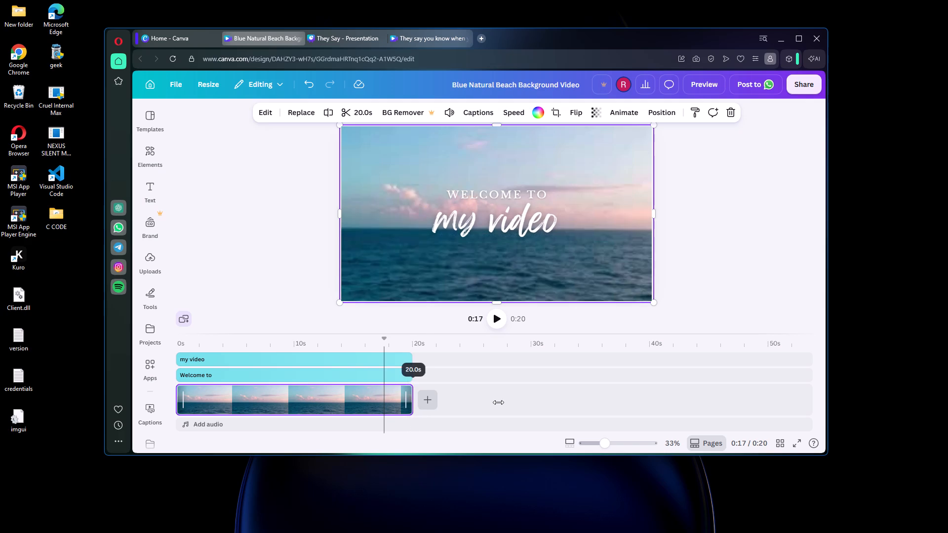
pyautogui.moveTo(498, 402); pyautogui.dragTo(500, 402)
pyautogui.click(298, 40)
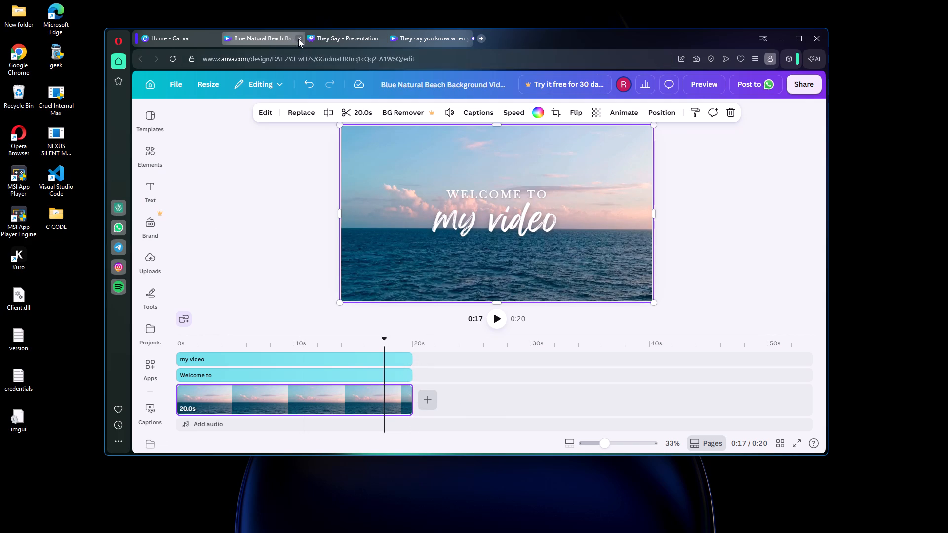
# Close the beach template preview and play the "They say you know when you know" lyric video from the start.
pyautogui.click(807, 90)
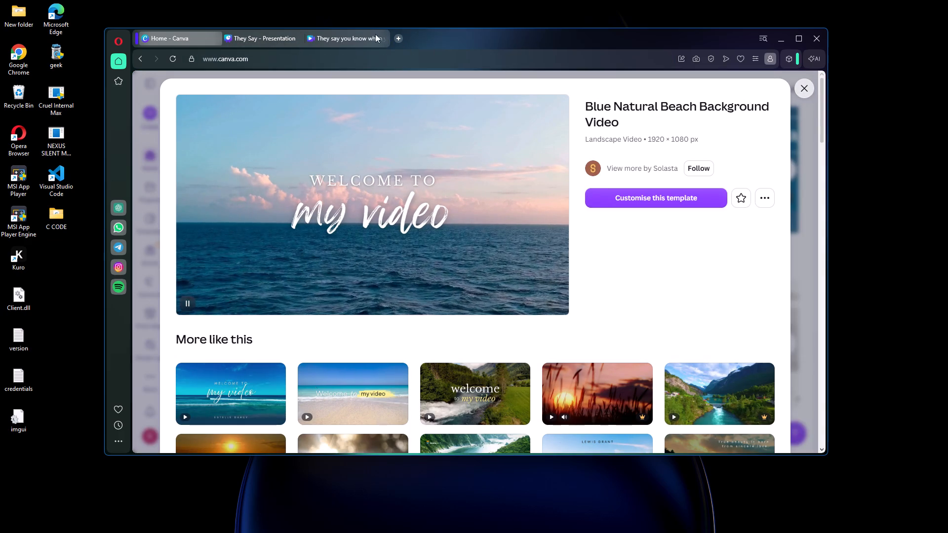
pyautogui.click(342, 40)
pyautogui.click(265, 34)
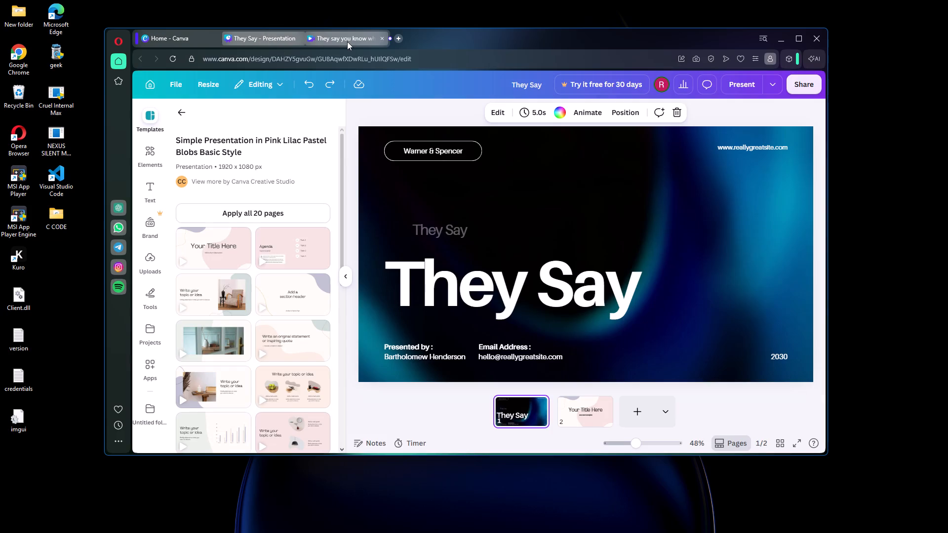
pyautogui.click(347, 41)
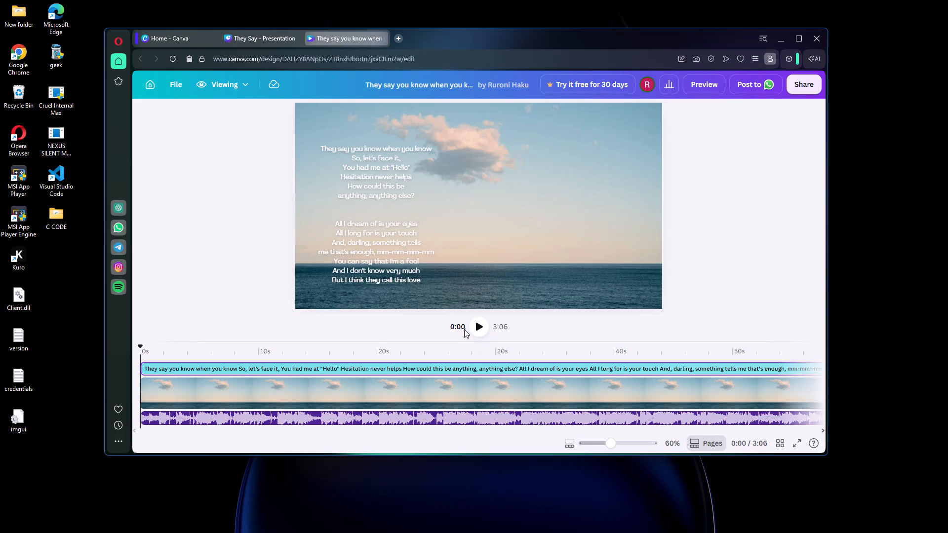
pyautogui.click(478, 325)
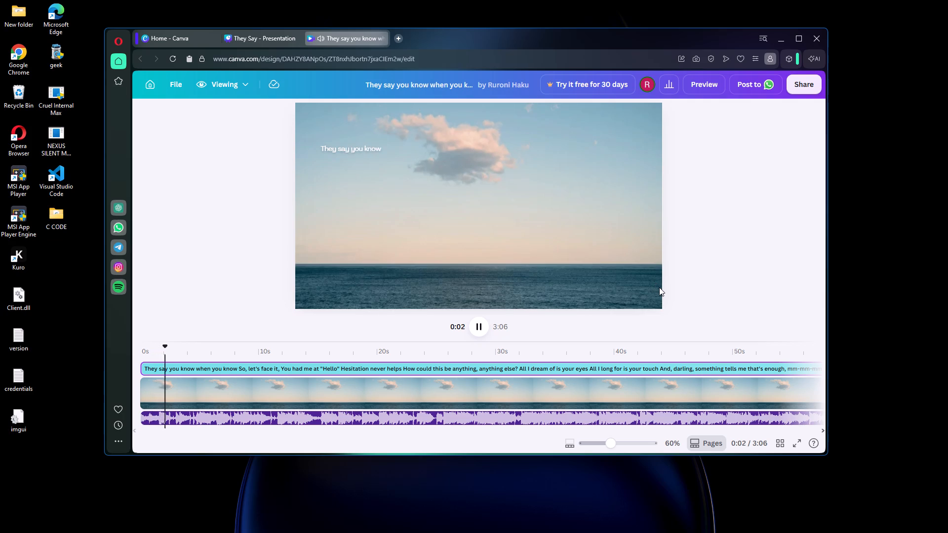
pyautogui.scroll(2, 689, 264)
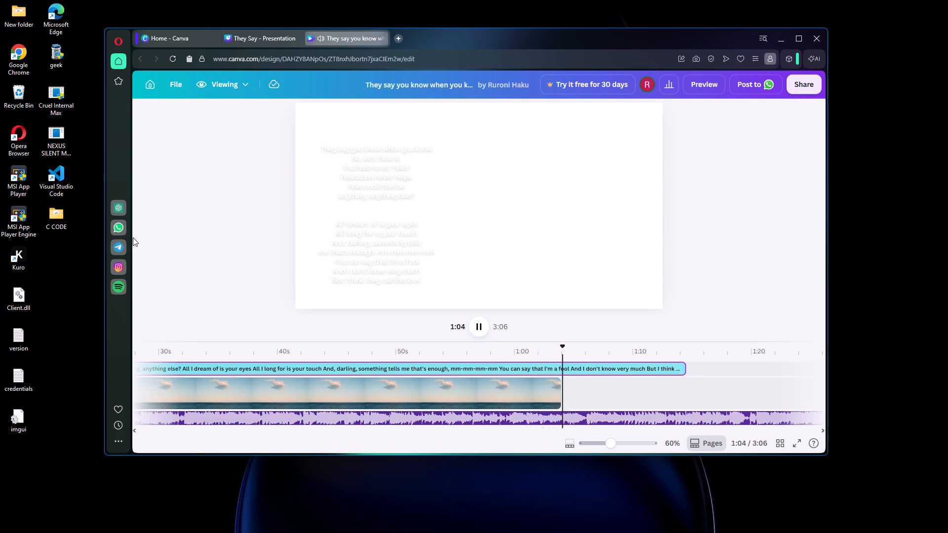
# Delete Cruel Internal Max, Visual Studio Code and C CODE from the desktop, skipping NEXUS SILENT MAX V5.0 in the same selection.
pyautogui.moveTo(57, 463); pyautogui.dragTo(27, 286)
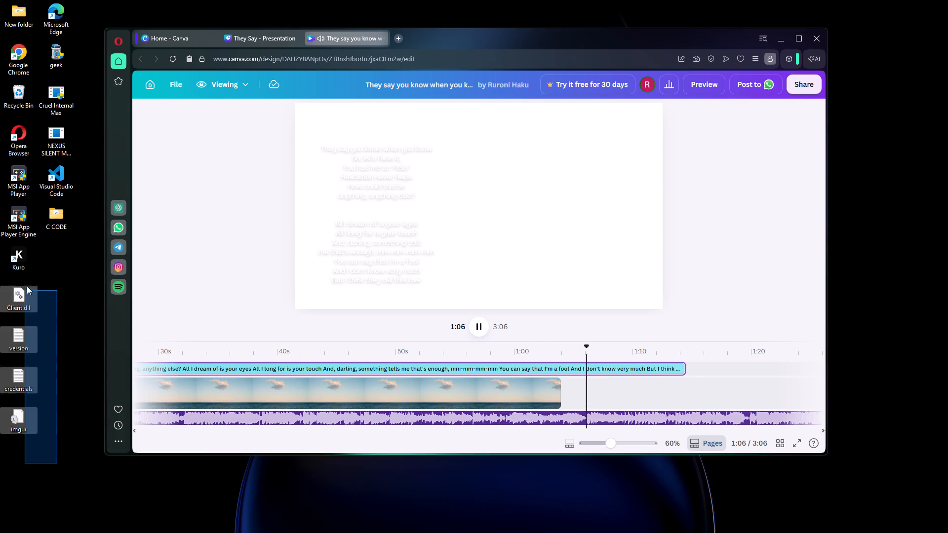
pyautogui.moveTo(27, 286); pyautogui.dragTo(71, 201)
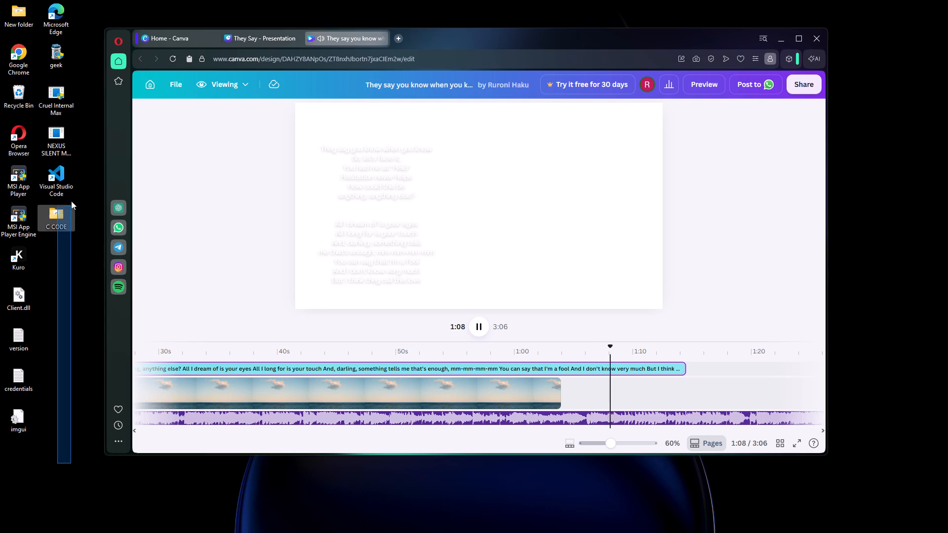
pyautogui.moveTo(71, 201); pyautogui.dragTo(64, 93)
pyautogui.rightClick(64, 93)
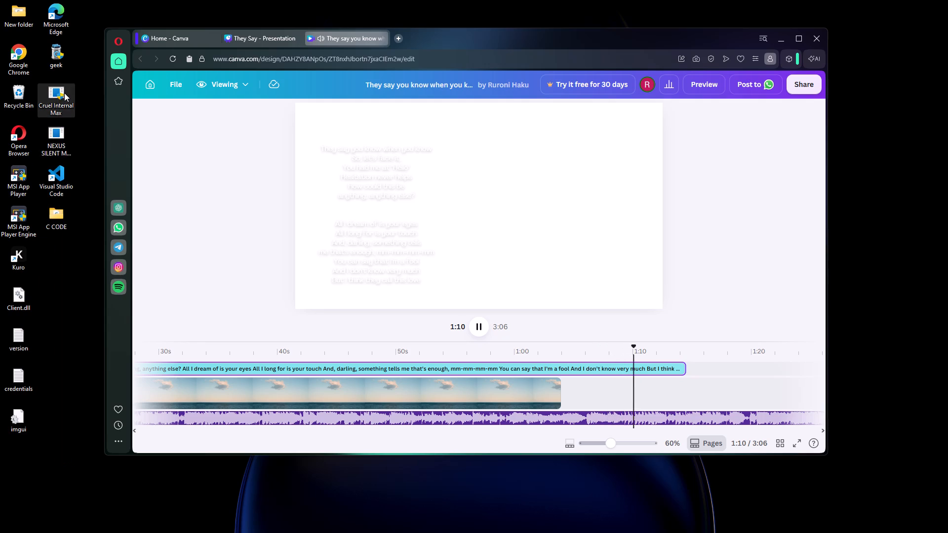
pyautogui.click(199, 109)
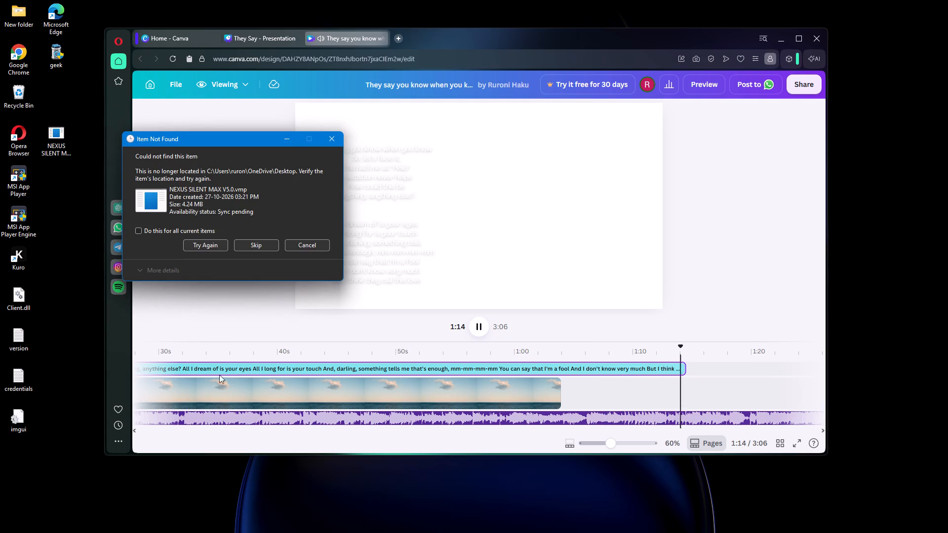
pyautogui.tripleClick(255, 244)
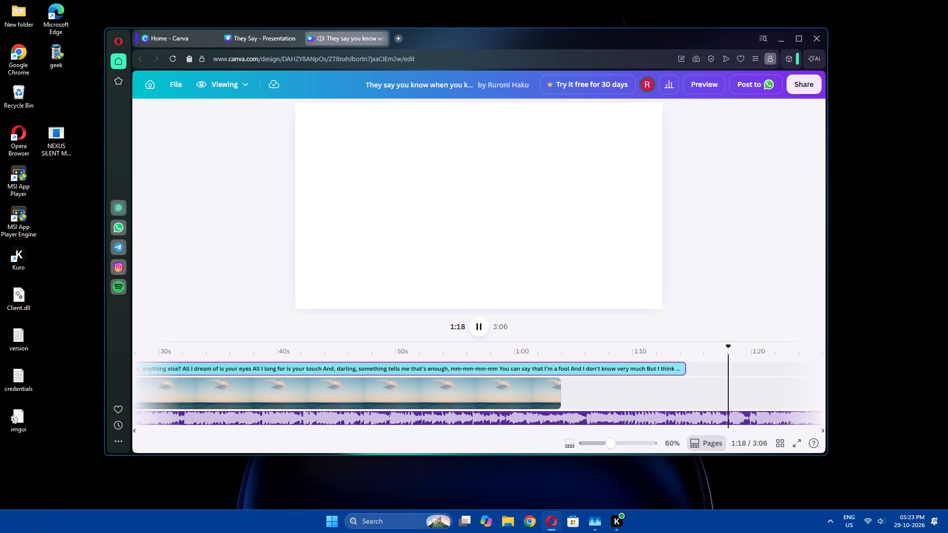
# Delete the Client.dll, version, credentials and imgui files from the desktop.
pyautogui.moveTo(52, 455); pyautogui.dragTo(23, 289)
pyautogui.rightClick(23, 289)
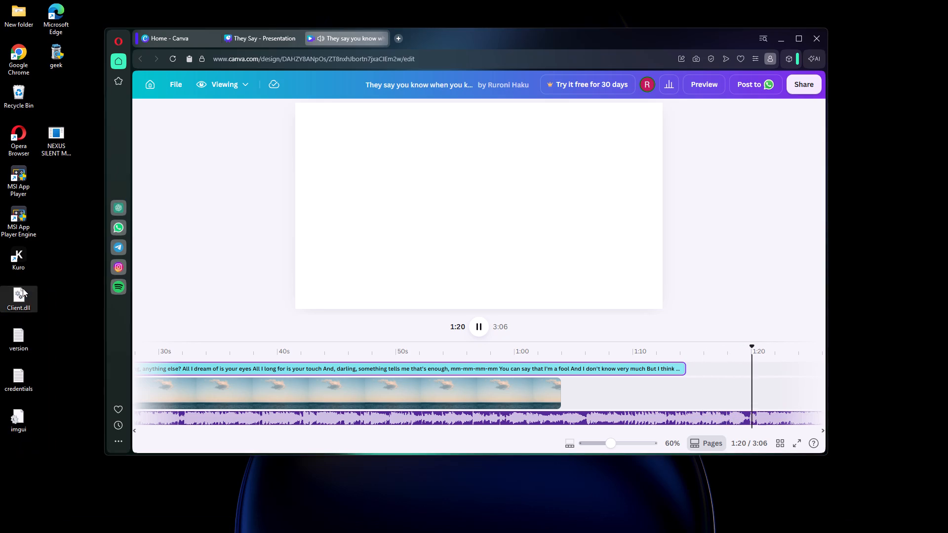
pyautogui.click(174, 296)
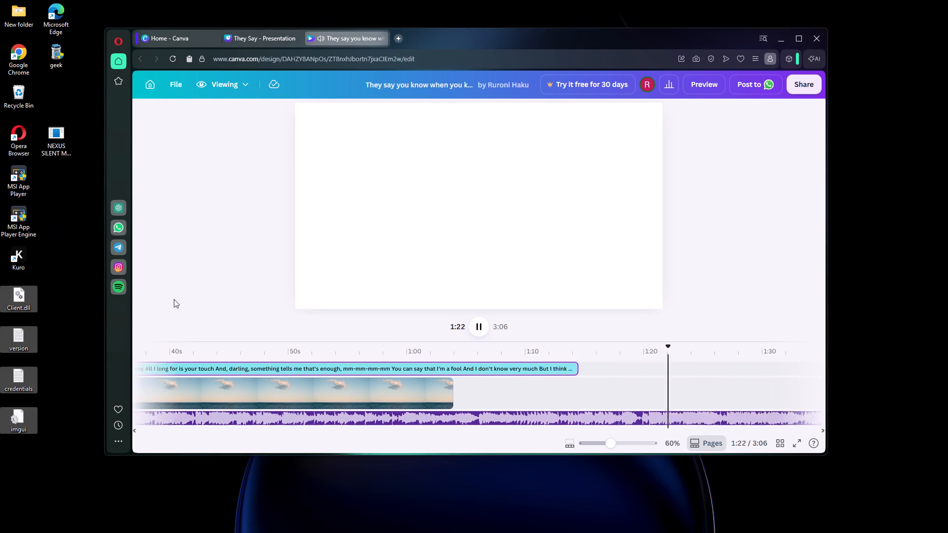